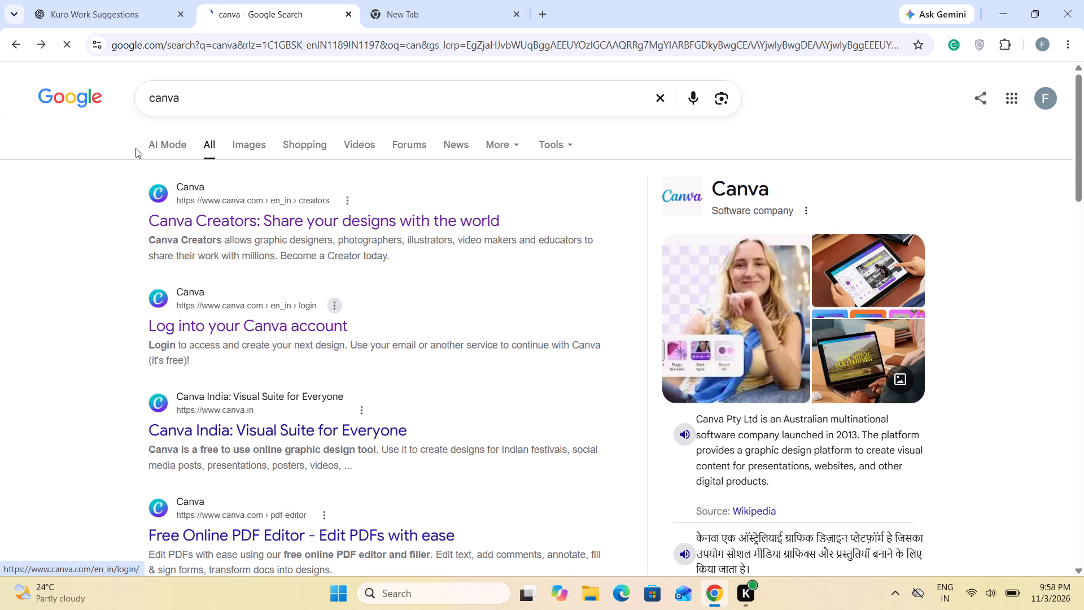
{"action": "left_click", "coordinate": [67, 48]}
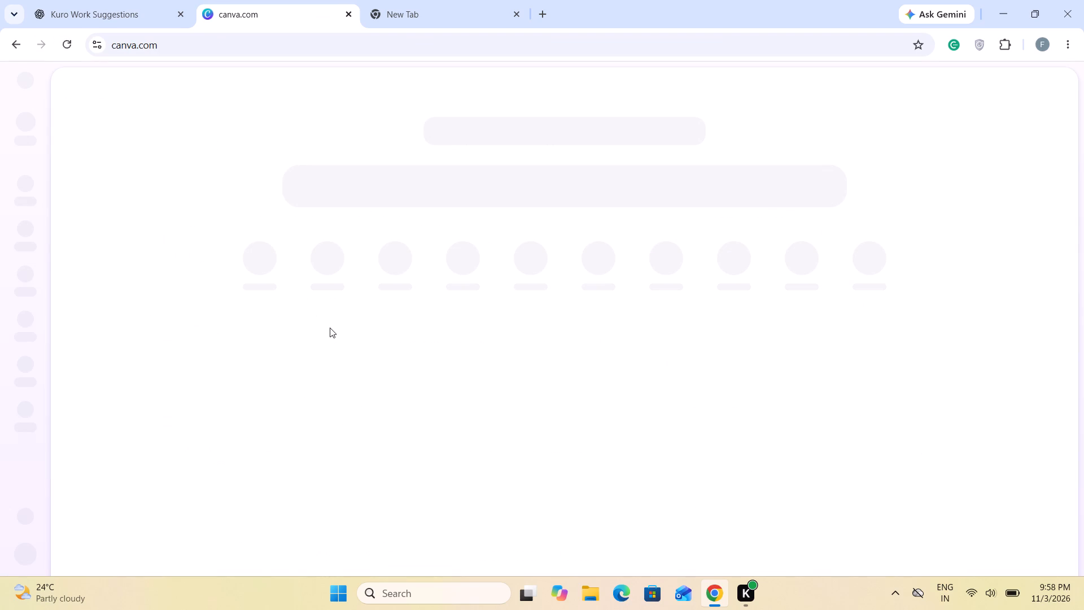
{"action": "left_click", "coordinate": [68, 41]}
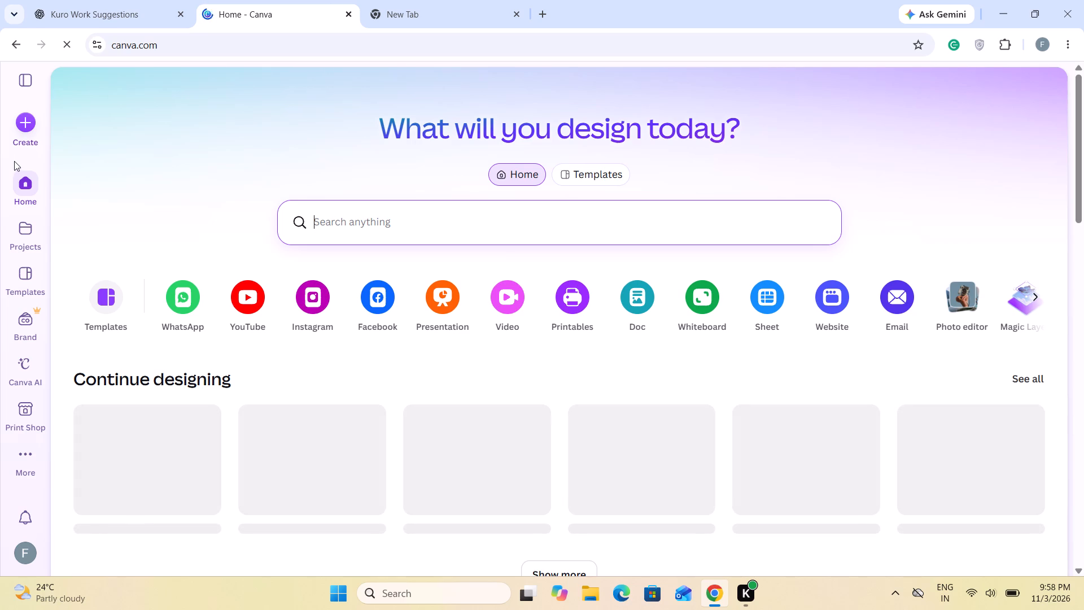
Create a blank YouTube Thumbnail design at 1280 × 720 px.
{"action": "left_click", "coordinate": [253, 308]}
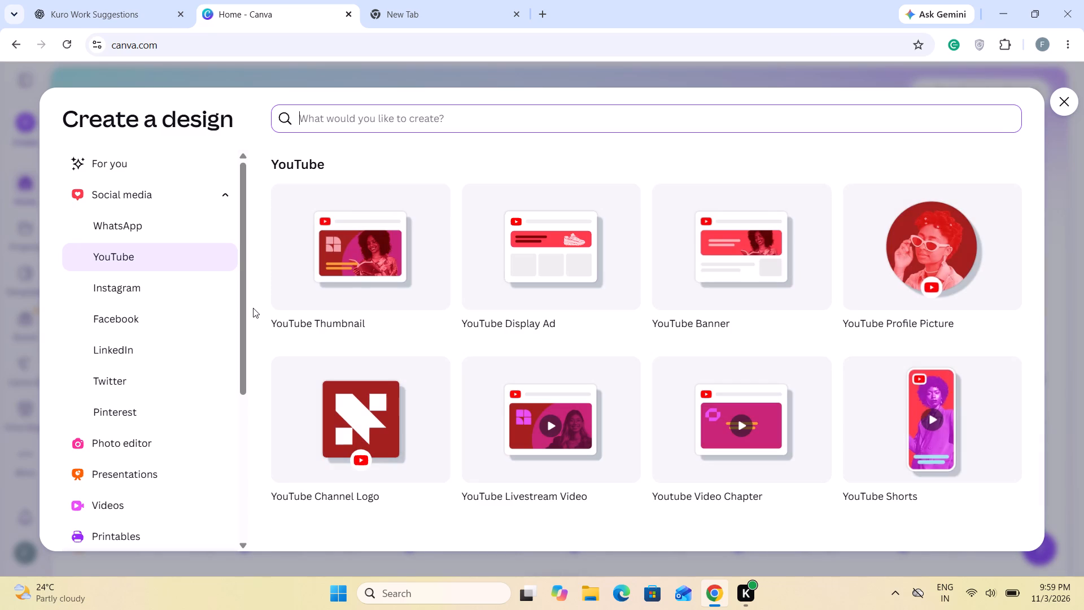
{"action": "left_click", "coordinate": [366, 268]}
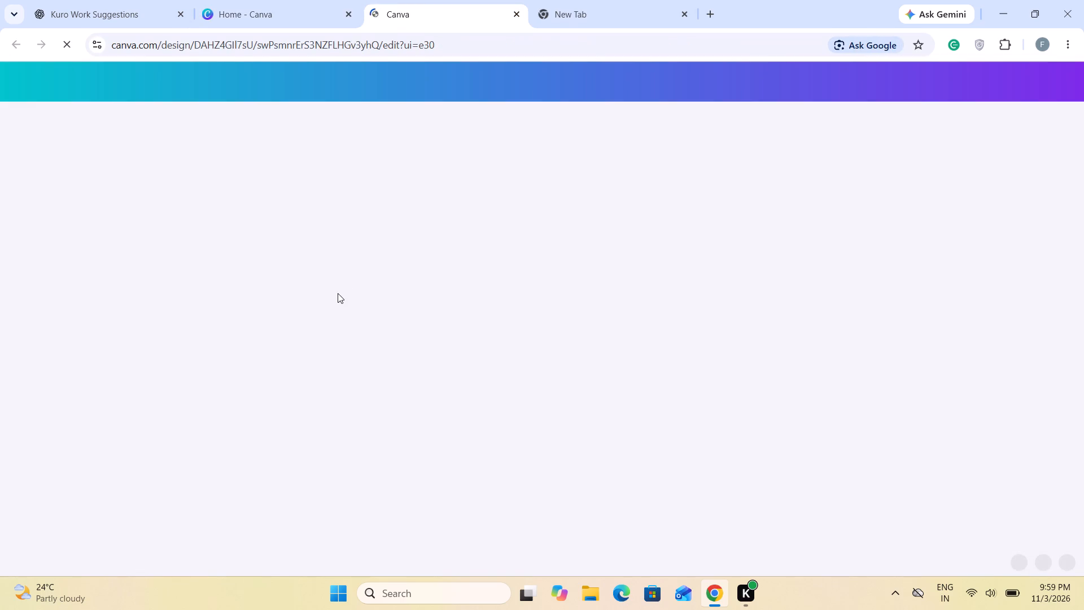
Return to the Canva home page, dismiss the design chooser and search for "you tube thumbnail".
{"action": "left_click", "coordinate": [260, 9]}
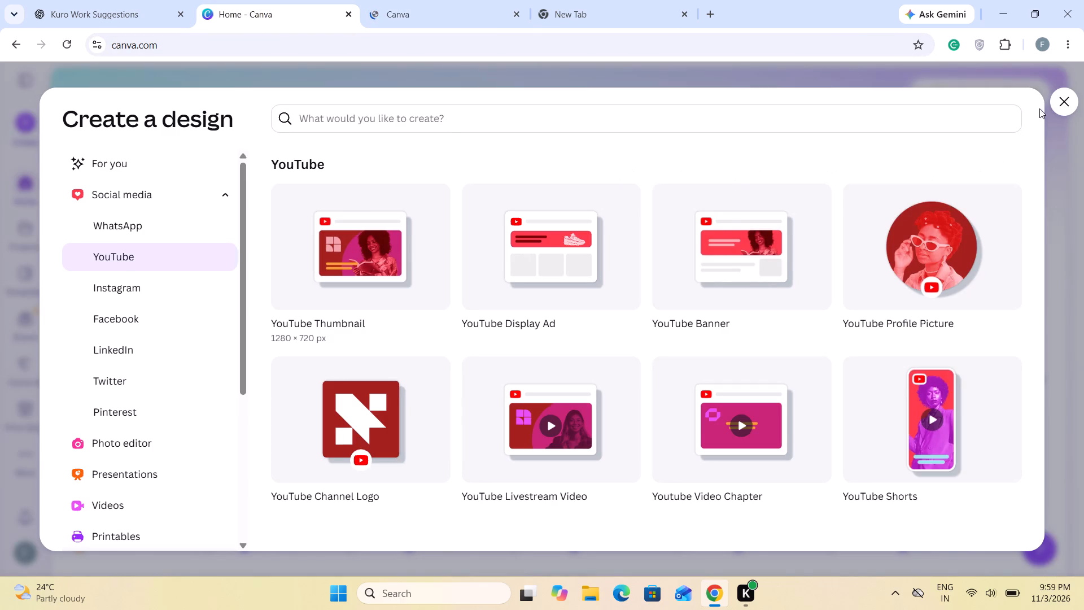
{"action": "left_click", "coordinate": [1066, 106]}
{"action": "left_click", "coordinate": [493, 213]}
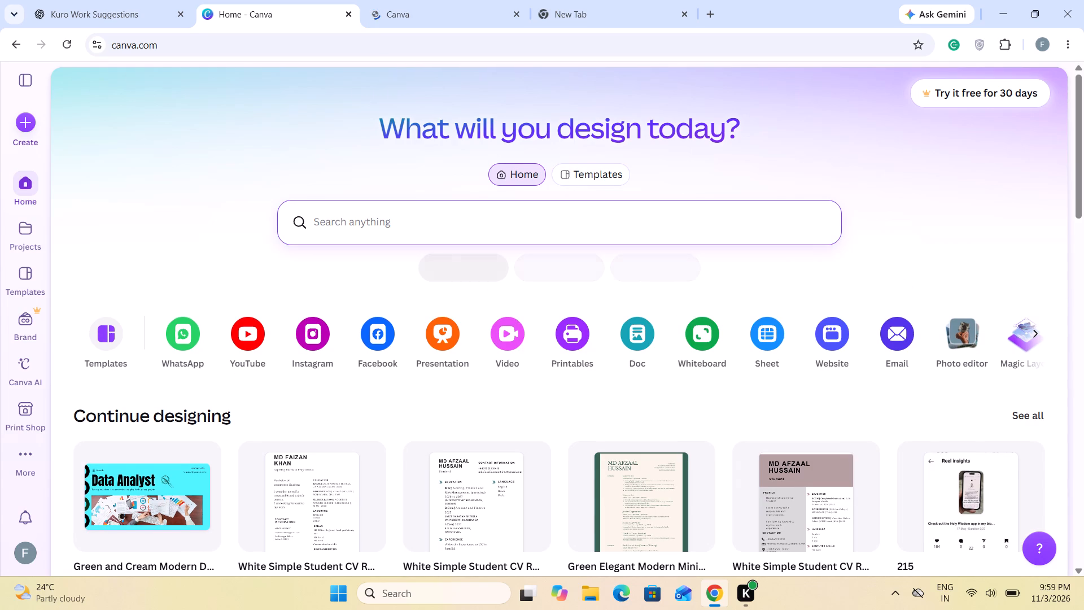
{"action": "type", "text": "you t"}
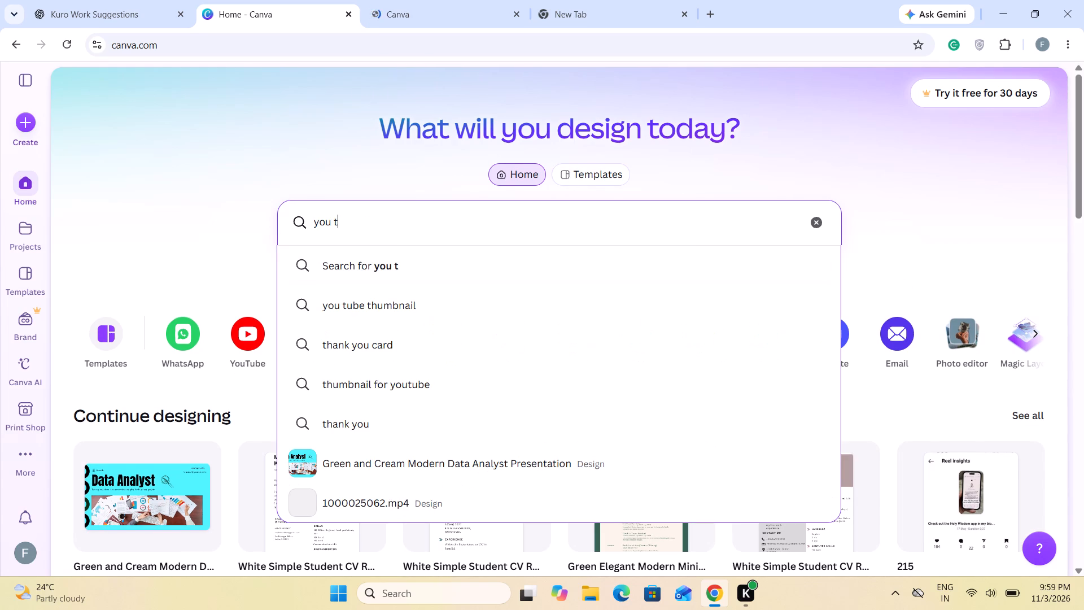
{"action": "left_click", "coordinate": [450, 300]}
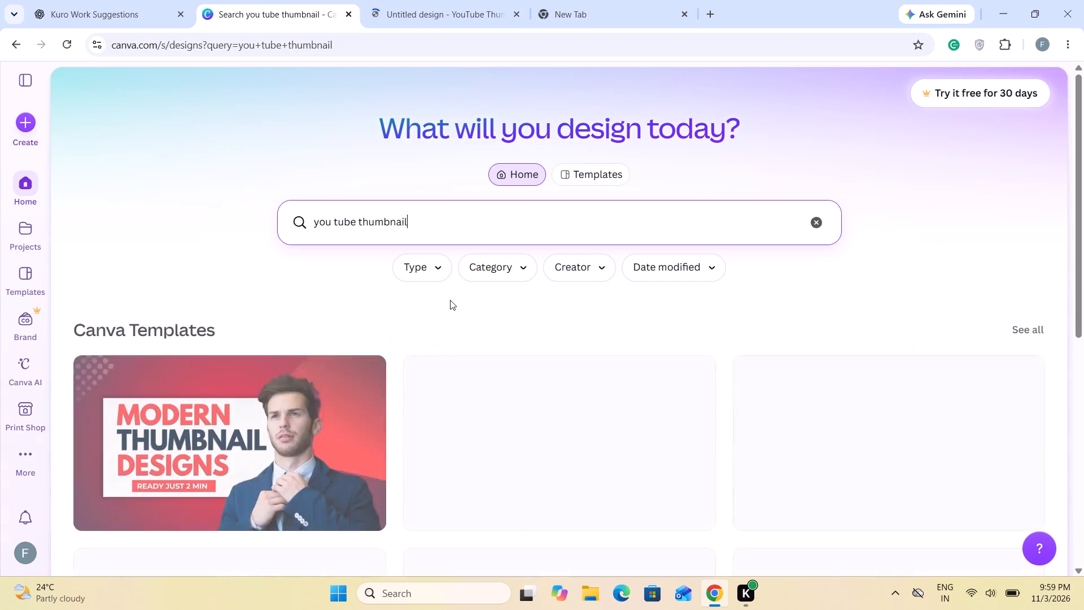
Open the "AI Tools That Print Money" YouTube thumbnail template from the results for customising.
{"action": "scroll", "coordinate": [441, 294], "scroll_direction": "down", "scroll_amount": 2}
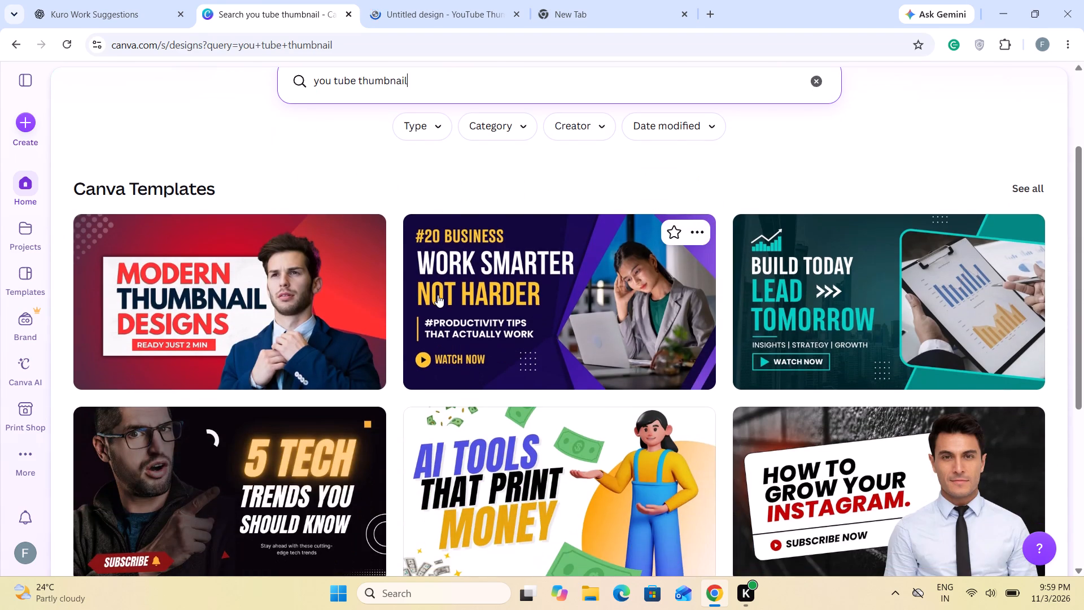
{"action": "scroll", "coordinate": [440, 306], "scroll_direction": "down", "scroll_amount": 2}
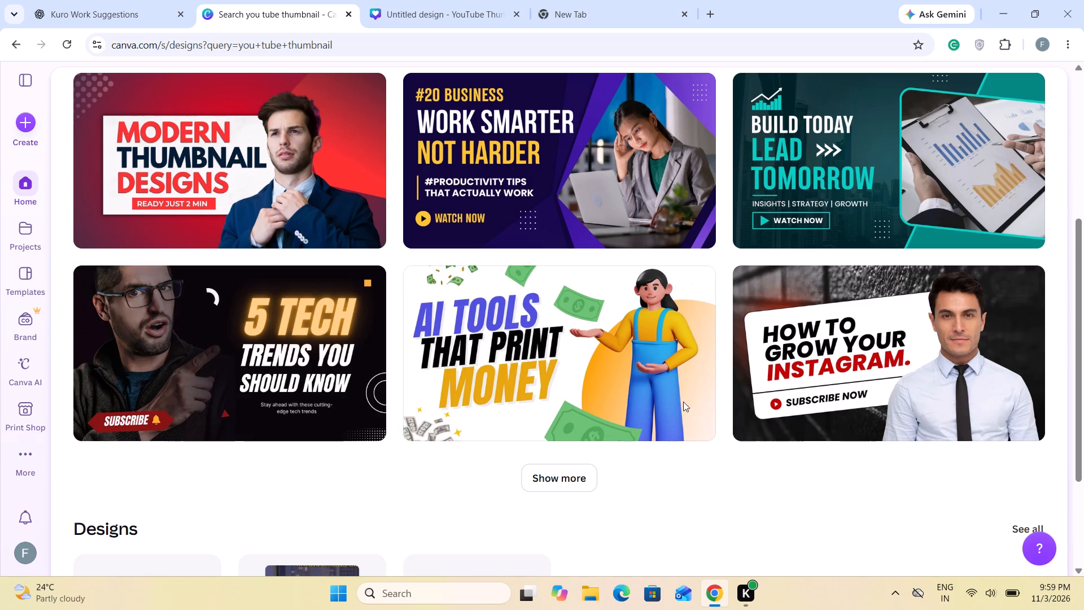
{"action": "left_click", "coordinate": [575, 365]}
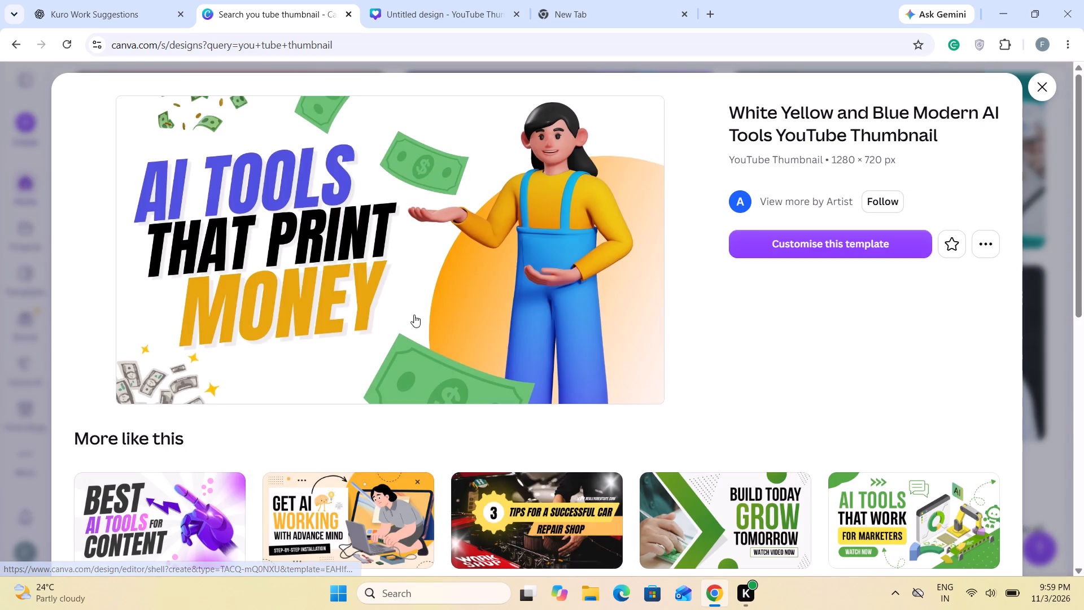
{"action": "left_click", "coordinate": [446, 269]}
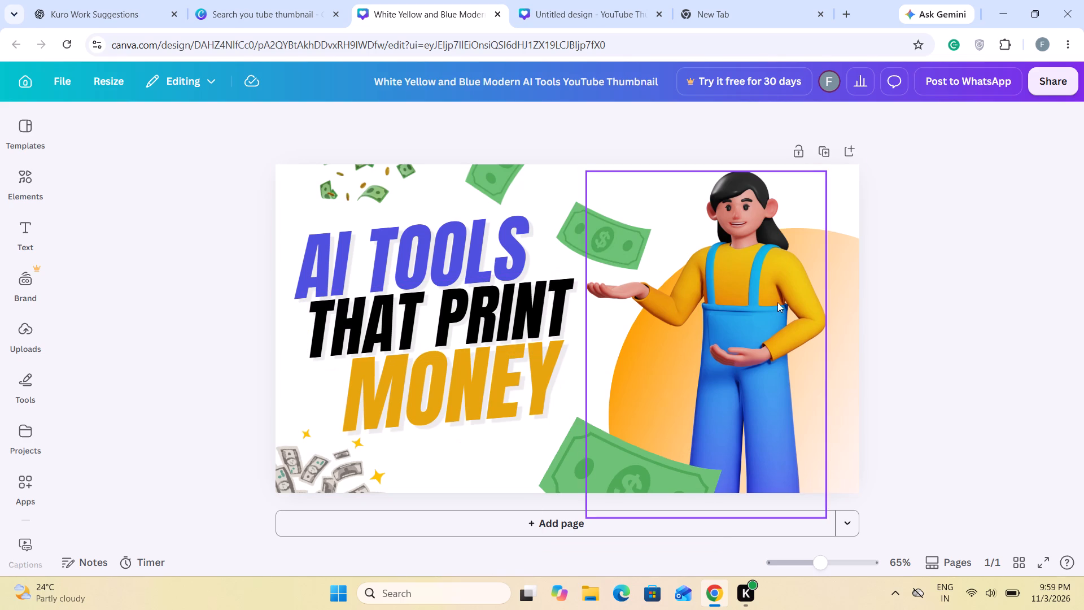
Move the yellow MONEY heading slightly down and to the right, leaving a gap below THAT PRINT.
{"action": "left_click", "coordinate": [477, 241]}
{"action": "double_click", "coordinate": [477, 241]}
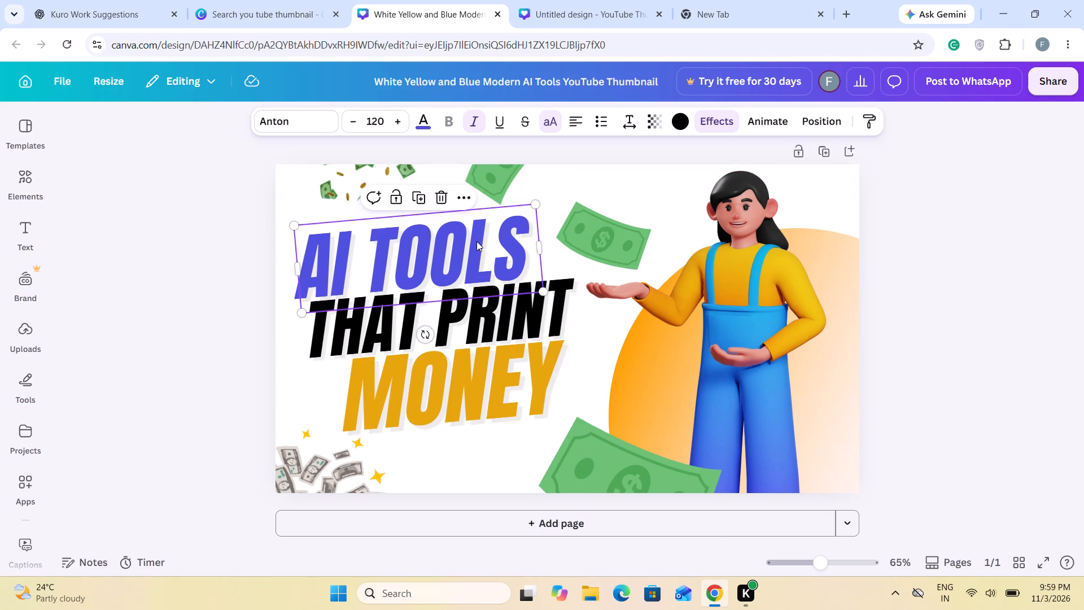
{"action": "left_click", "coordinate": [509, 316]}
{"action": "left_click_drag", "start_coordinate": [504, 396], "coordinate": [523, 428]}
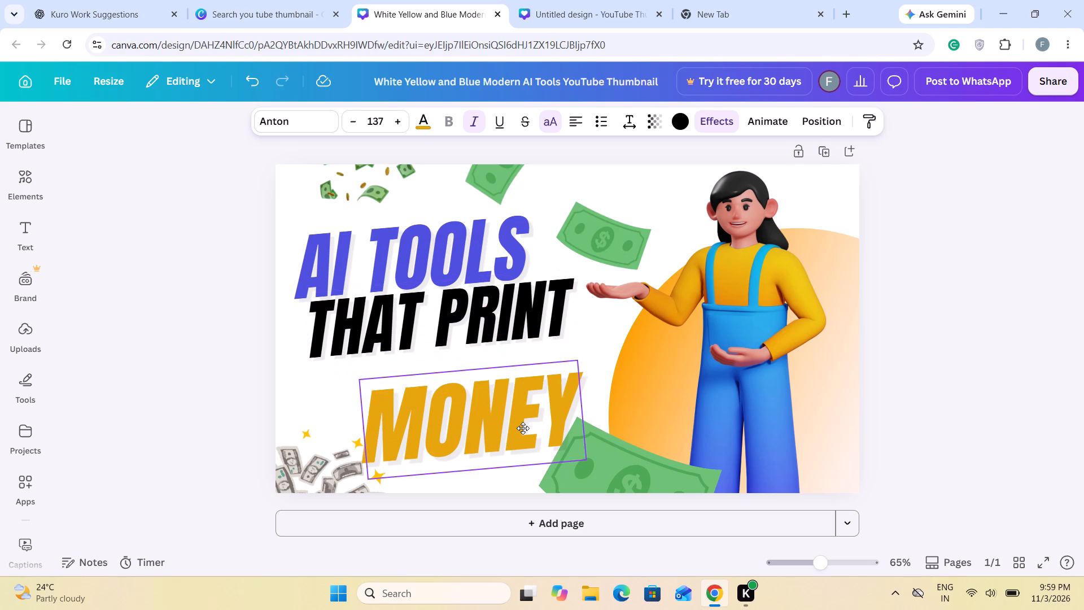
{"action": "left_click_drag", "start_coordinate": [523, 428], "coordinate": [538, 407]}
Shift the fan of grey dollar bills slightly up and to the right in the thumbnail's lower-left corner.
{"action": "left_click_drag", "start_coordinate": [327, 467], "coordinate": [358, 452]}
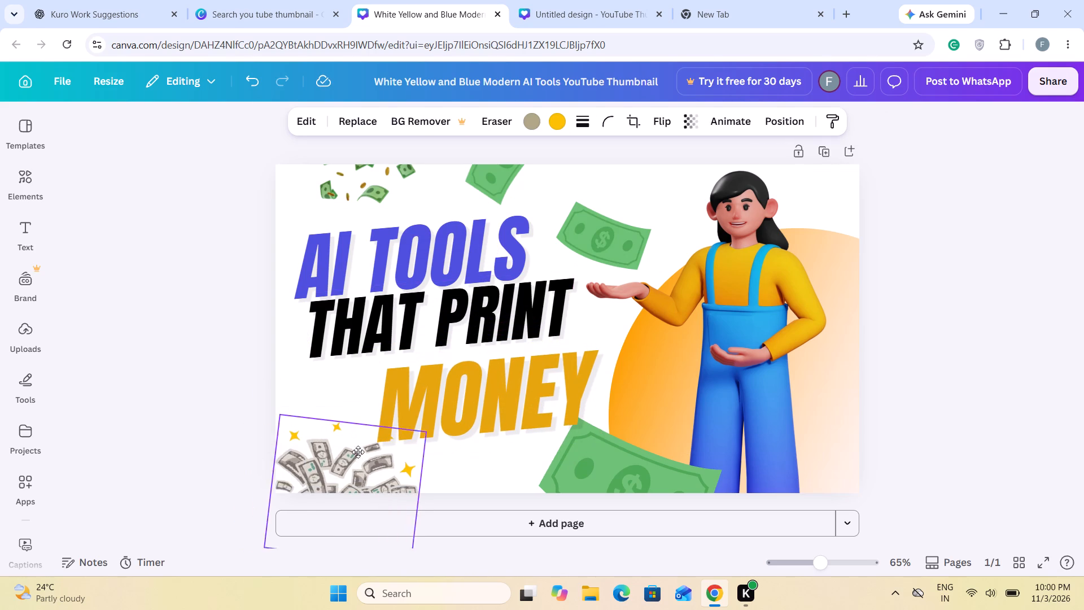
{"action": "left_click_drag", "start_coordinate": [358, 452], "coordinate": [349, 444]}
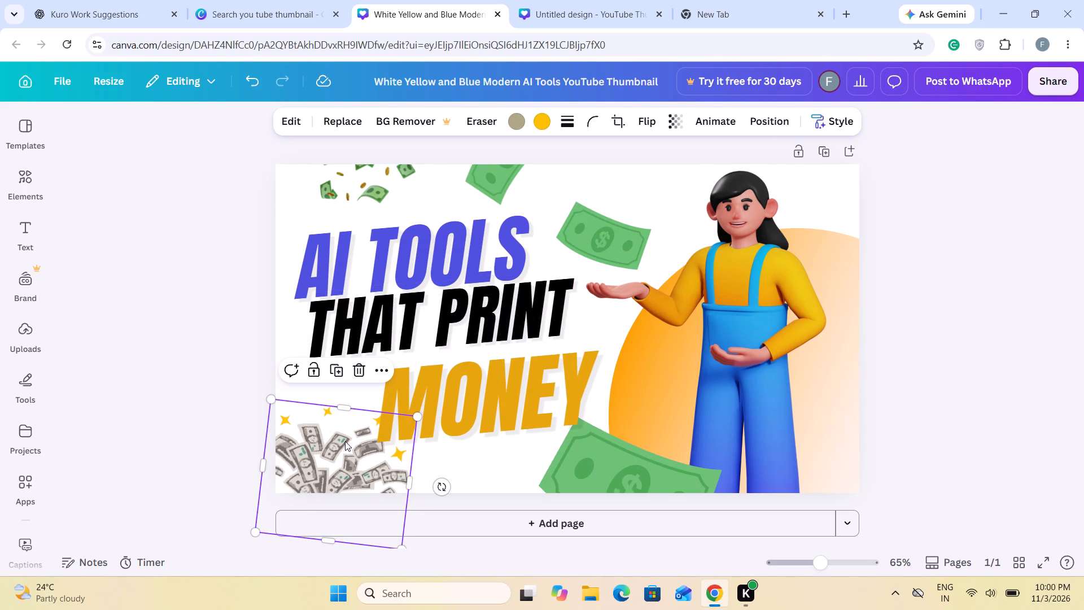
Examine the image-editing tools, style matches and filters for the dollar bills, as well as the elements library.
{"action": "left_click", "coordinate": [300, 126]}
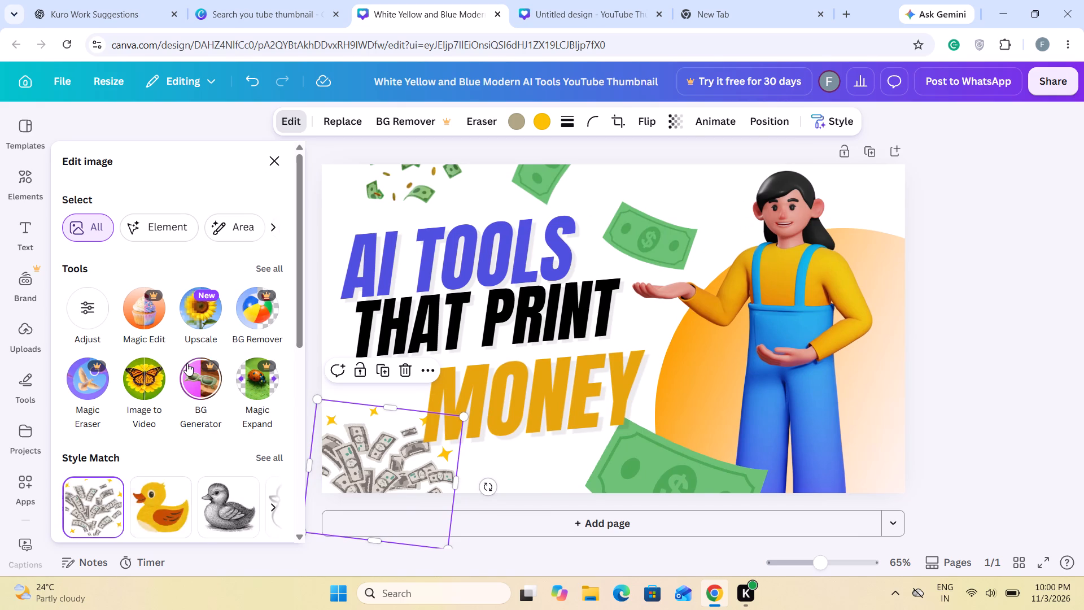
{"action": "scroll", "coordinate": [187, 363], "scroll_direction": "down", "scroll_amount": 2}
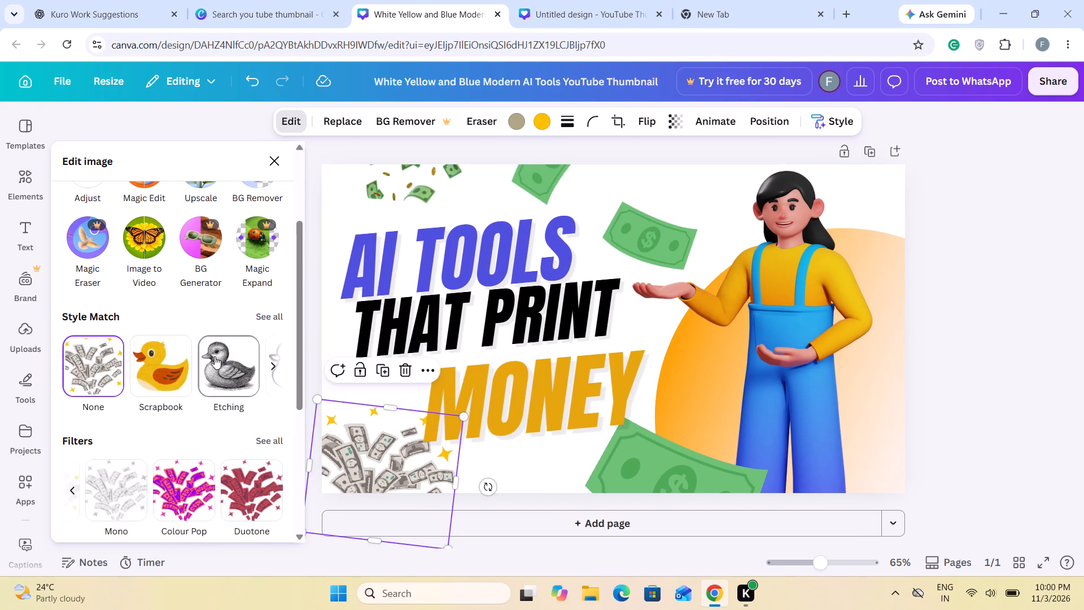
{"action": "scroll", "coordinate": [215, 356], "scroll_direction": "down", "scroll_amount": 1}
{"action": "scroll", "coordinate": [215, 356], "scroll_direction": "up", "scroll_amount": 2}
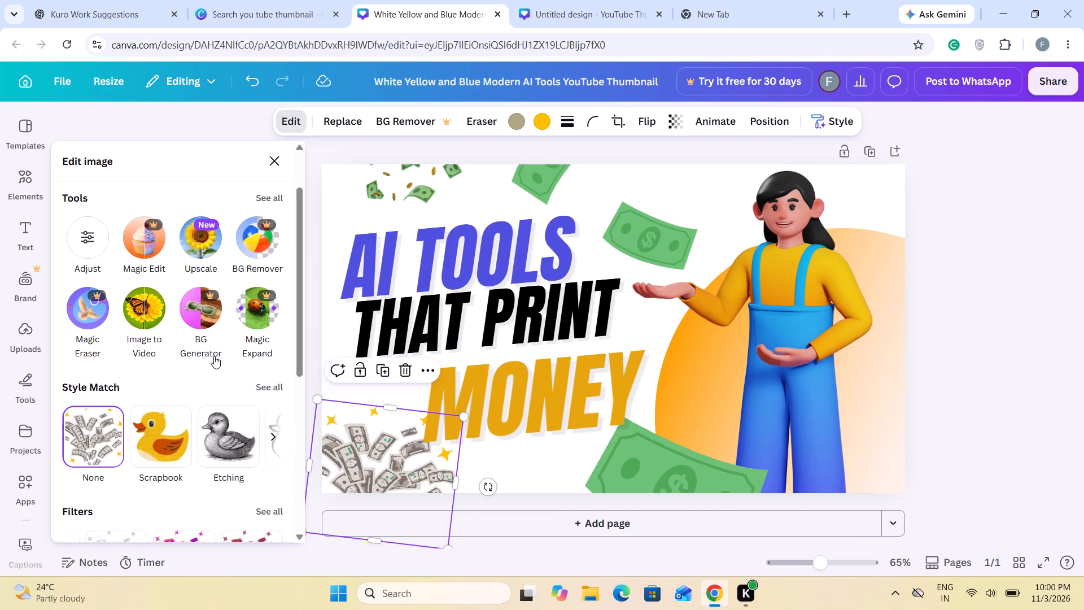
{"action": "left_click", "coordinate": [967, 285]}
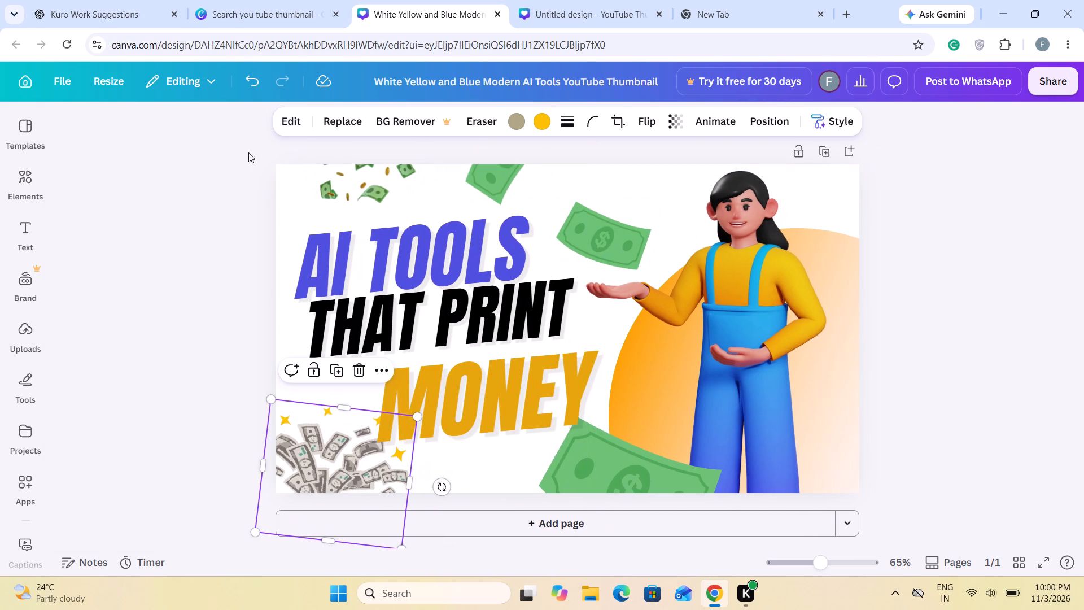
{"action": "left_click", "coordinate": [215, 160]}
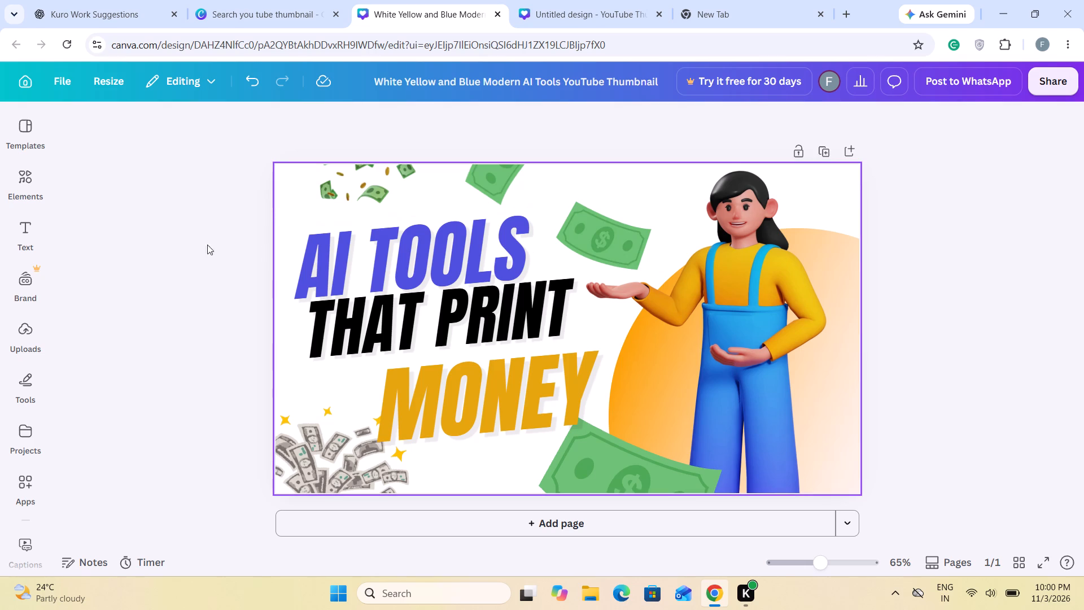
{"action": "left_click", "coordinate": [35, 184]}
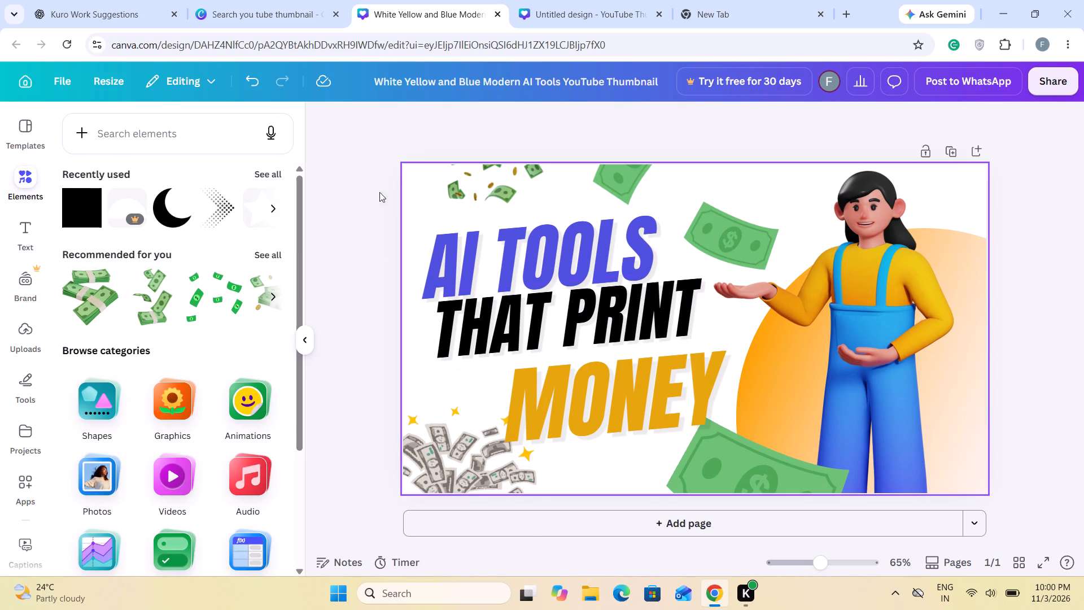
{"action": "left_click", "coordinate": [361, 187]}
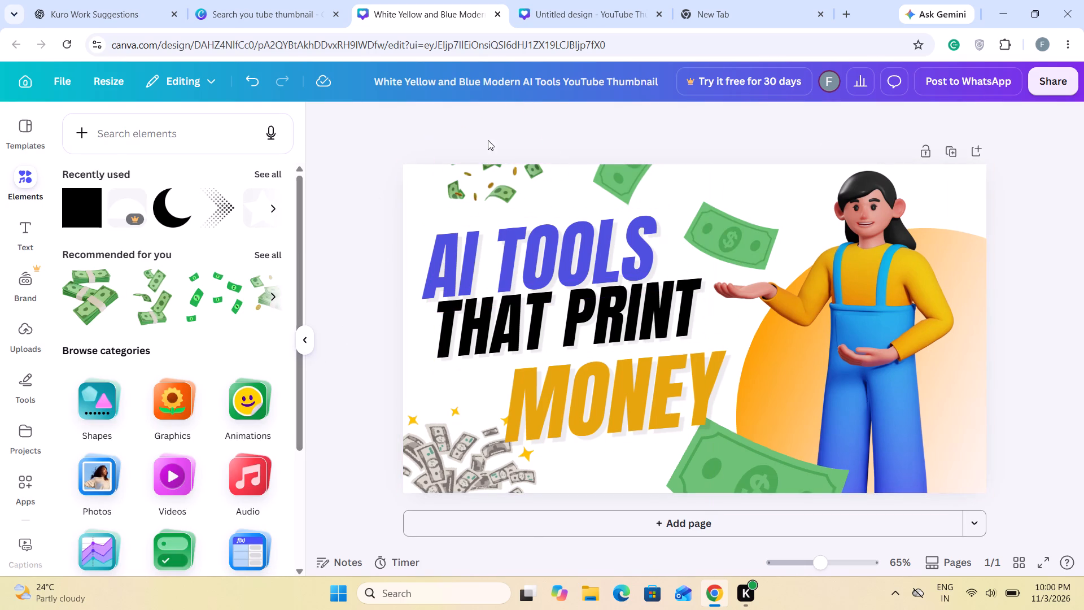
{"action": "left_click", "coordinate": [505, 85]}
{"action": "left_click", "coordinate": [423, 110]}
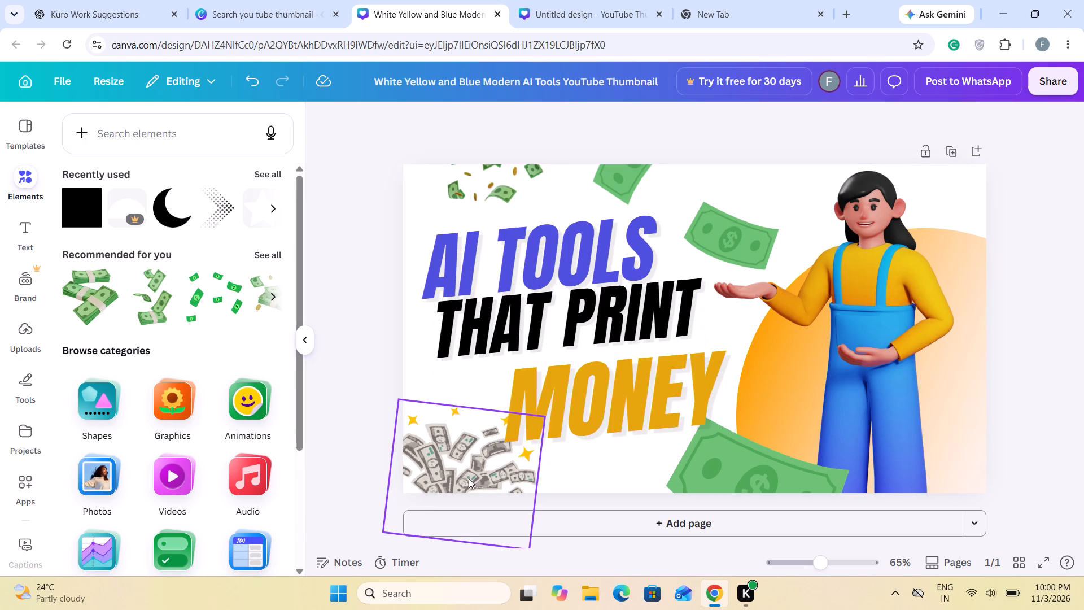
Move the fan of grey dollar bills to the thumbnail's upper-right corner and shift the woman up and right behind it.
{"action": "left_click_drag", "start_coordinate": [447, 451], "coordinate": [915, 211]}
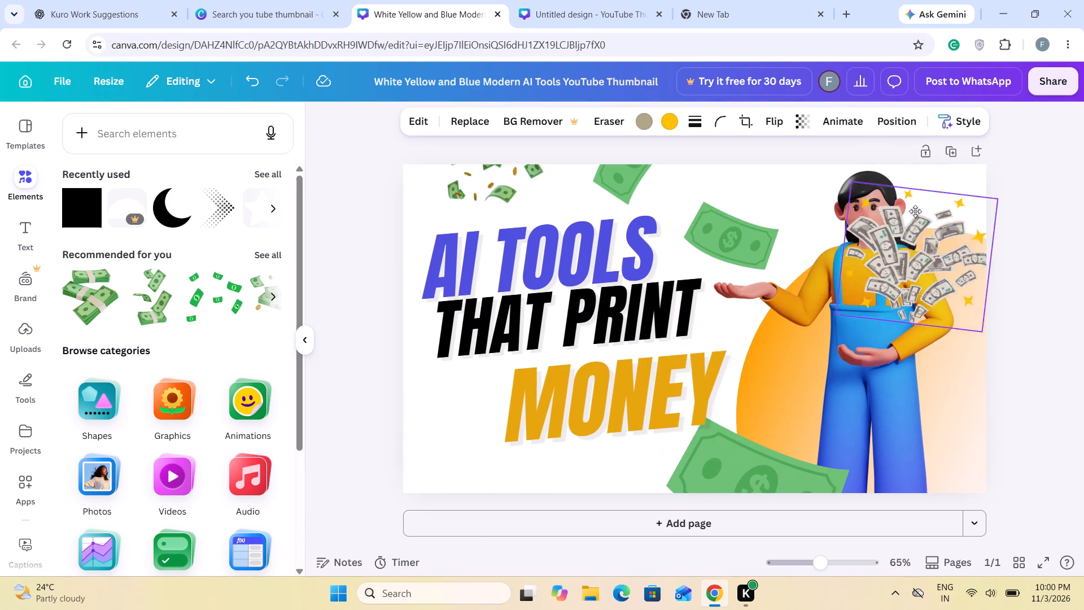
{"action": "left_click_drag", "start_coordinate": [915, 211], "coordinate": [926, 195]}
{"action": "left_click_drag", "start_coordinate": [858, 339], "coordinate": [919, 244]}
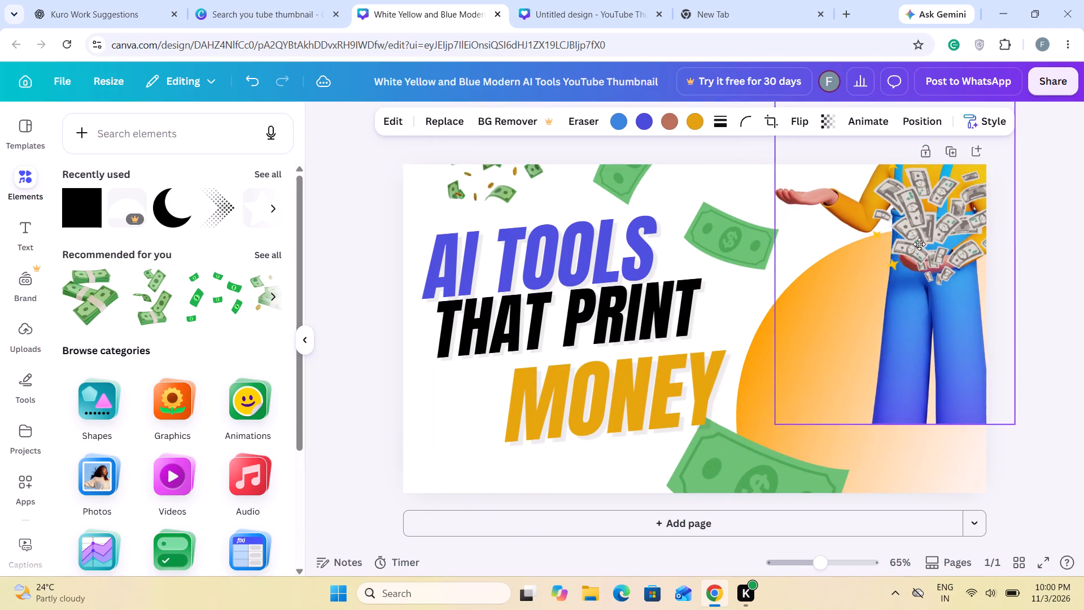
{"action": "left_click_drag", "start_coordinate": [919, 244], "coordinate": [921, 234]}
Move the scattered small bills and the three green banknotes over the woman's legs, stacking the banknotes in the thumbnail's lower-right corner.
{"action": "left_click_drag", "start_coordinate": [505, 189], "coordinate": [969, 332]}
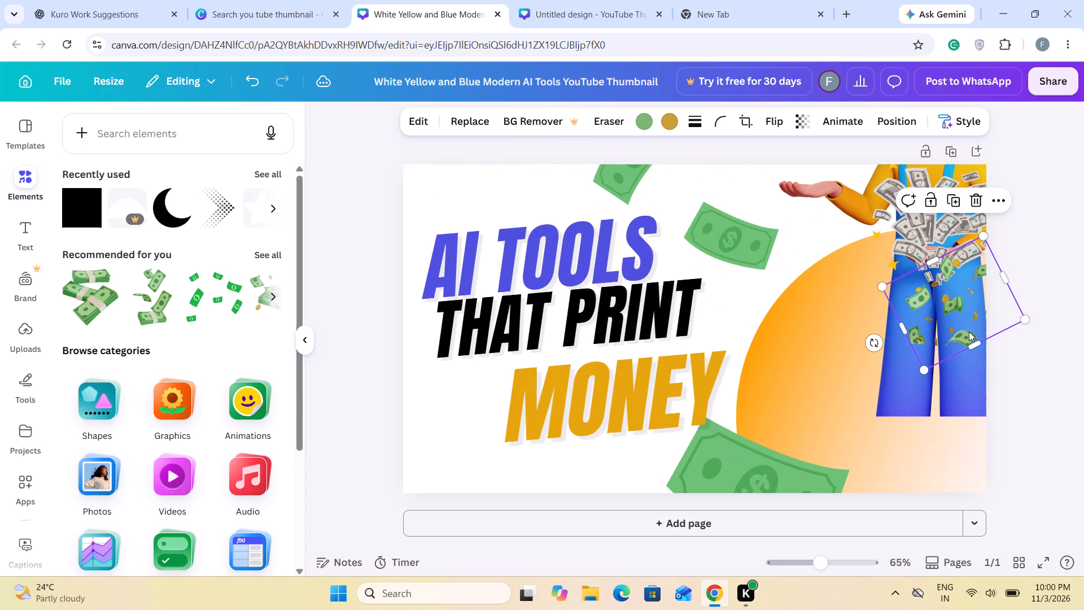
{"action": "left_click_drag", "start_coordinate": [728, 254], "coordinate": [926, 419]}
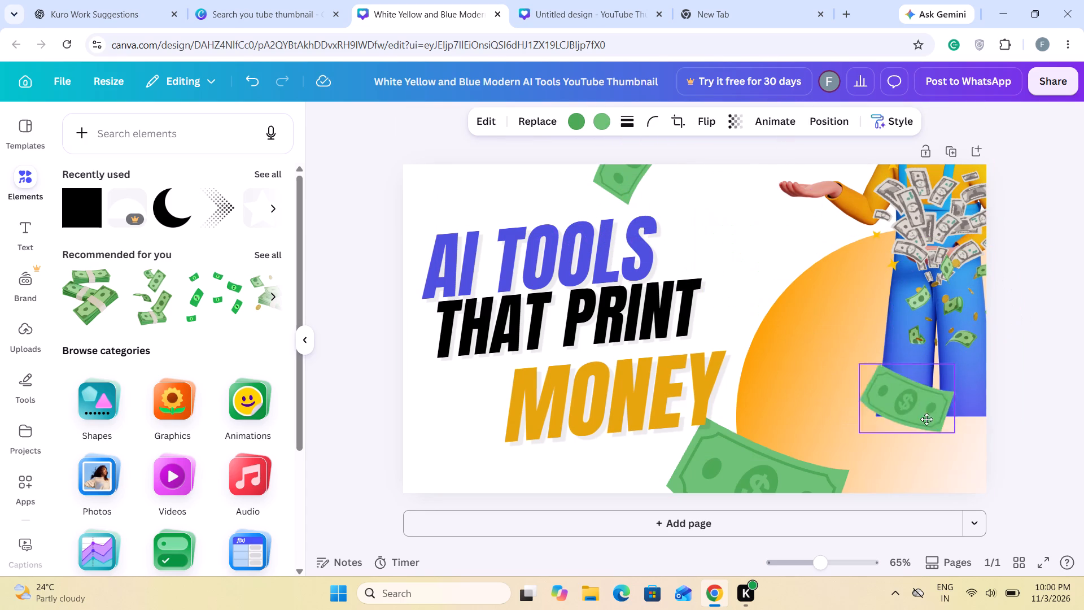
{"action": "left_click_drag", "start_coordinate": [926, 419], "coordinate": [965, 412]}
{"action": "left_click_drag", "start_coordinate": [630, 187], "coordinate": [987, 425]}
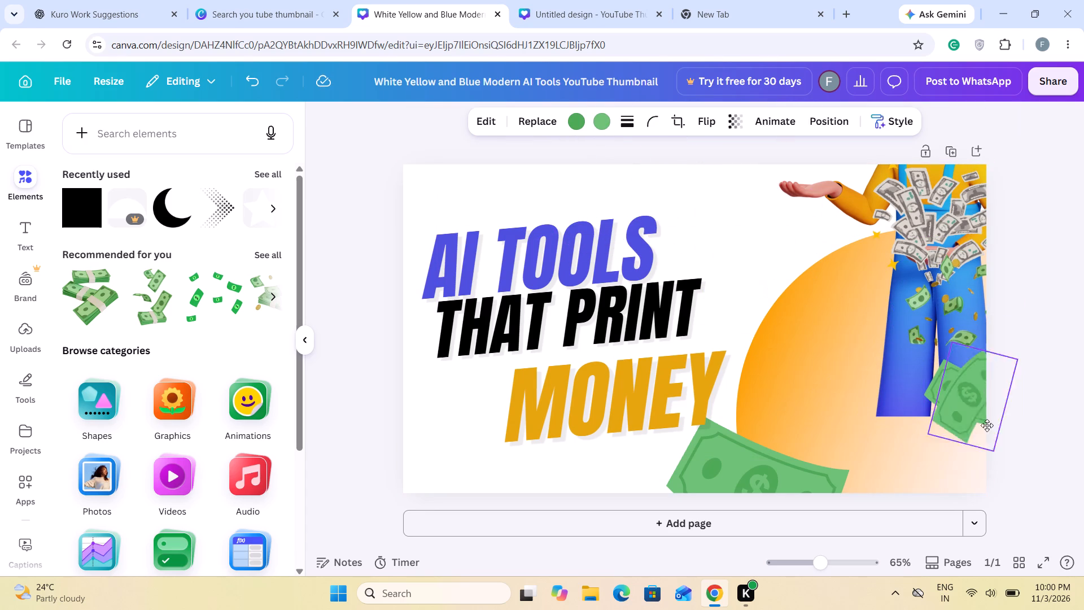
{"action": "left_click_drag", "start_coordinate": [987, 425], "coordinate": [934, 399]}
{"action": "left_click_drag", "start_coordinate": [747, 461], "coordinate": [907, 425]}
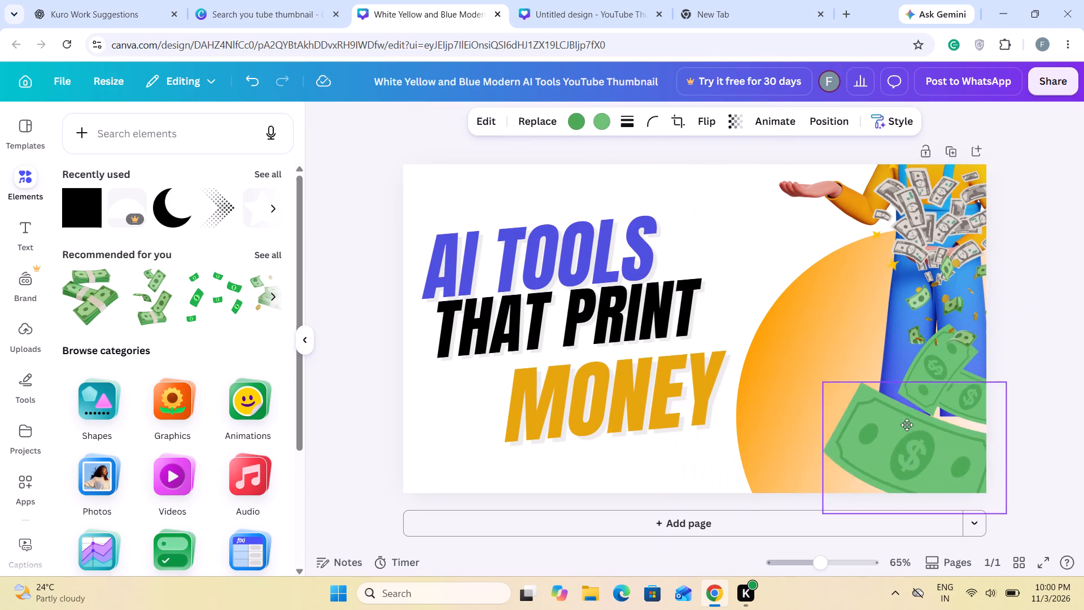
{"action": "left_click_drag", "start_coordinate": [907, 425], "coordinate": [925, 416]}
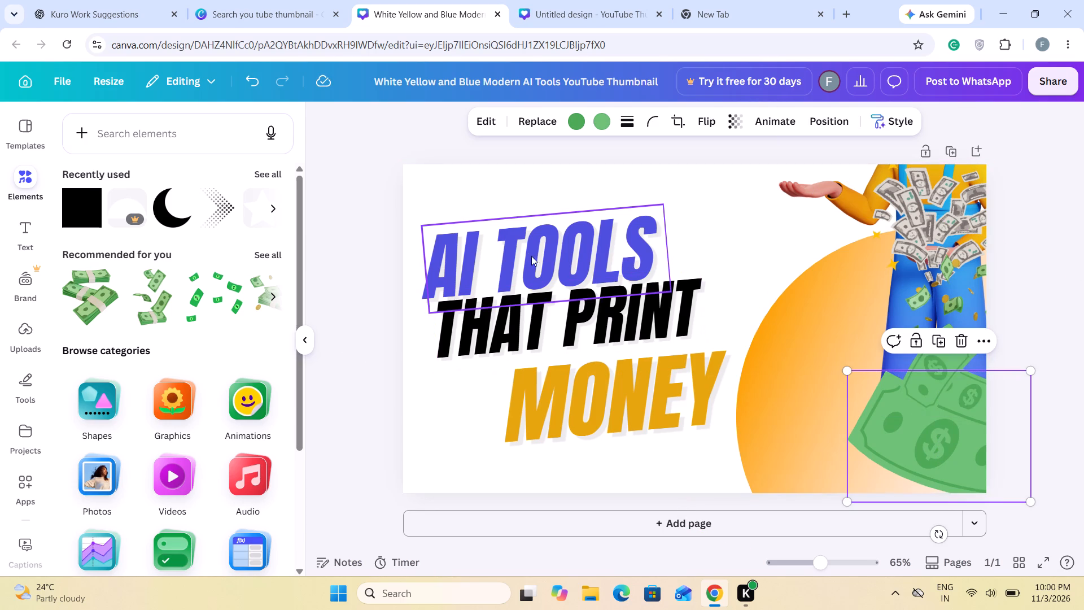
Replace the text of the AI TOOLS heading with "TOP 5".
{"action": "left_click", "coordinate": [660, 247]}
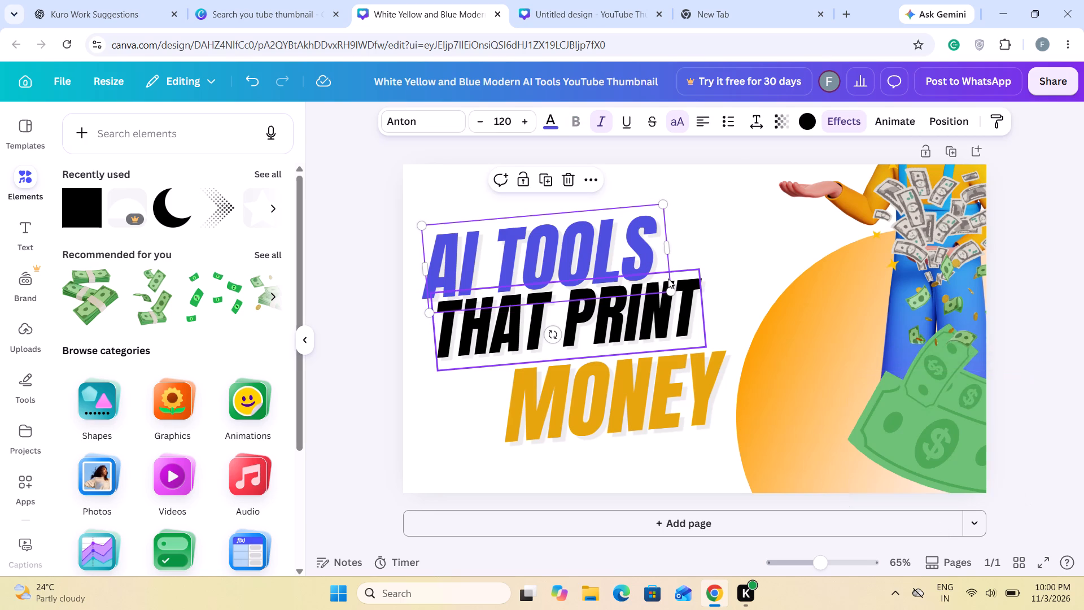
{"action": "left_click", "coordinate": [660, 245]}
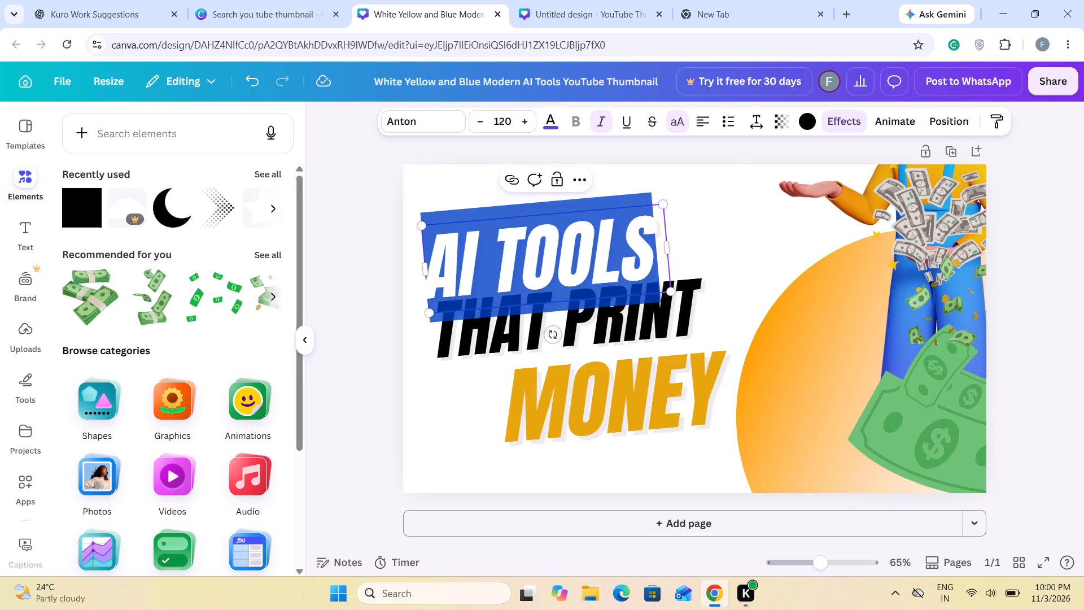
{"action": "key", "text": "shift+t"}
{"action": "type", "text": "op"}
{"action": "key", "text": "space"}
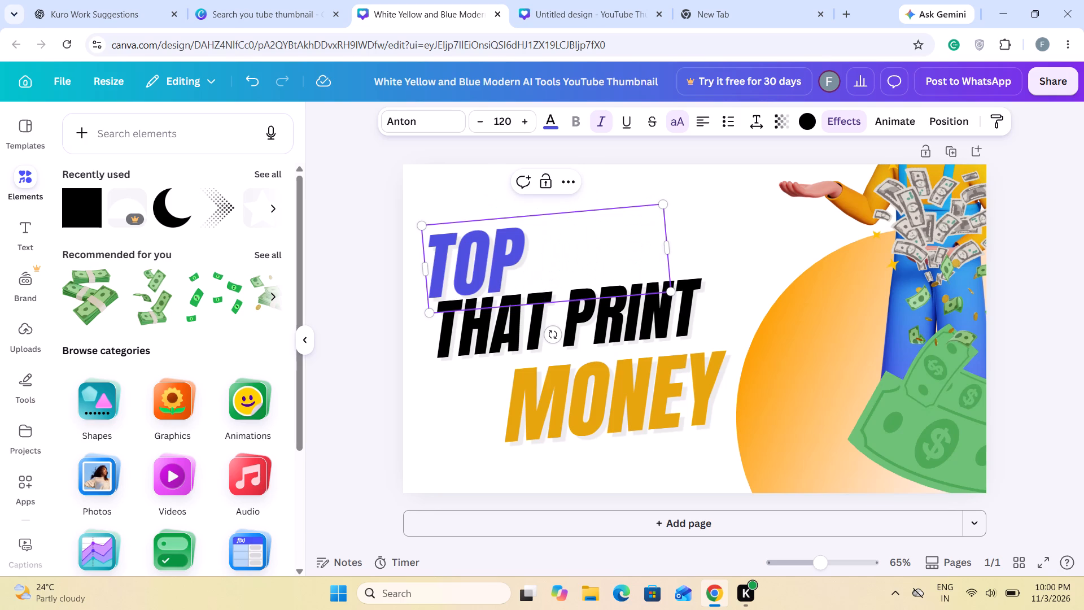
{"action": "key", "text": "5"}
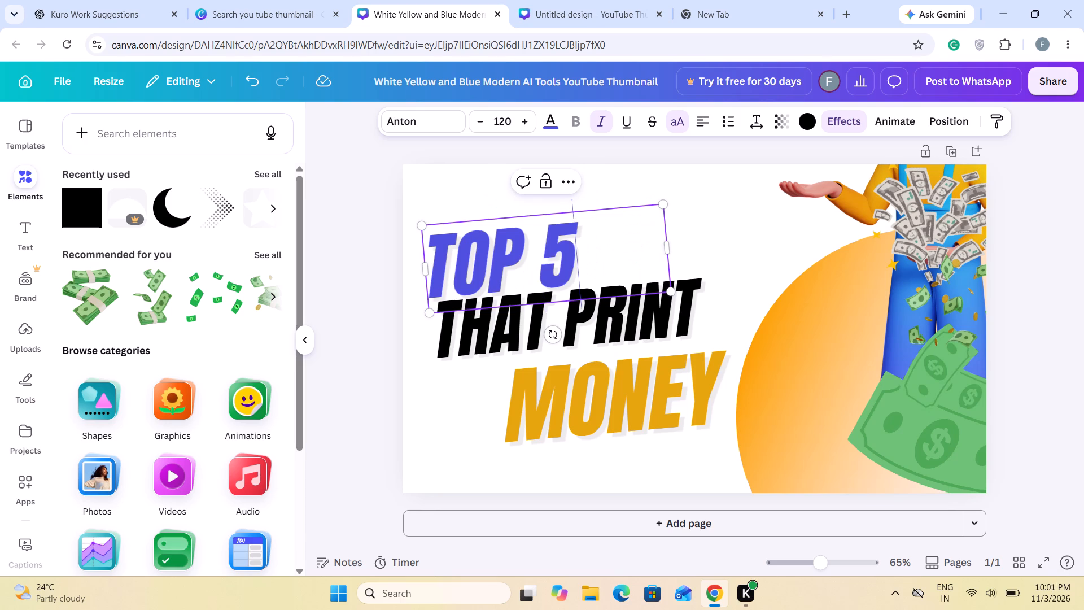
{"action": "left_click", "coordinate": [741, 217]}
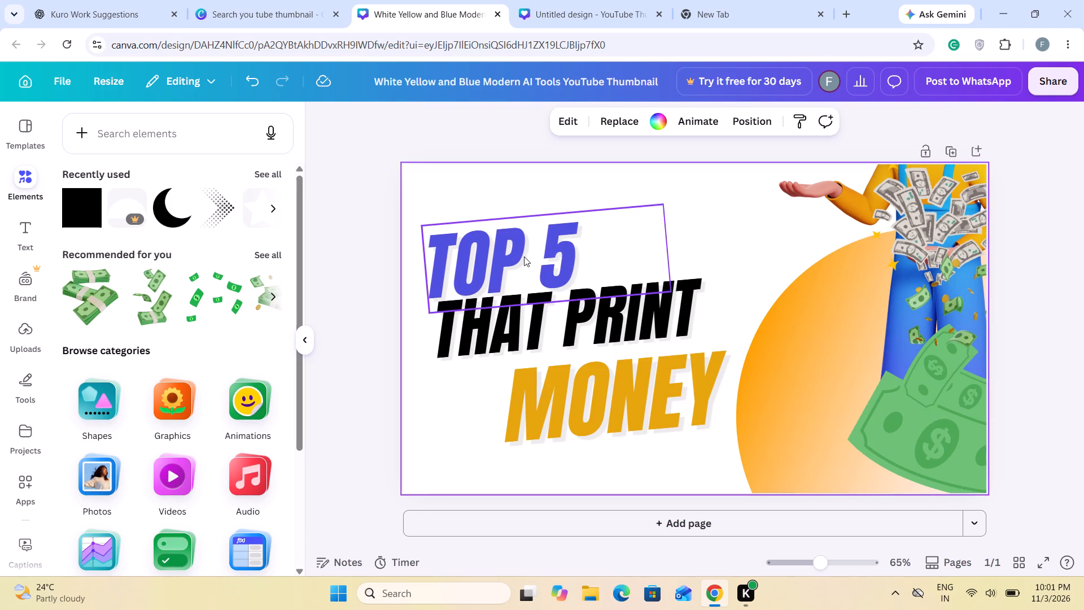
Move the TOP 5 heading up to the thumbnail's upper-left corner and shrink it to a font size of about 90.9.
{"action": "left_click_drag", "start_coordinate": [524, 256], "coordinate": [526, 219]}
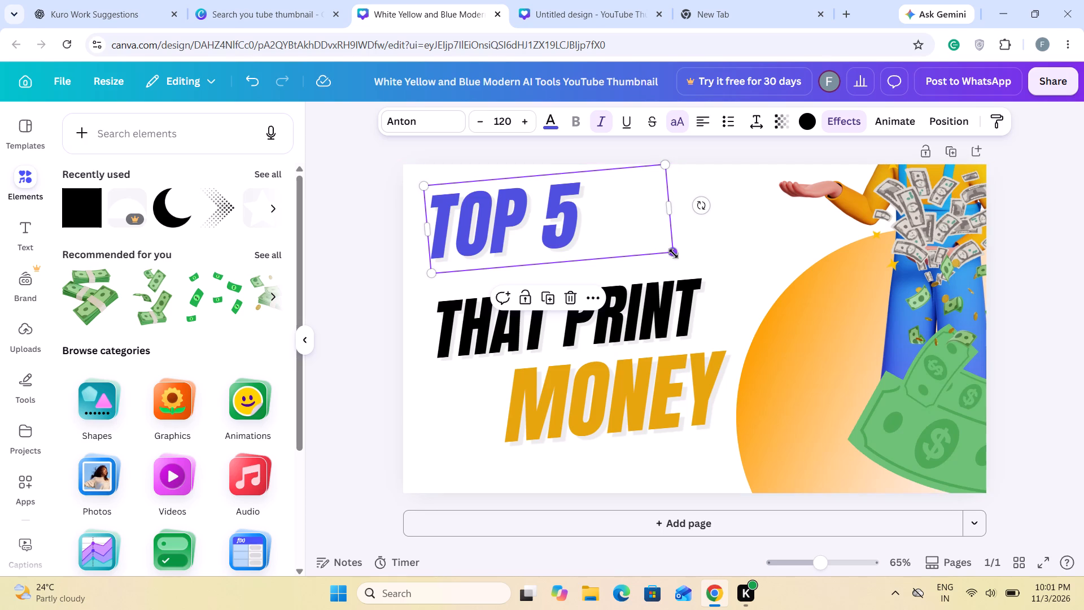
{"action": "left_click_drag", "start_coordinate": [674, 254], "coordinate": [615, 228]}
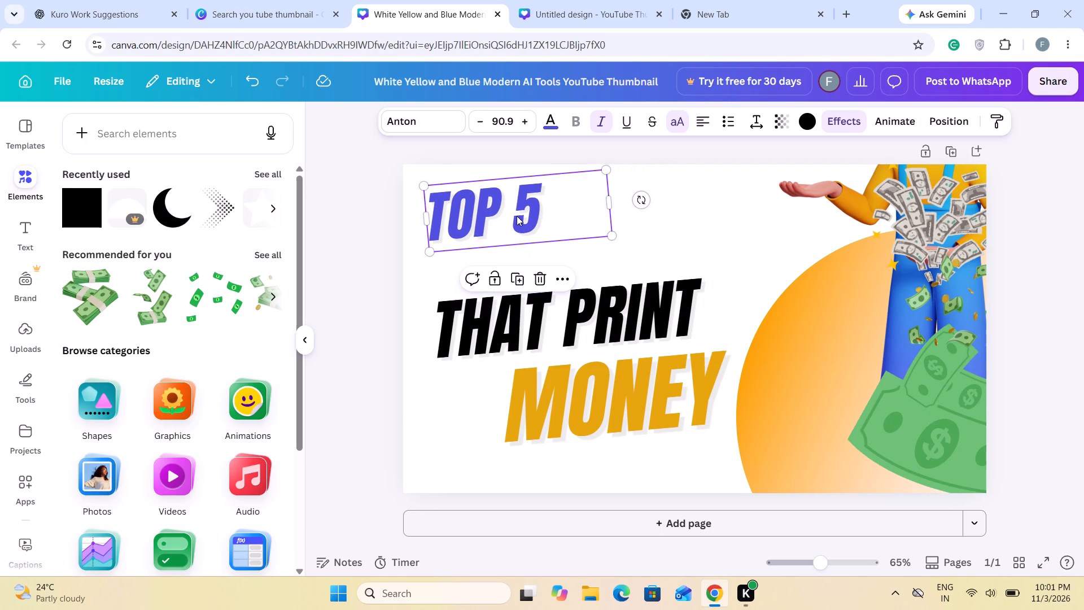
{"action": "left_click_drag", "start_coordinate": [504, 216], "coordinate": [512, 223]}
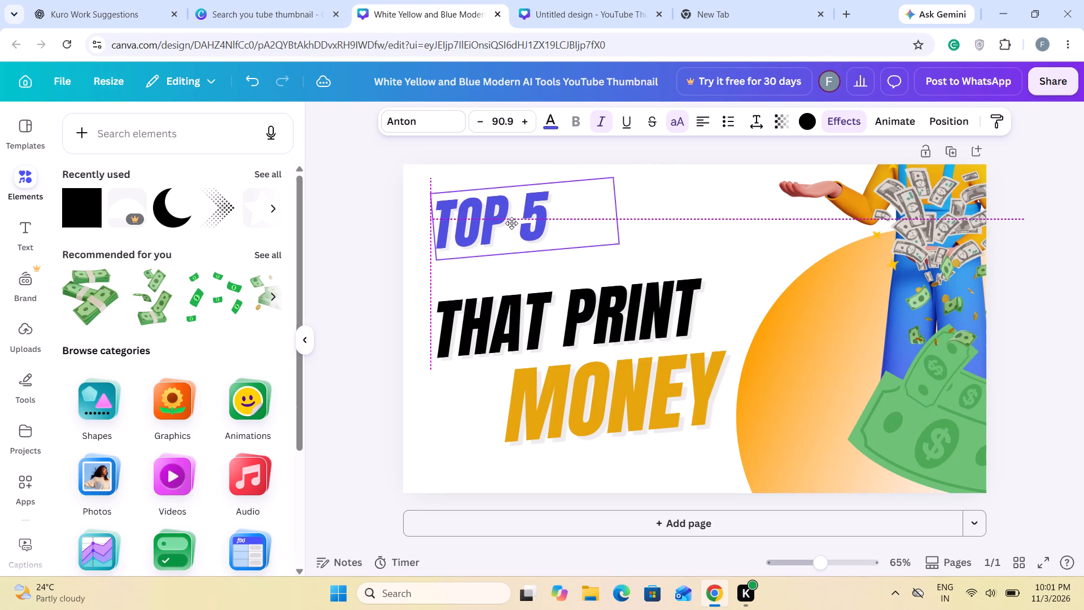
{"action": "left_click_drag", "start_coordinate": [512, 223], "coordinate": [512, 216]}
Duplicate the TOP 5 heading, place the copy just below it and change the copy's text to "AI TOOL".
{"action": "right_click", "coordinate": [536, 221]}
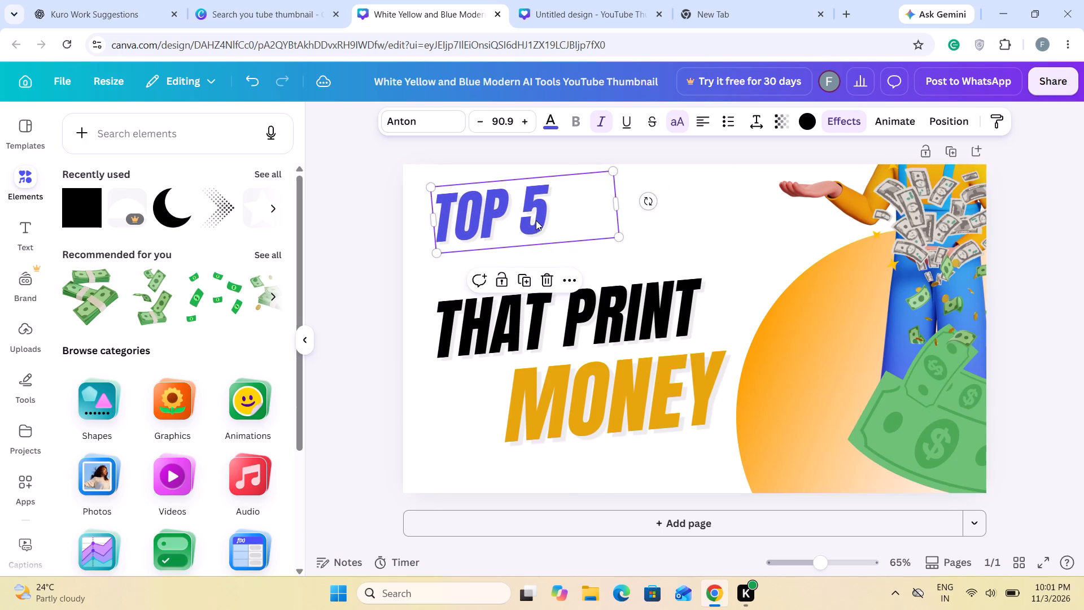
{"action": "left_click", "coordinate": [520, 283]}
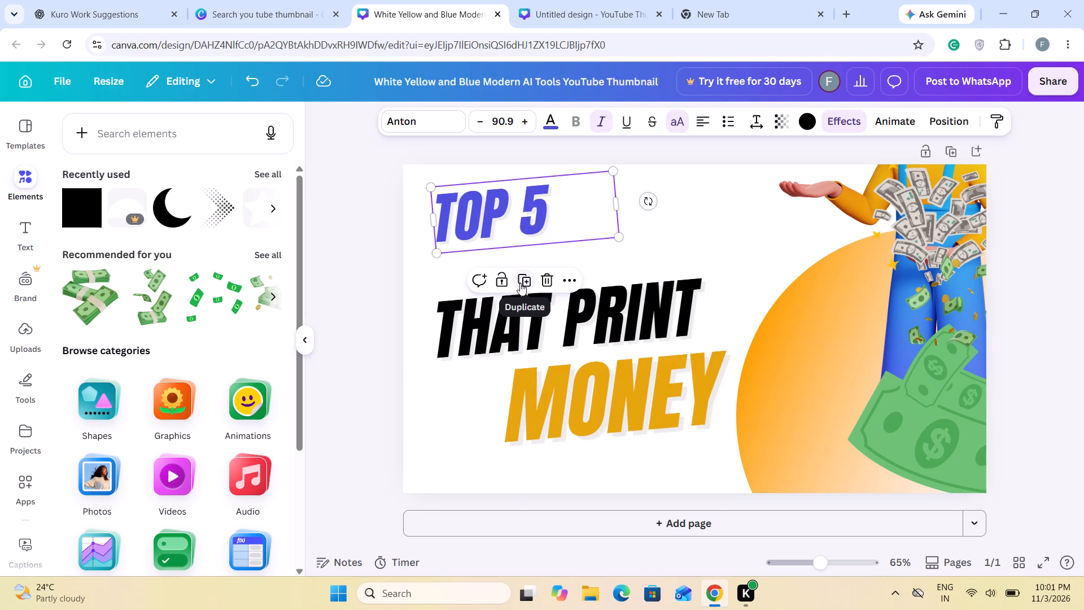
{"action": "left_click", "coordinate": [520, 283]}
{"action": "left_click_drag", "start_coordinate": [532, 234], "coordinate": [577, 263]}
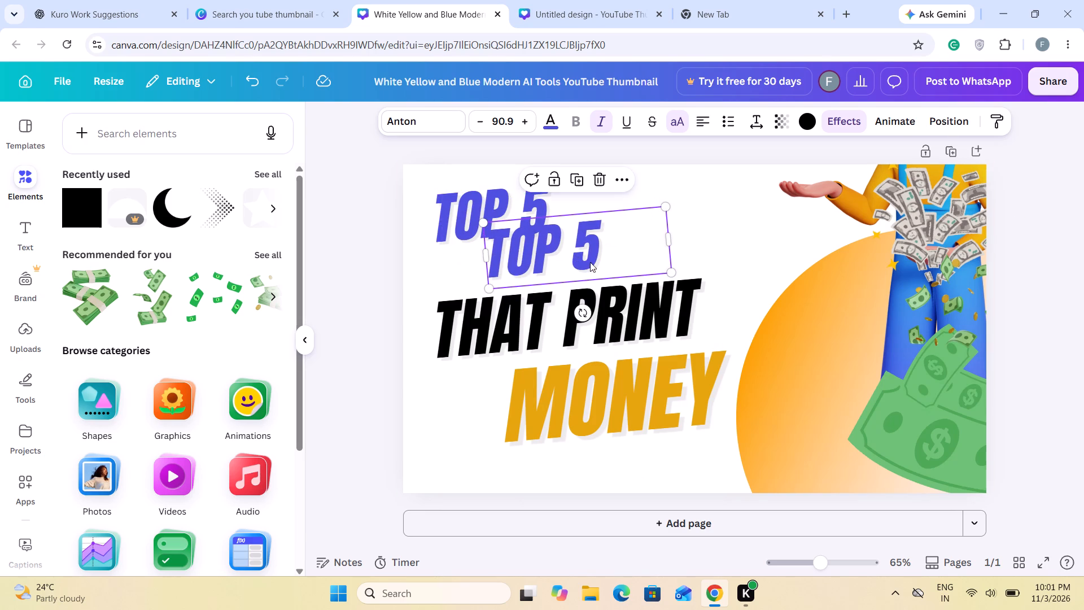
{"action": "double_click", "coordinate": [609, 258]}
{"action": "type", "text": "Ai t"}
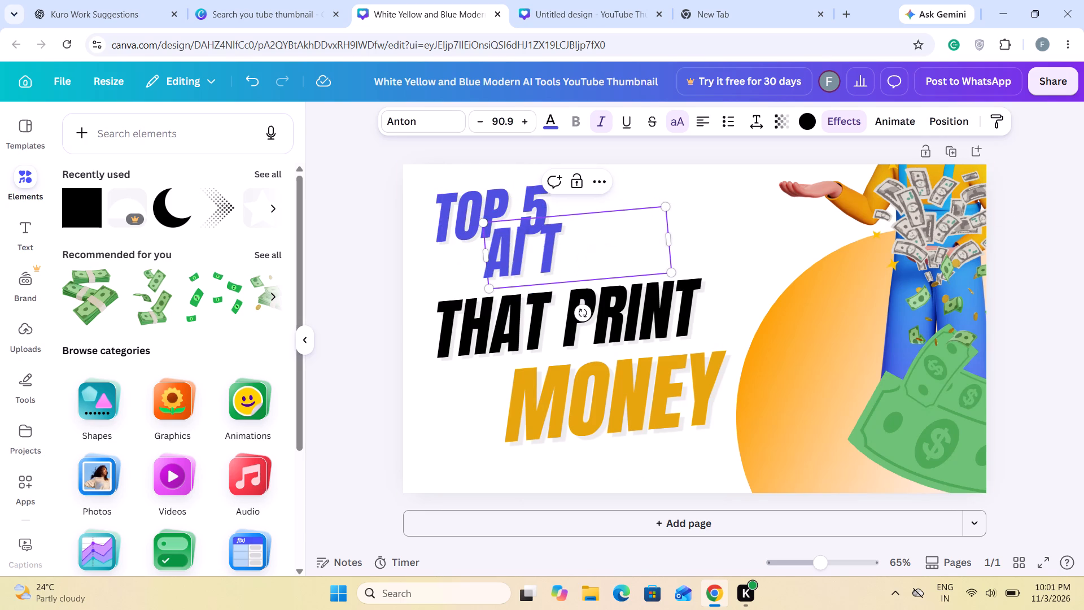
{"action": "type", "text": "ool"}
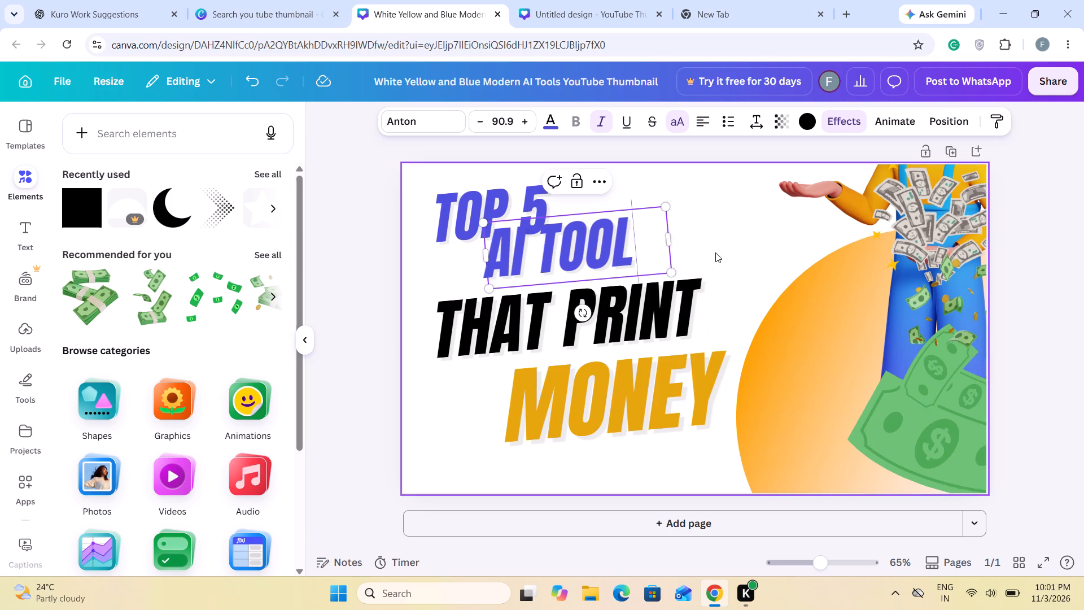
{"action": "left_click", "coordinate": [715, 252]}
Enlarge the AI TOOL heading to a font size of about 108 and position it directly beneath TOP 5.
{"action": "left_click", "coordinate": [622, 258]}
{"action": "left_click_drag", "start_coordinate": [671, 271], "coordinate": [705, 295]}
{"action": "left_click_drag", "start_coordinate": [671, 258], "coordinate": [635, 277]}
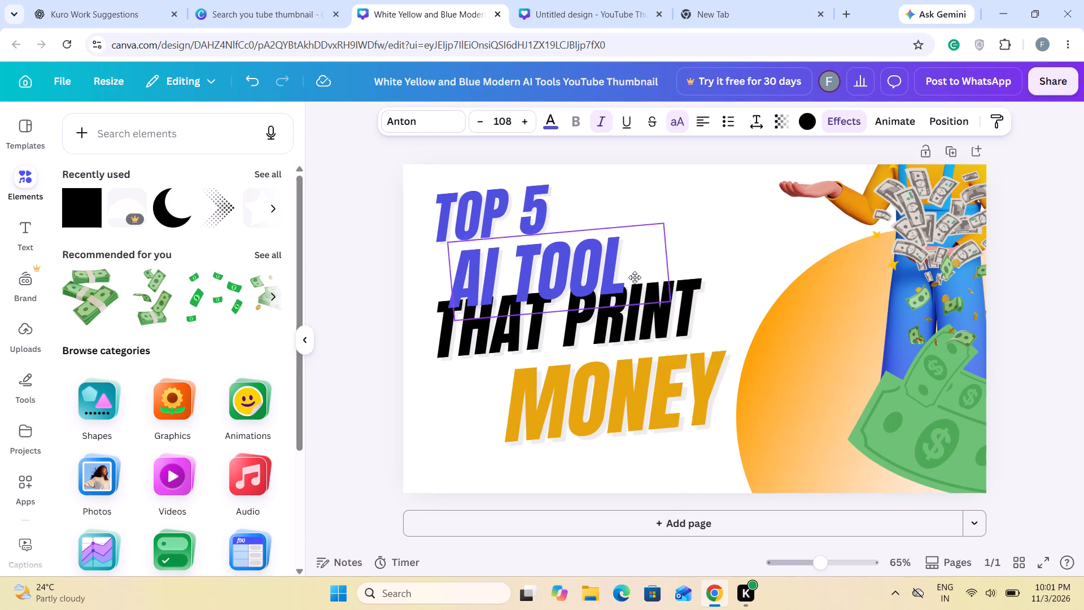
{"action": "left_click_drag", "start_coordinate": [635, 277], "coordinate": [631, 278]}
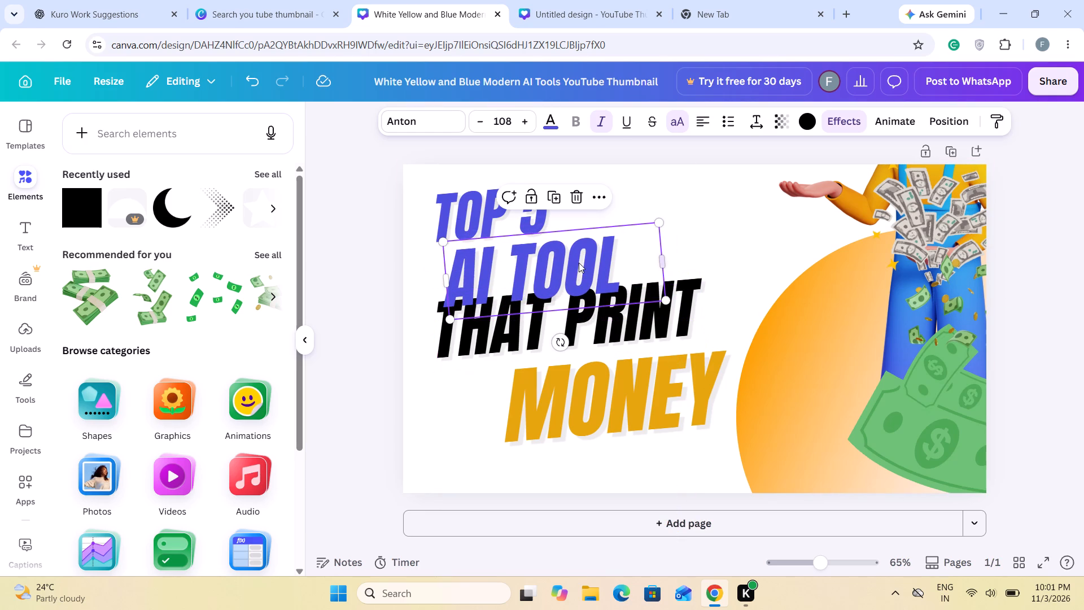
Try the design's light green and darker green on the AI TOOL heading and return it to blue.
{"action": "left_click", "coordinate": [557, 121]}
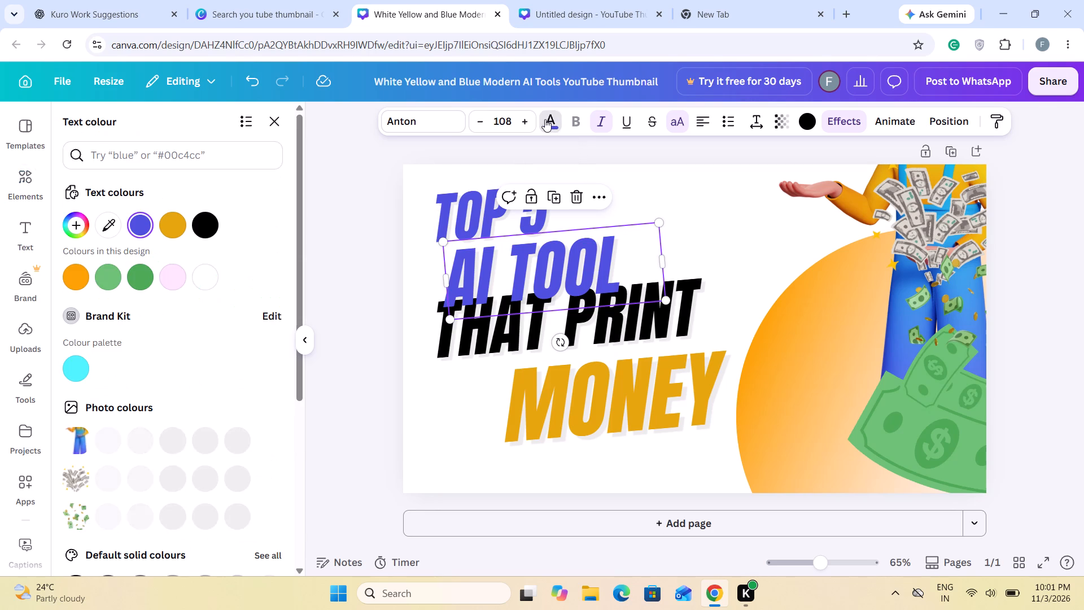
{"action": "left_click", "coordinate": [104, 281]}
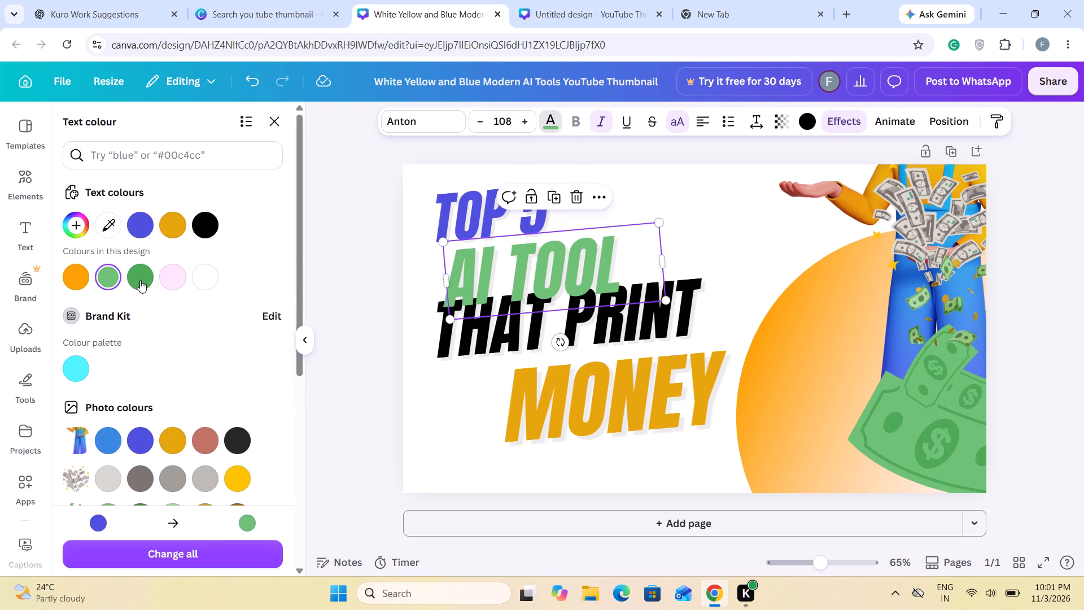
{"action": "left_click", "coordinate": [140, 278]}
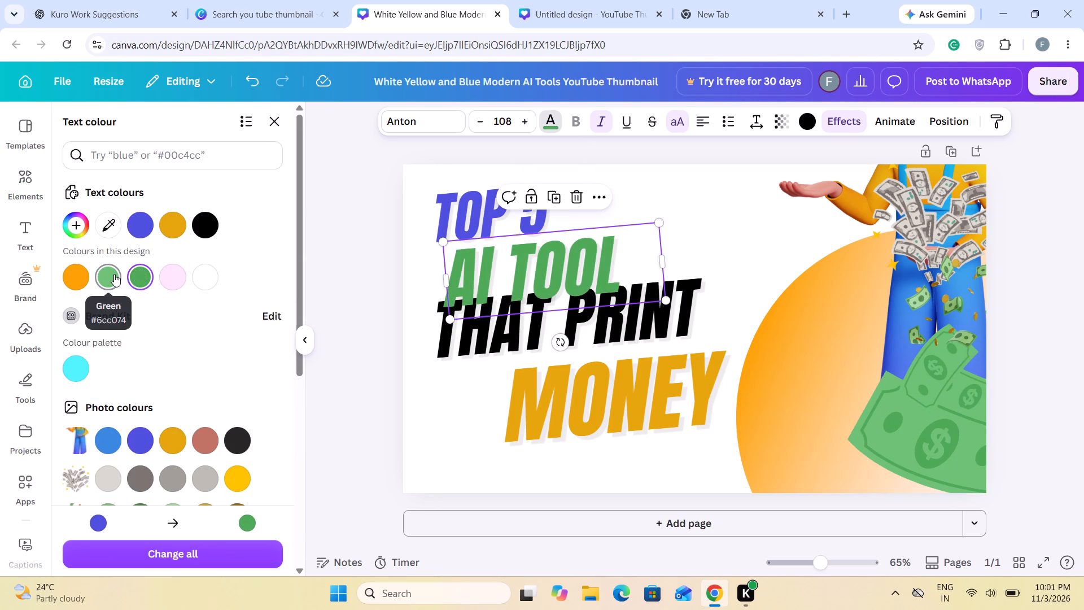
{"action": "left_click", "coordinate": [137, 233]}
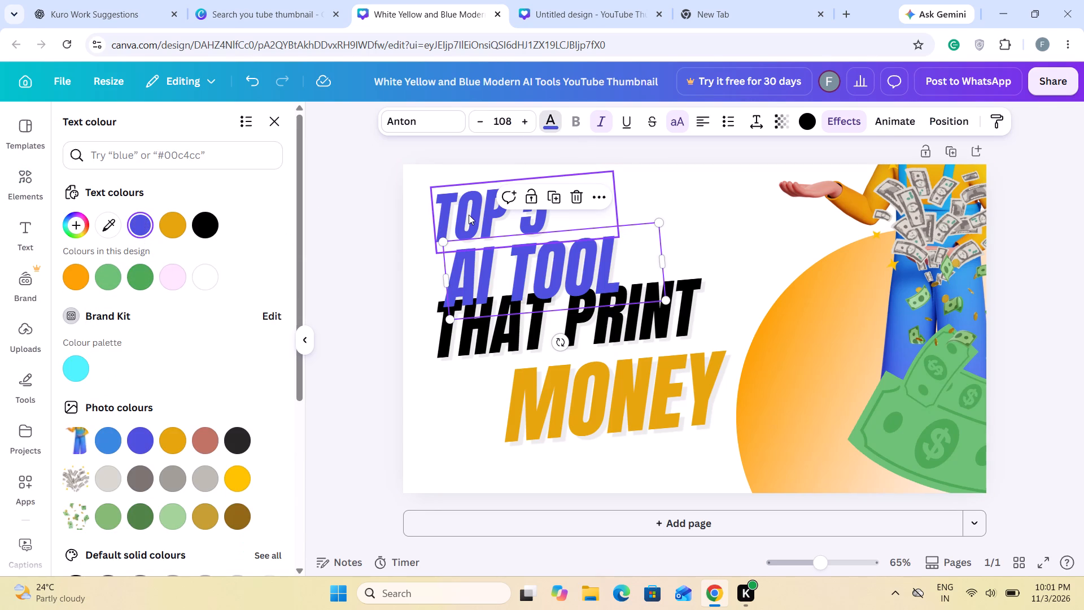
Recolour the TOP 5 heading bright red from the default solid colours.
{"action": "left_click", "coordinate": [469, 215]}
{"action": "left_click", "coordinate": [552, 124]}
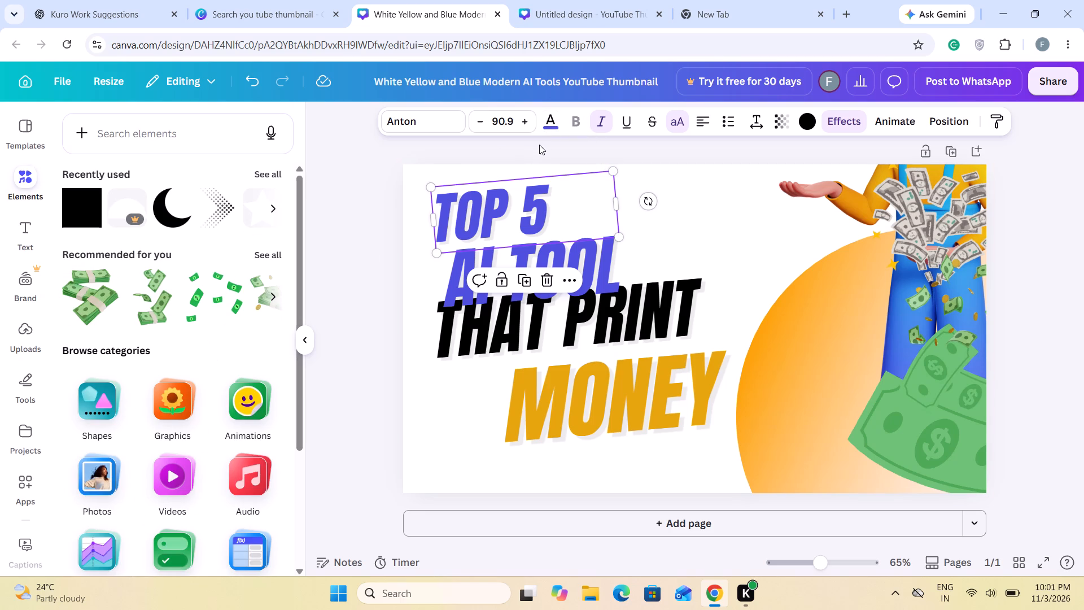
{"action": "left_click", "coordinate": [555, 121]}
{"action": "left_click", "coordinate": [174, 284]}
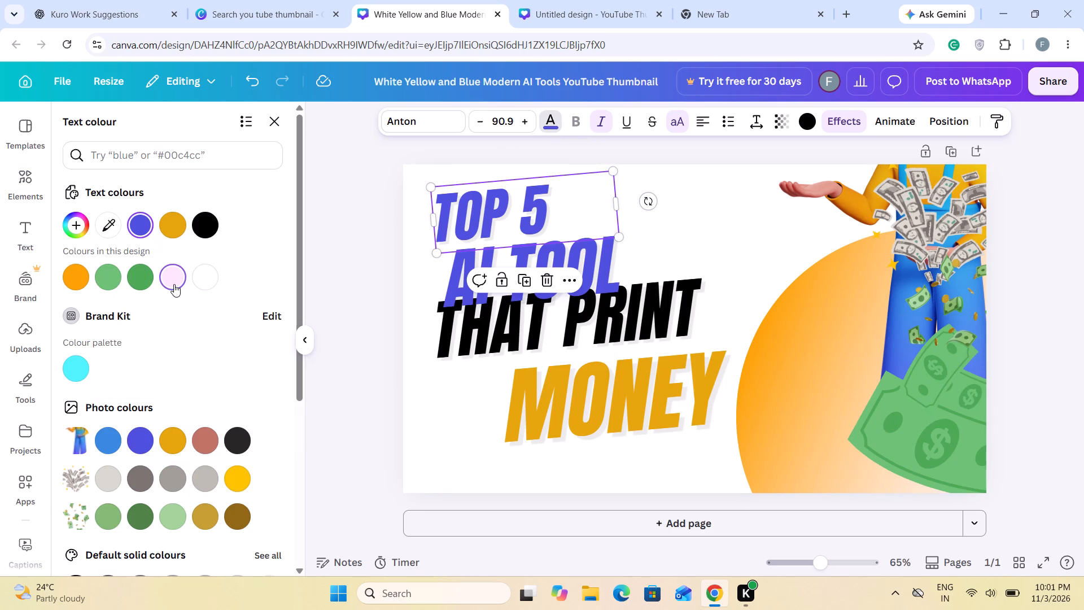
{"action": "left_click", "coordinate": [77, 371]}
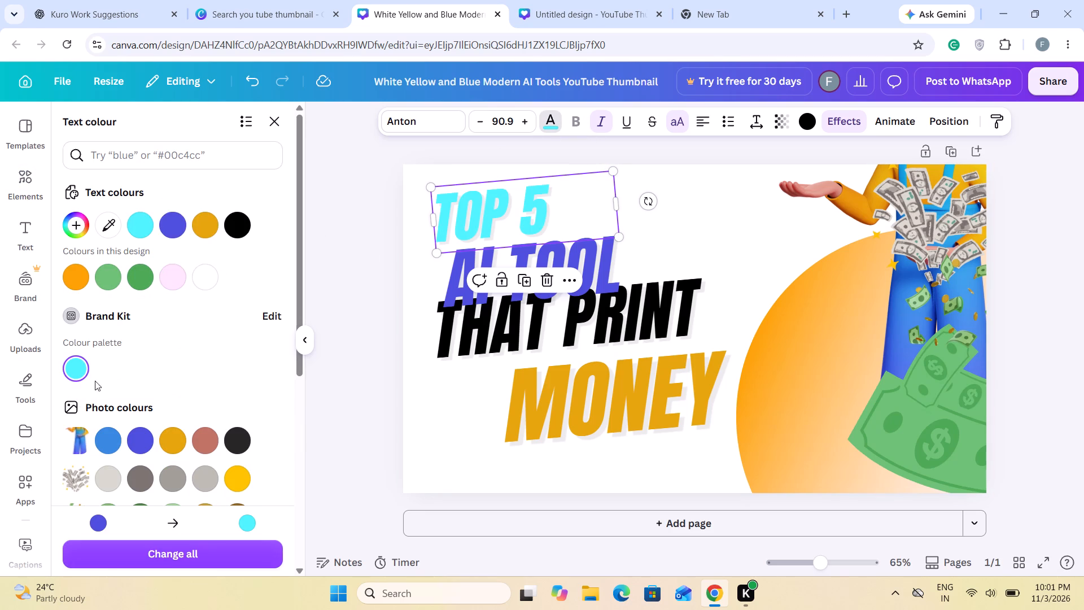
{"action": "scroll", "coordinate": [119, 390], "scroll_direction": "down", "scroll_amount": 1}
{"action": "left_click", "coordinate": [163, 439]}
{"action": "left_click", "coordinate": [141, 439]}
{"action": "scroll", "coordinate": [182, 409], "scroll_direction": "down", "scroll_amount": 1}
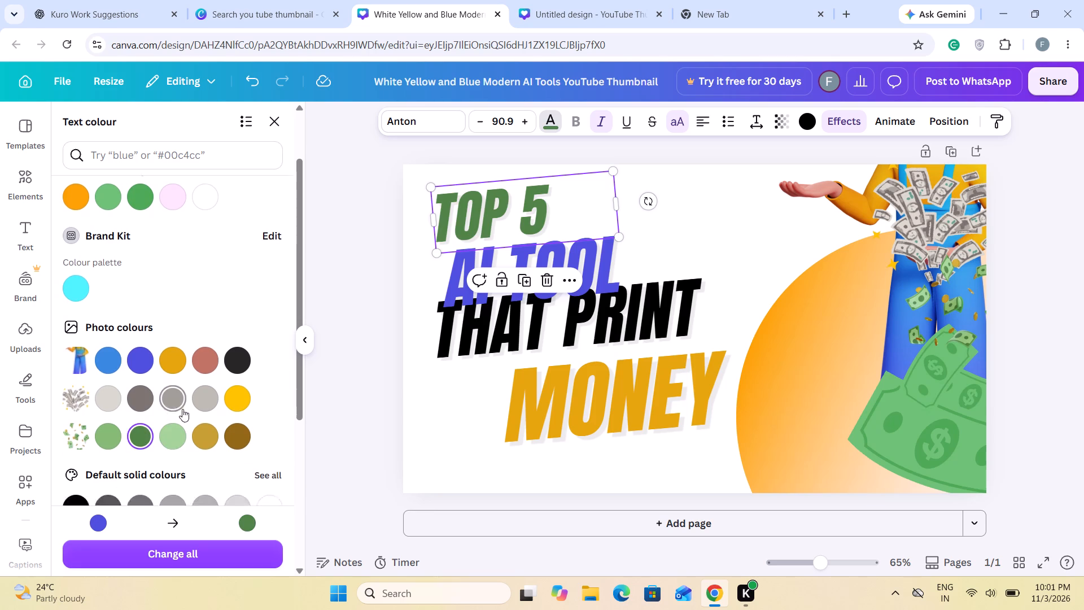
{"action": "scroll", "coordinate": [182, 409], "scroll_direction": "down", "scroll_amount": 1}
{"action": "left_click", "coordinate": [83, 409]}
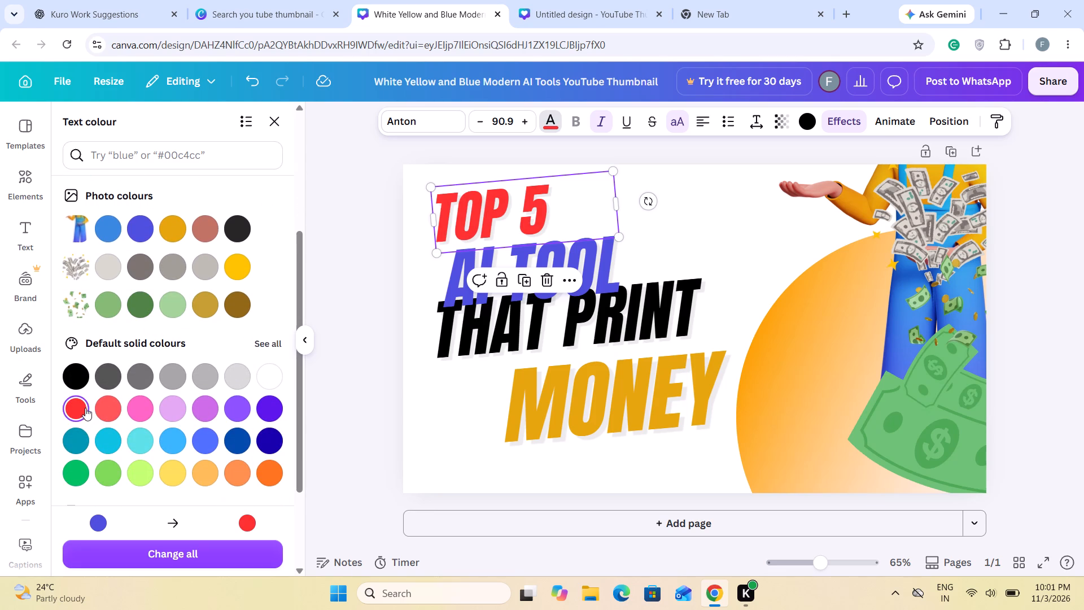
{"action": "left_click", "coordinate": [750, 262]}
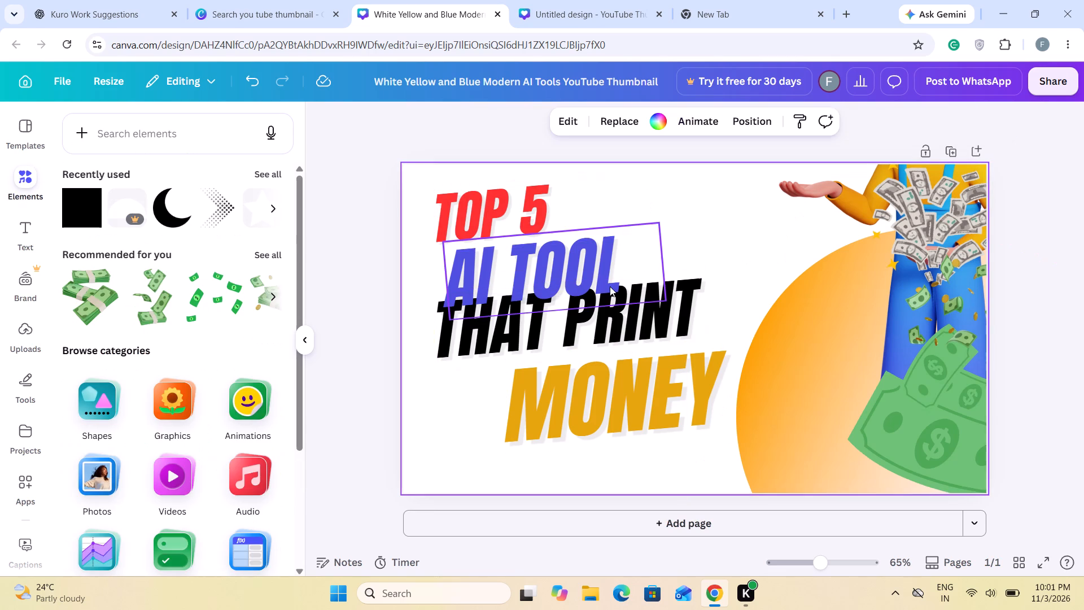
Move the THAT PRINT and MONEY headings down so that they sit clear of AI TOOL and each other.
{"action": "left_click_drag", "start_coordinate": [668, 321], "coordinate": [654, 338]}
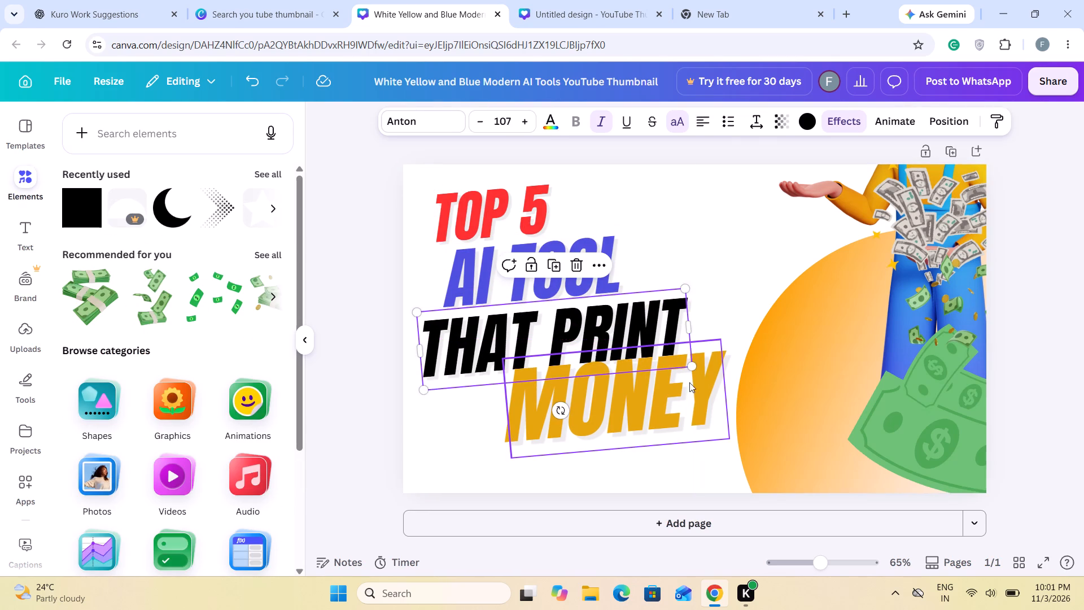
{"action": "left_click_drag", "start_coordinate": [699, 398], "coordinate": [711, 438]}
{"action": "left_click_drag", "start_coordinate": [658, 326], "coordinate": [662, 341]}
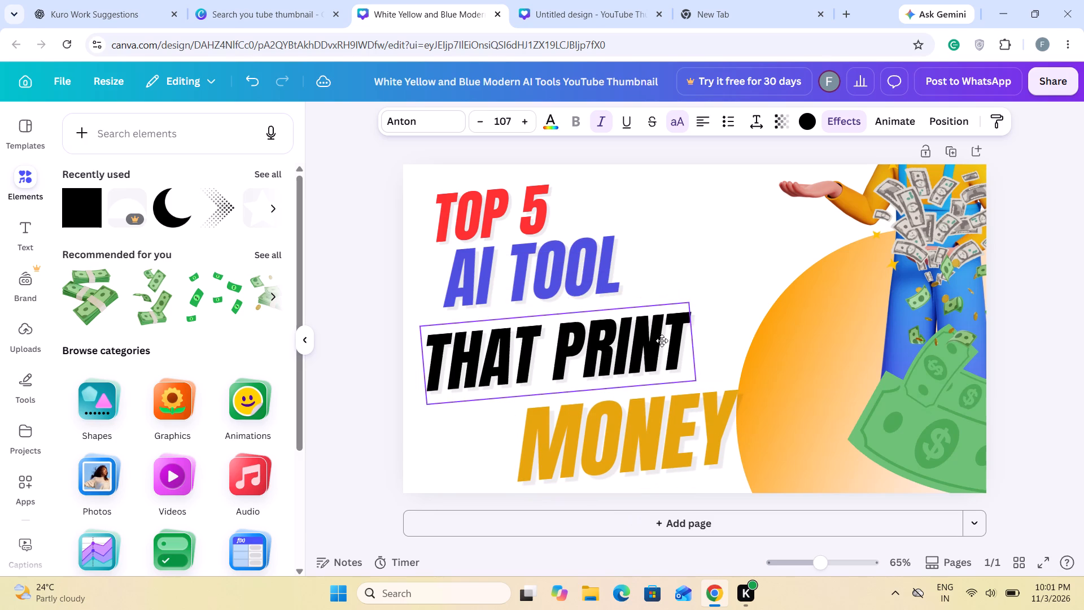
{"action": "left_click_drag", "start_coordinate": [662, 341], "coordinate": [666, 326]}
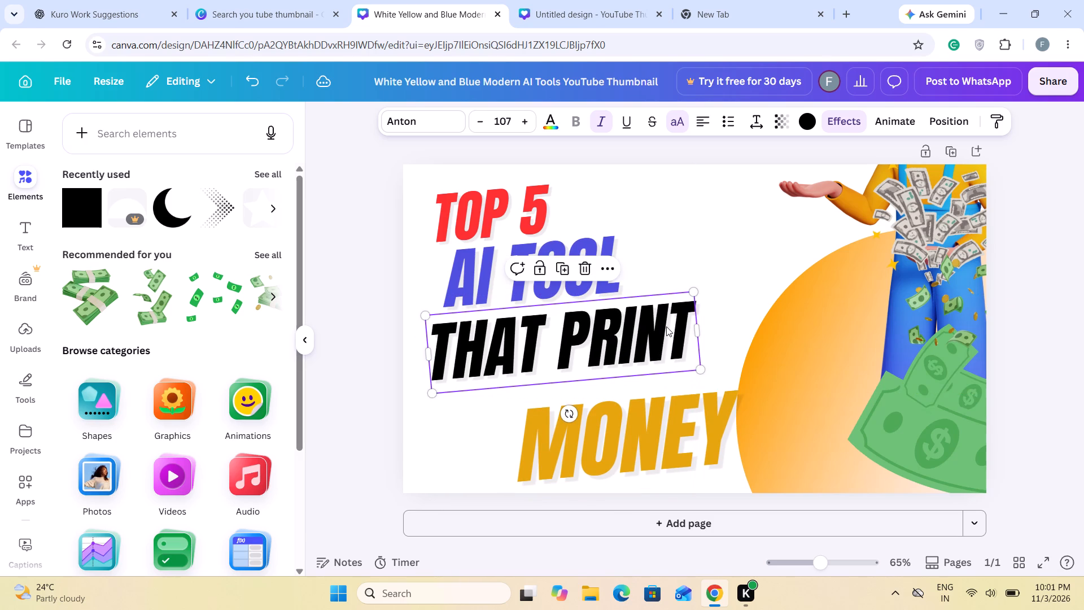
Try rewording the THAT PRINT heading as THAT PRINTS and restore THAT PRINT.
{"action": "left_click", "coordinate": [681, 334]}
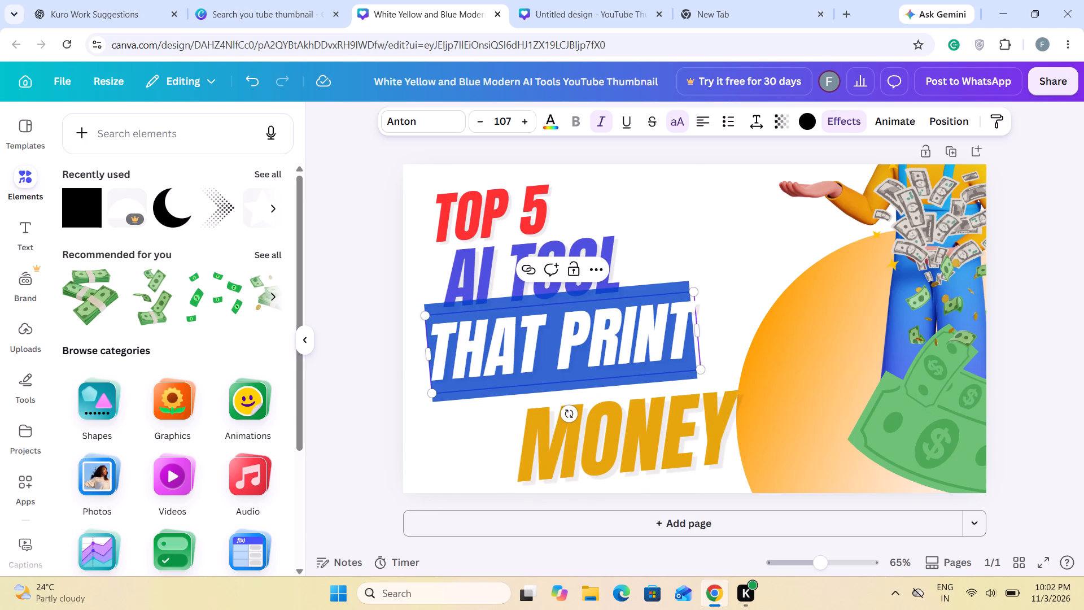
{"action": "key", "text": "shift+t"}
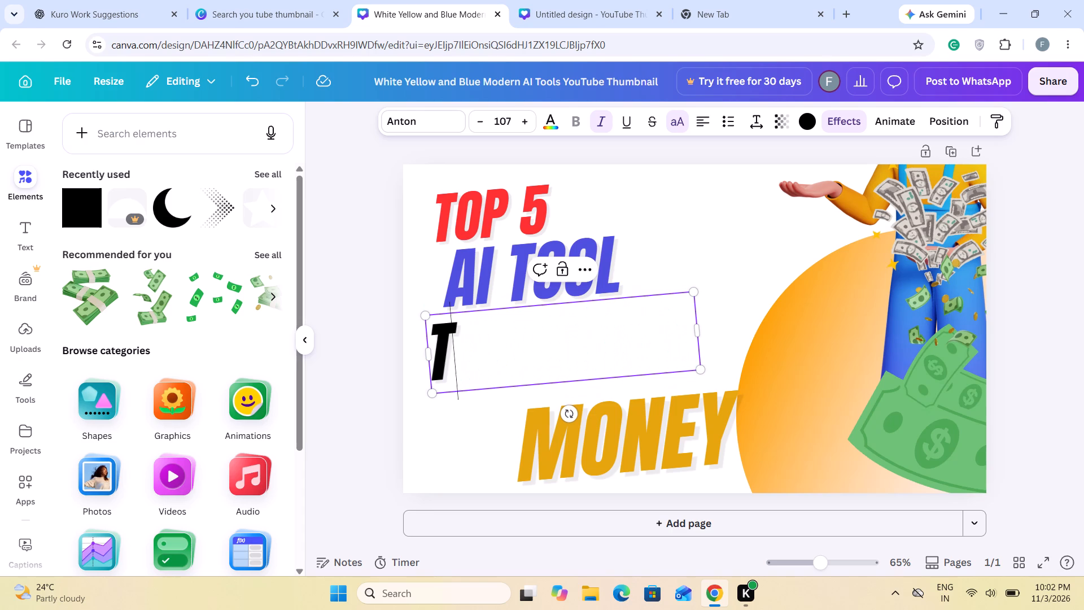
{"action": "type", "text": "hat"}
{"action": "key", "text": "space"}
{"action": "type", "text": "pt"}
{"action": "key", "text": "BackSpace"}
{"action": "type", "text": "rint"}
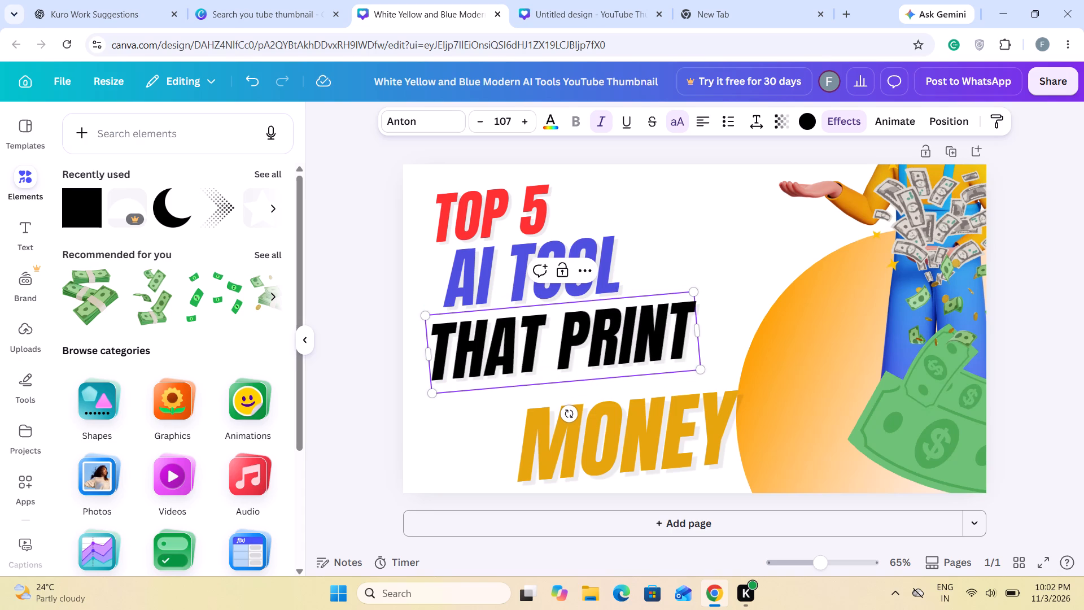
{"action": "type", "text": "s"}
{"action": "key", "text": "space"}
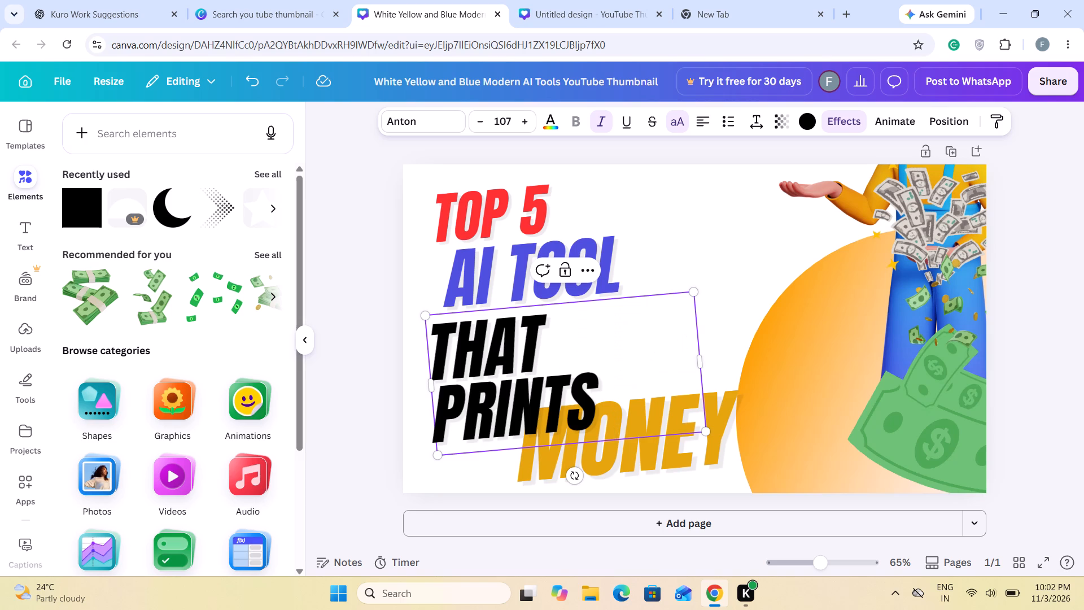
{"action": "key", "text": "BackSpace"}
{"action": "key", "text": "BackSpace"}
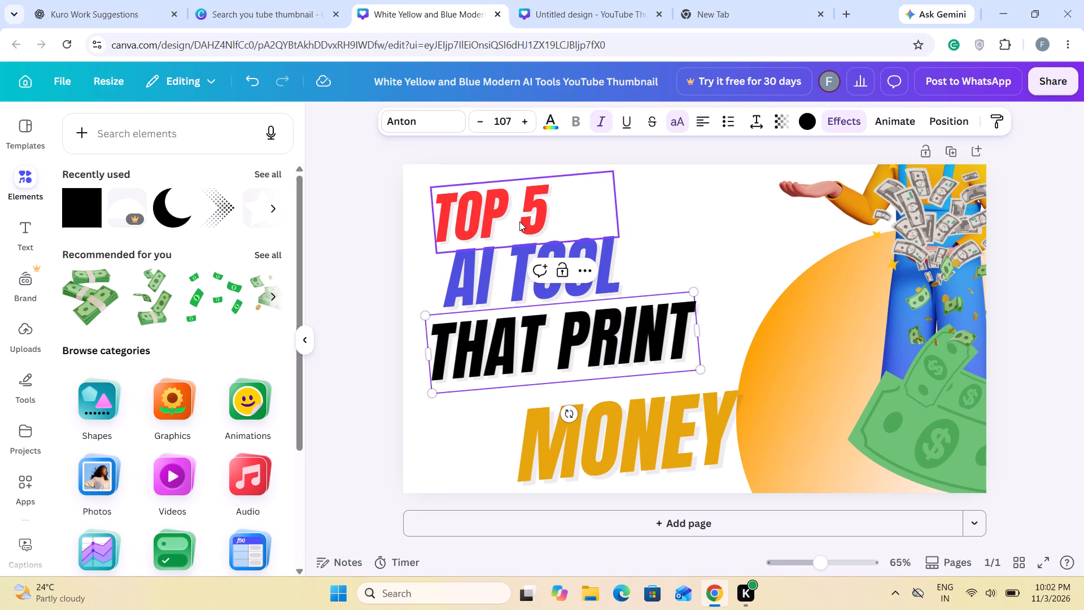
Nudge the TOP 5, AI TOOL and THAT PRINT headings so their starting edges line up more closely with even spacing.
{"action": "left_click_drag", "start_coordinate": [518, 217], "coordinate": [518, 211]}
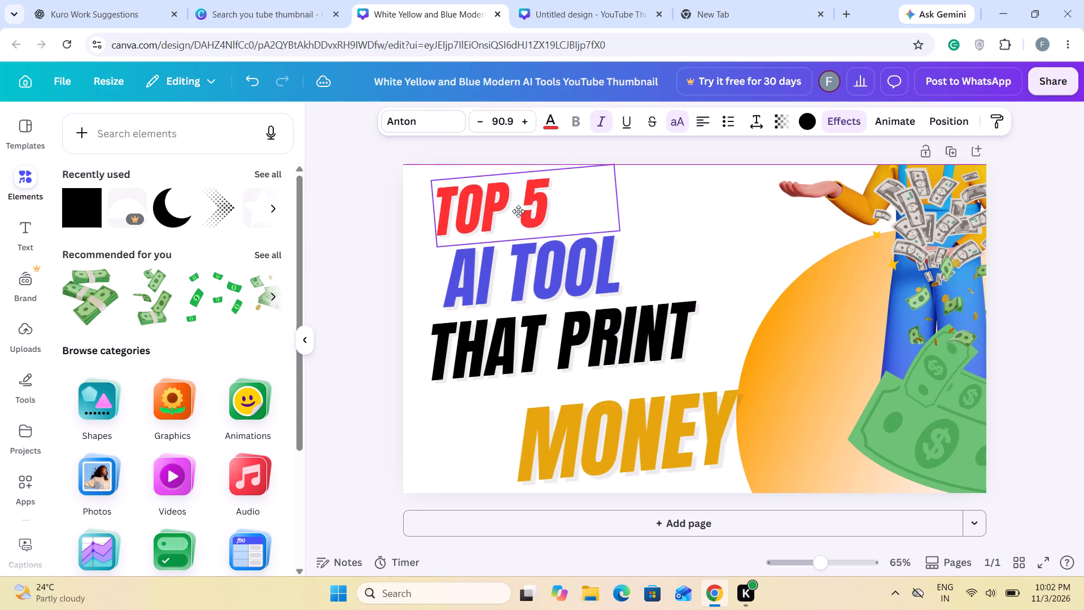
{"action": "left_click_drag", "start_coordinate": [518, 211], "coordinate": [537, 215]}
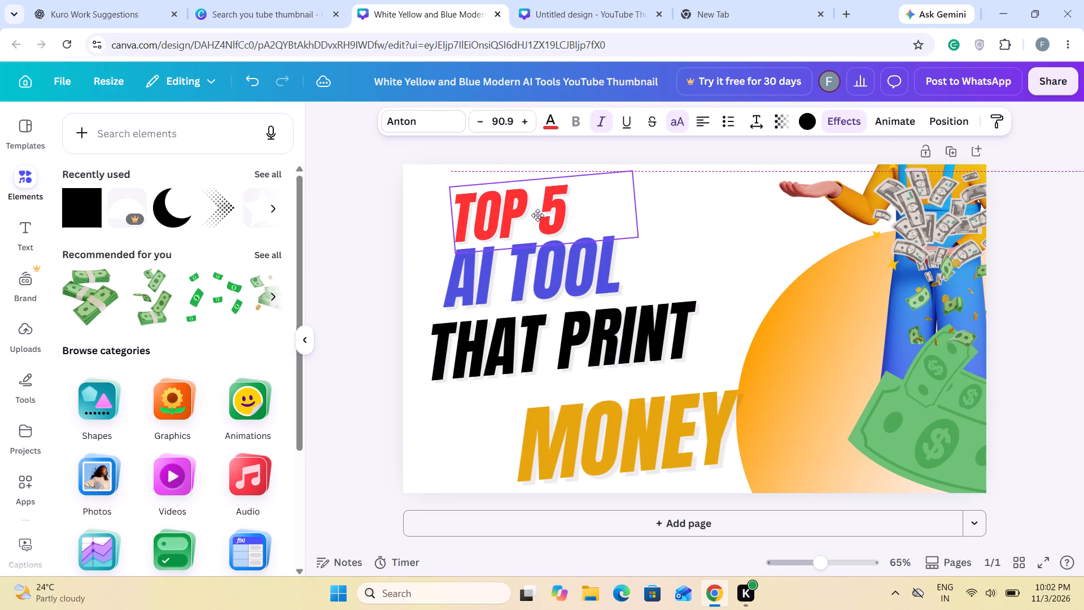
{"action": "left_click_drag", "start_coordinate": [537, 215], "coordinate": [532, 218]}
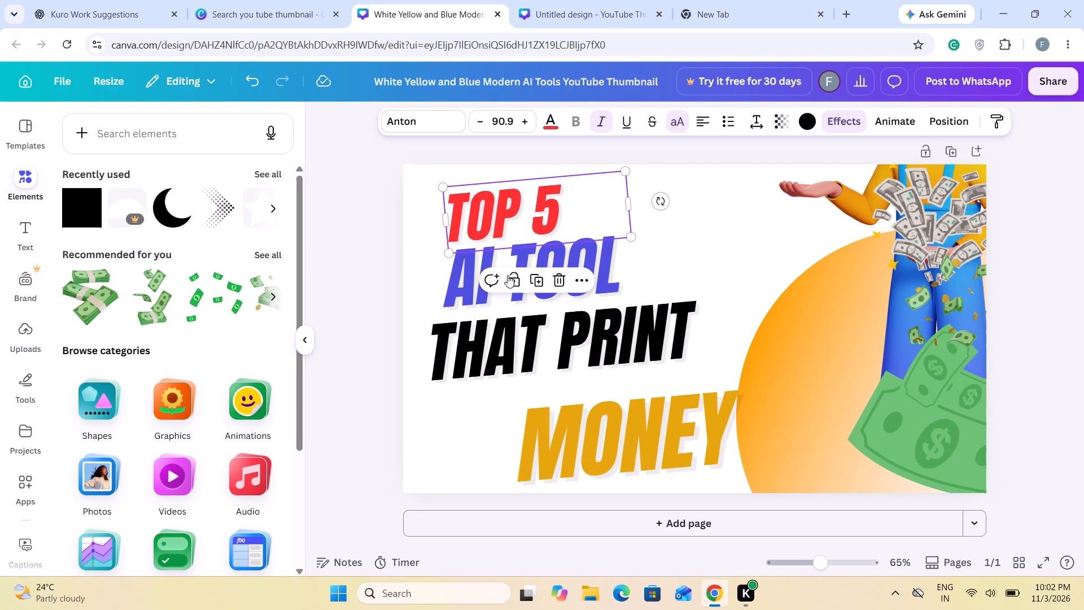
{"action": "left_click_drag", "start_coordinate": [642, 284], "coordinate": [639, 282]}
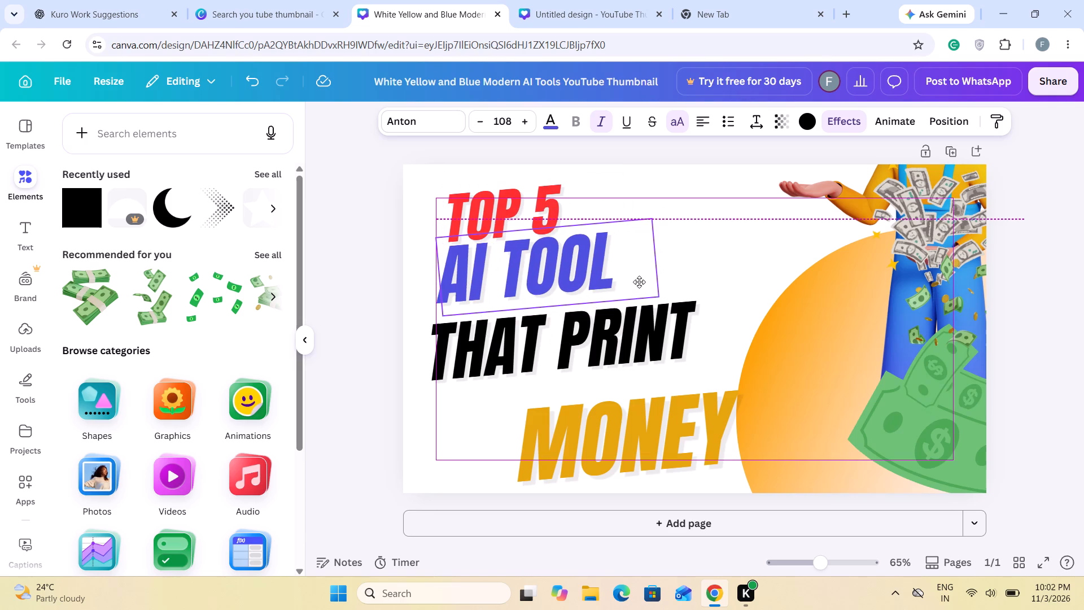
{"action": "left_click_drag", "start_coordinate": [639, 282], "coordinate": [640, 290]}
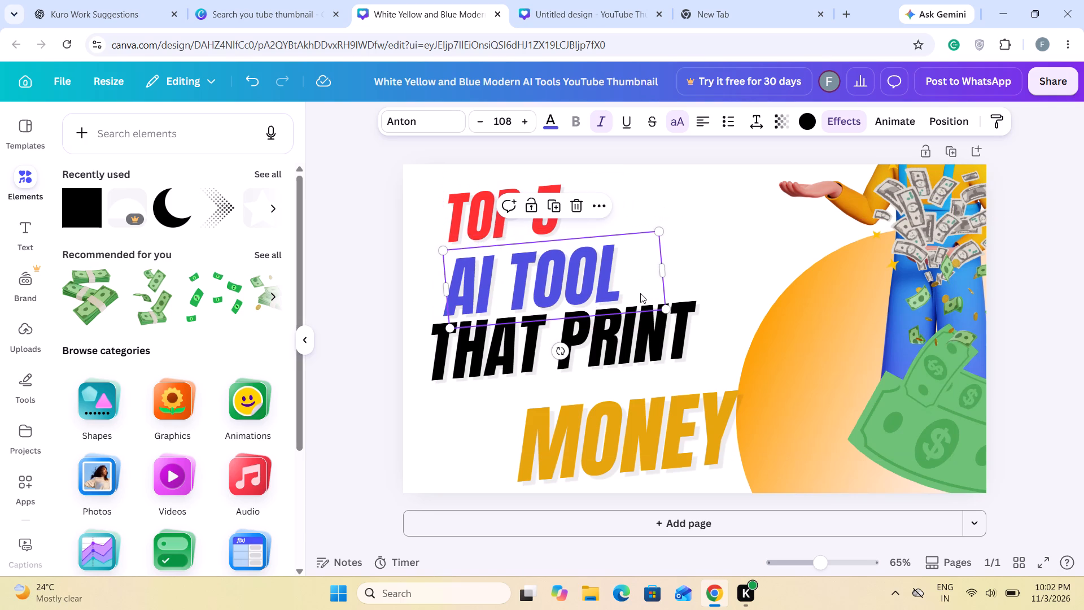
{"action": "left_click_drag", "start_coordinate": [674, 329], "coordinate": [677, 335]}
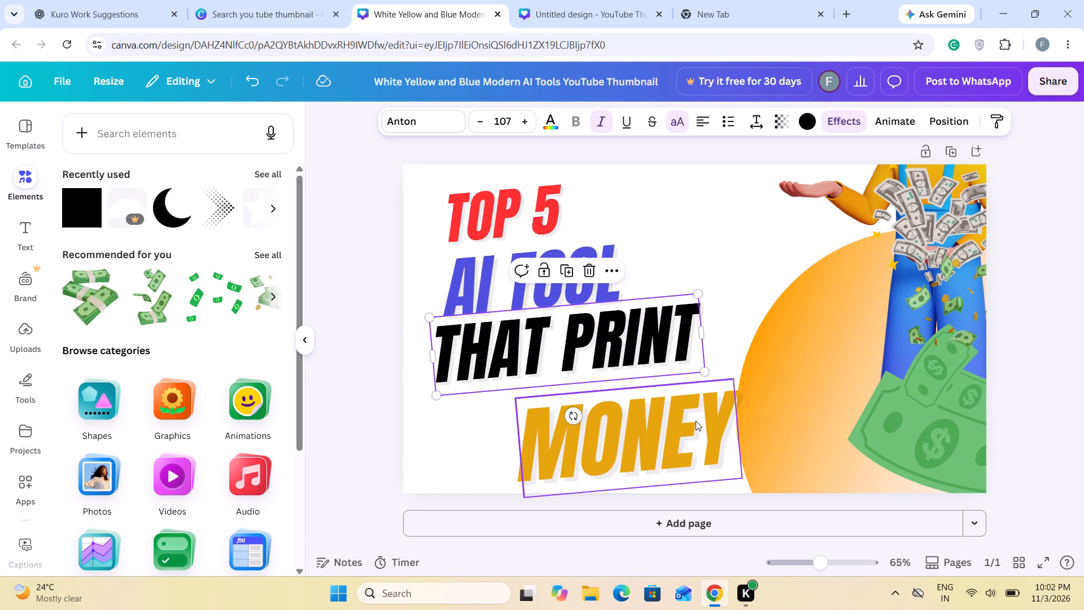
Duplicate the THAT PRINT heading, pull the copy clear of the original and reword it as MASSIVE.
{"action": "right_click", "coordinate": [584, 351]}
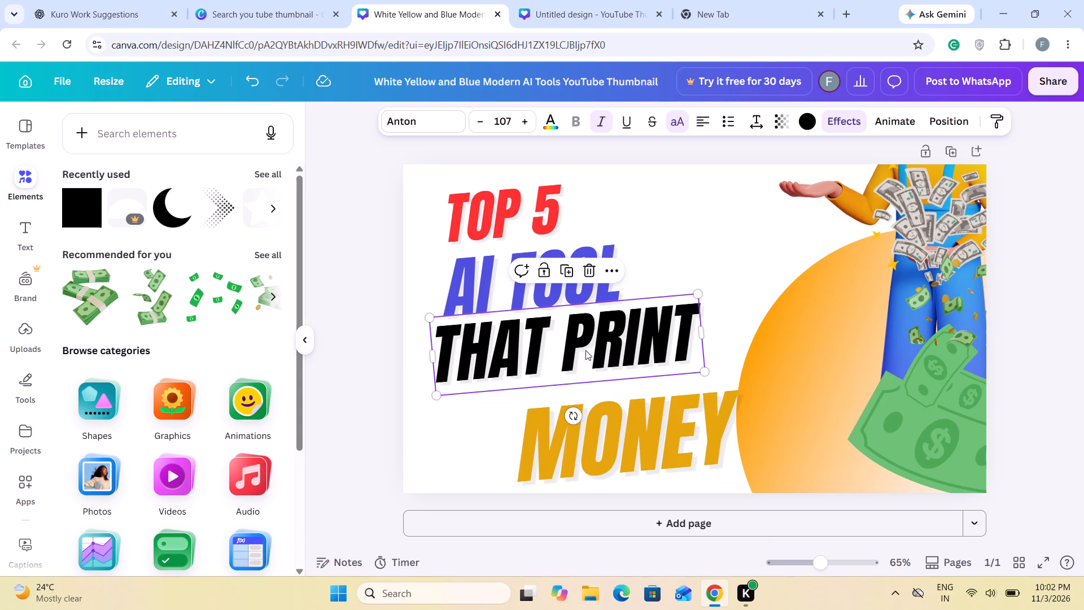
{"action": "left_click", "coordinate": [562, 272]}
{"action": "left_click", "coordinate": [567, 275]}
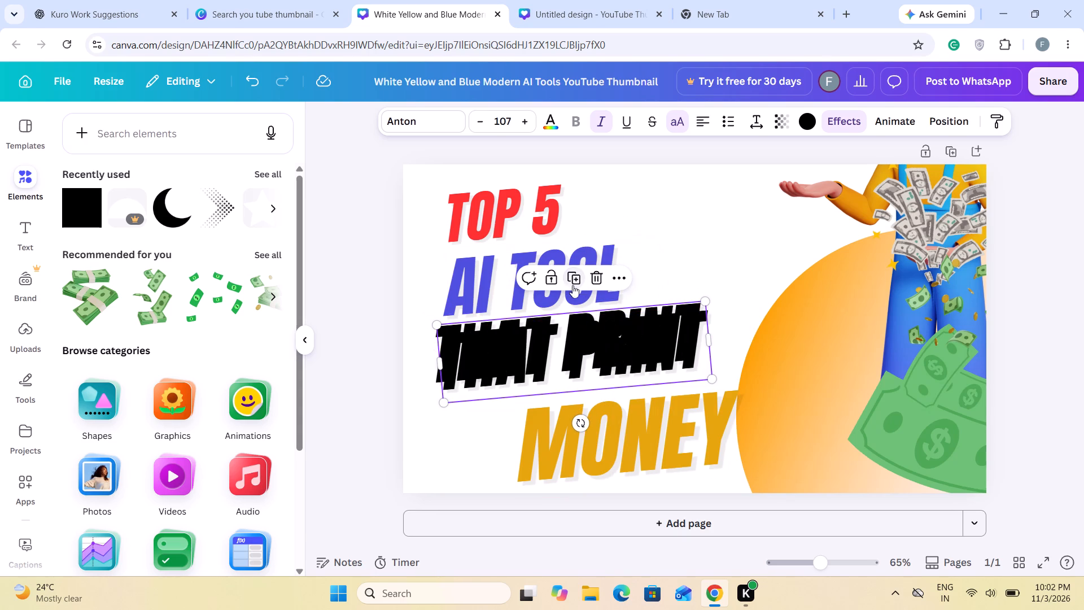
{"action": "left_click_drag", "start_coordinate": [629, 362], "coordinate": [756, 247]}
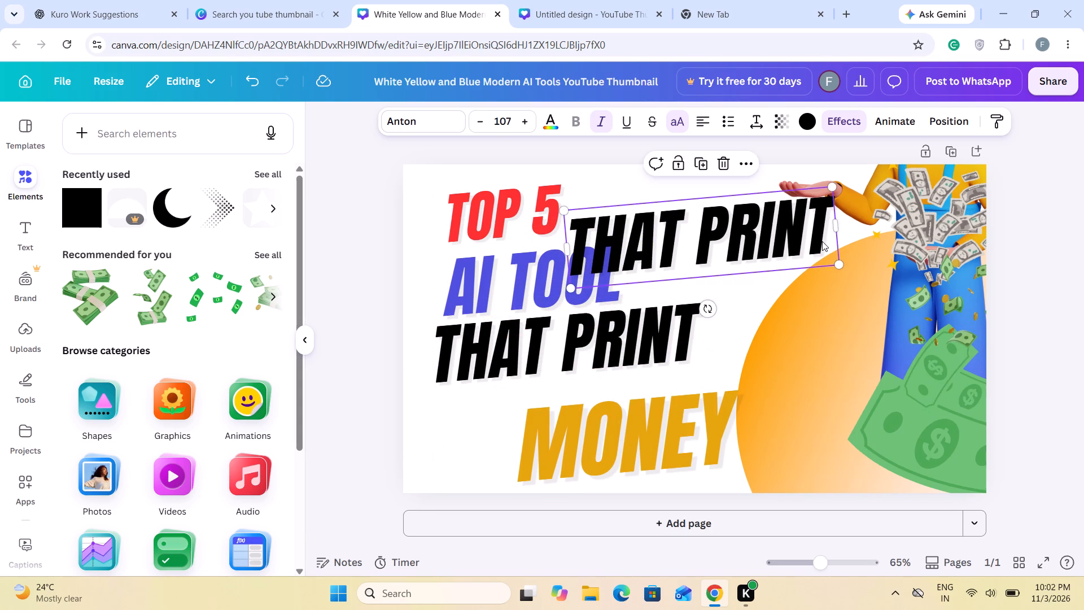
{"action": "double_click", "coordinate": [822, 241]}
{"action": "type", "text": "Massive"}
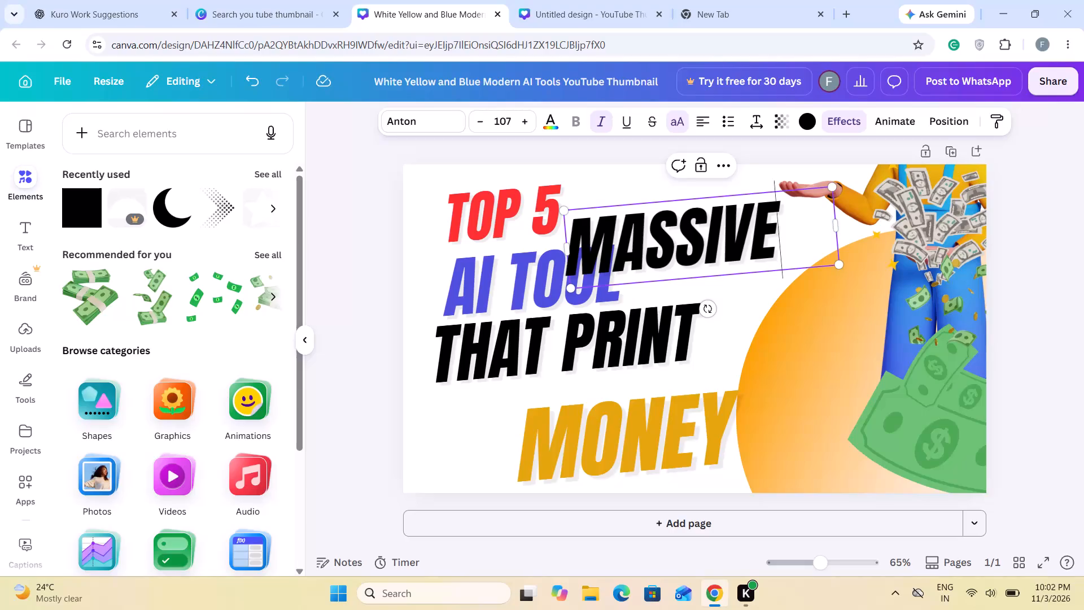
{"action": "key", "text": "Return"}
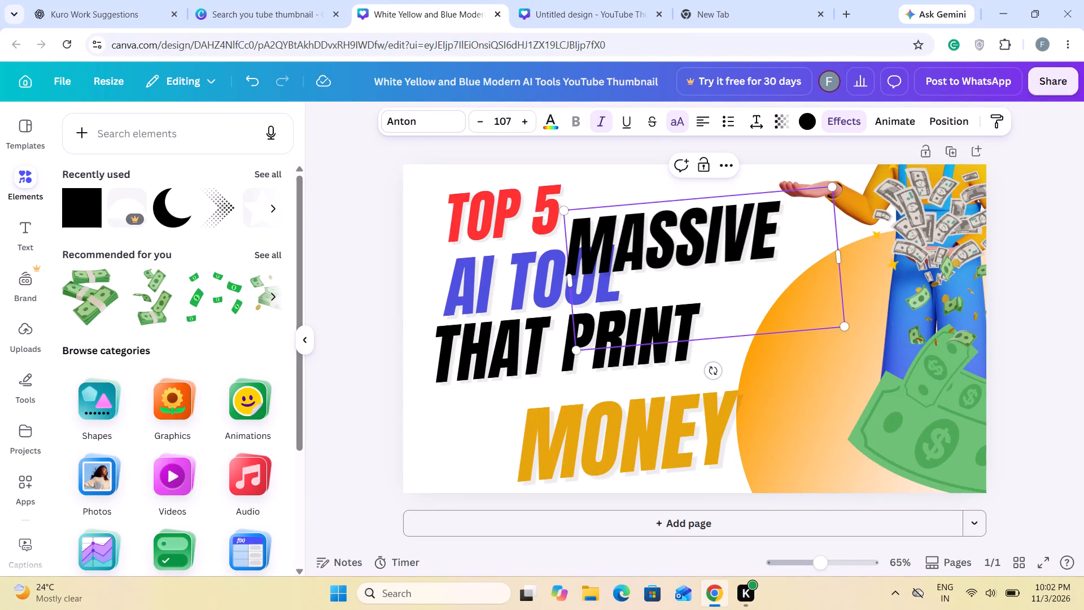
{"action": "key", "text": "BackSpace"}
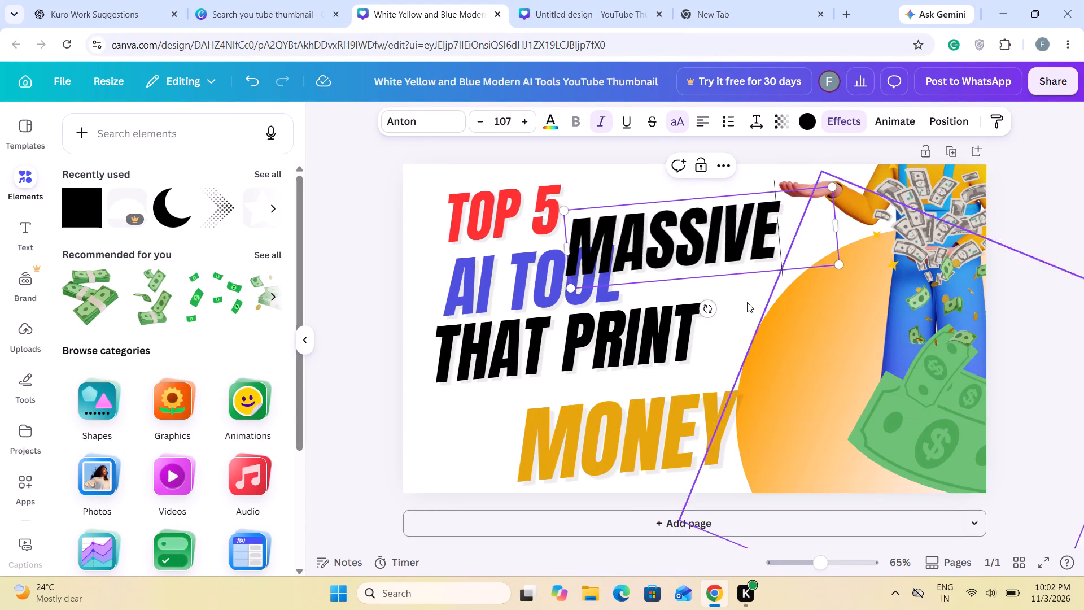
{"action": "left_click", "coordinate": [736, 302]}
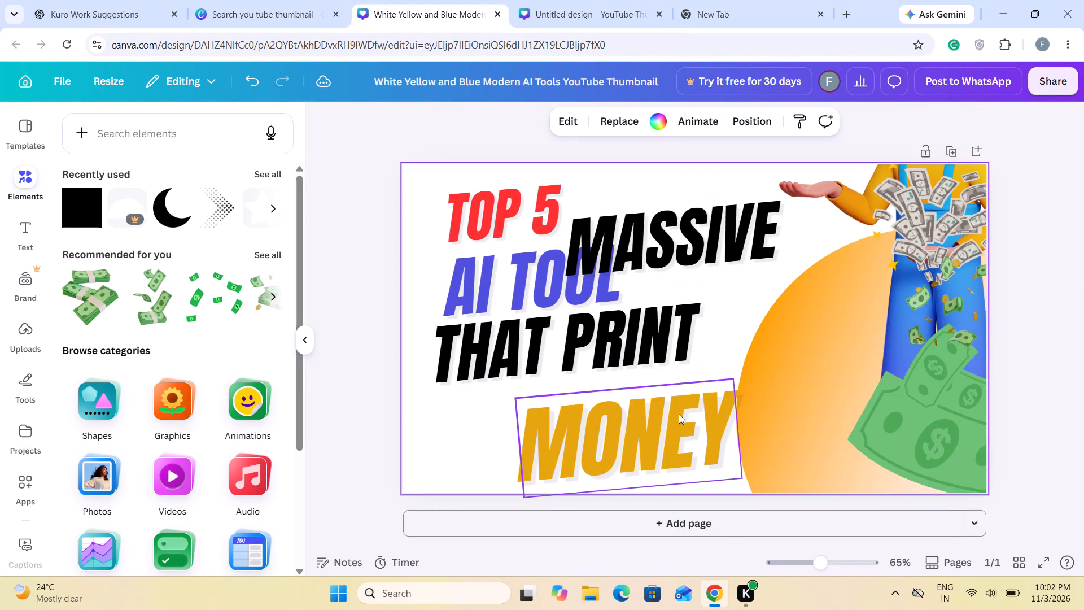
Place the MASSIVE heading directly beneath THAT PRINT, with MONEY shifted clear of both onto the orange circle.
{"action": "left_click_drag", "start_coordinate": [668, 423], "coordinate": [819, 348]}
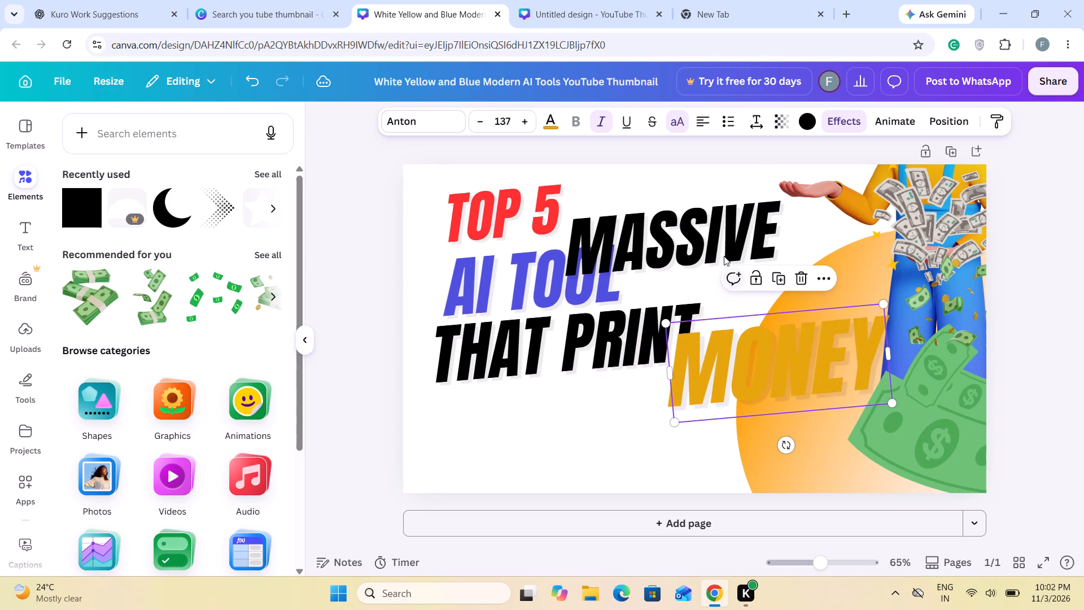
{"action": "left_click_drag", "start_coordinate": [698, 241], "coordinate": [561, 408]}
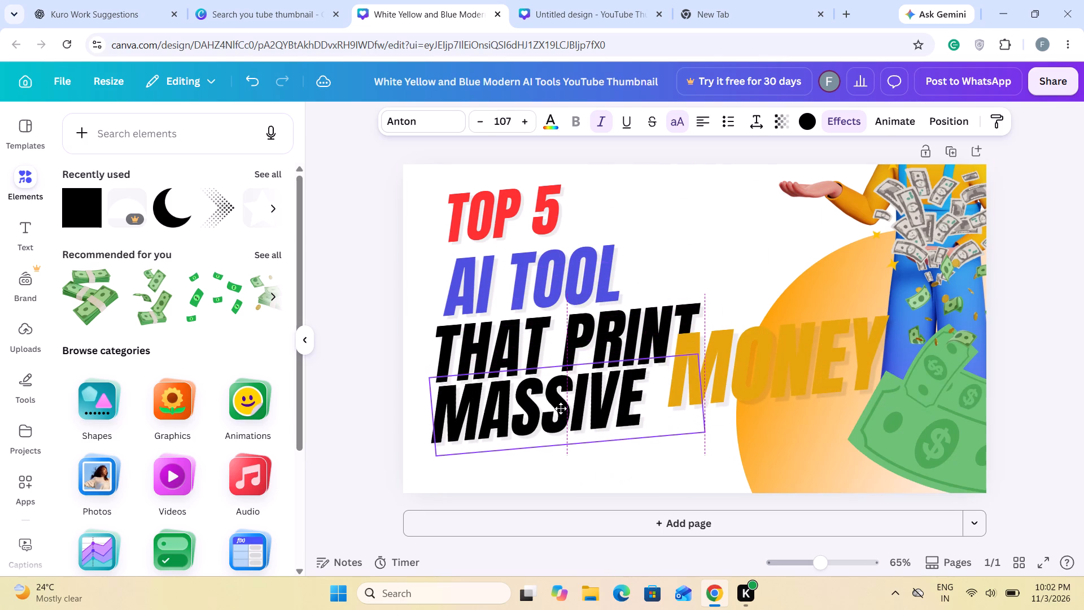
{"action": "left_click_drag", "start_coordinate": [561, 408], "coordinate": [560, 409]}
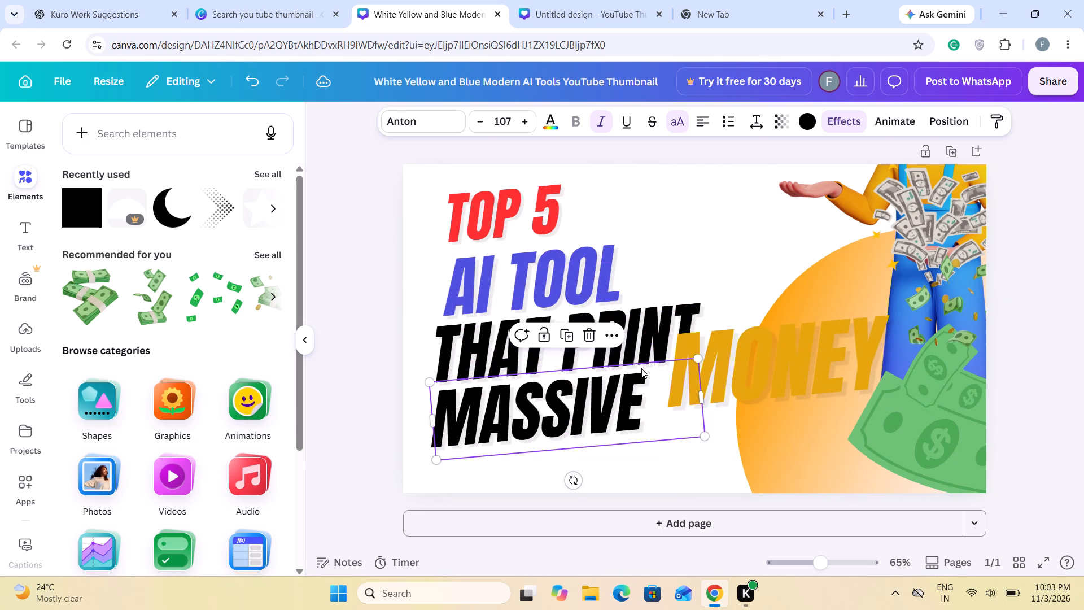
{"action": "left_click", "coordinate": [642, 357]}
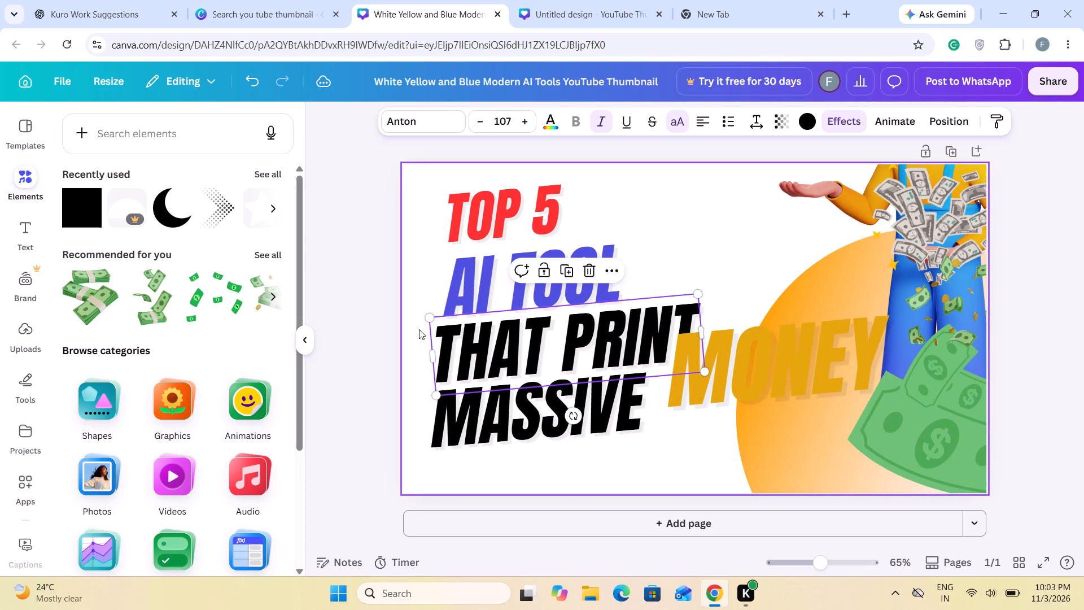
{"action": "left_click", "coordinate": [419, 329]}
{"action": "left_click_drag", "start_coordinate": [419, 328], "coordinate": [484, 421]}
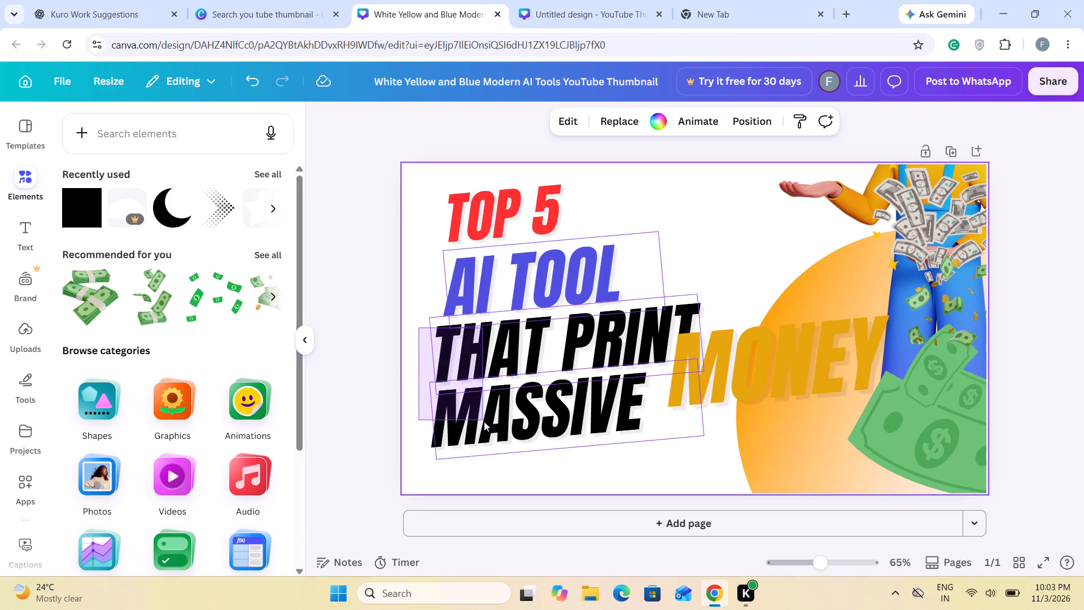
{"action": "left_click_drag", "start_coordinate": [484, 421], "coordinate": [475, 387]}
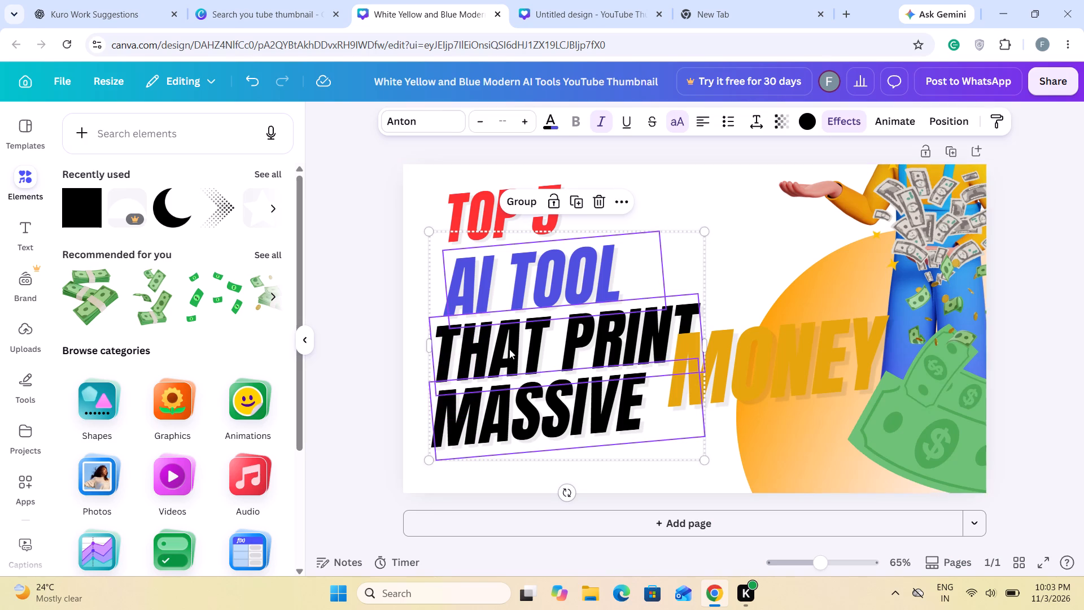
{"action": "left_click", "coordinate": [763, 229]}
{"action": "left_click_drag", "start_coordinate": [746, 371], "coordinate": [771, 371]}
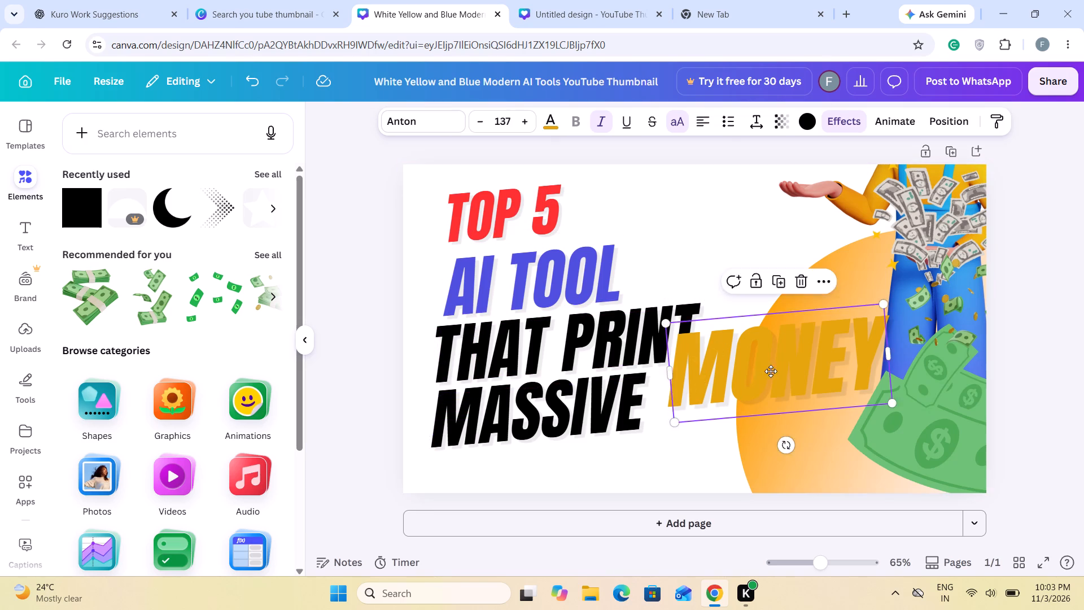
{"action": "left_click_drag", "start_coordinate": [771, 371], "coordinate": [781, 372]}
Shrink the AI TOOL heading slightly and reduce THAT PRINT to a font size of about 93.5.
{"action": "left_click", "coordinate": [637, 408]}
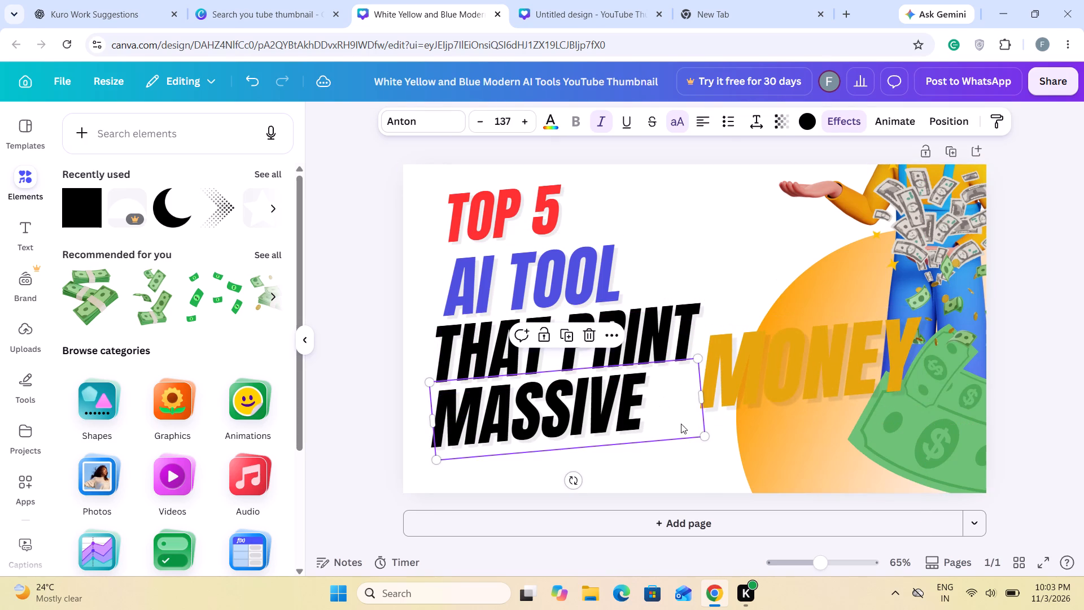
{"action": "left_click", "coordinate": [675, 345]}
{"action": "left_click_drag", "start_coordinate": [705, 369], "coordinate": [682, 357]}
{"action": "left_click", "coordinate": [607, 289]}
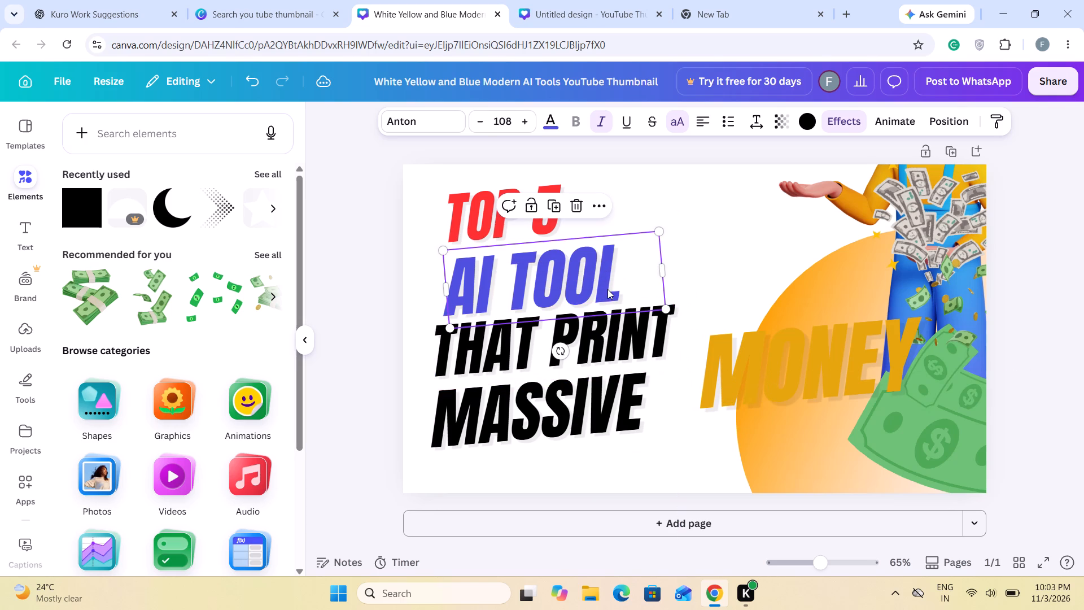
{"action": "left_click_drag", "start_coordinate": [665, 308], "coordinate": [657, 292]}
{"action": "left_click", "coordinate": [648, 332]}
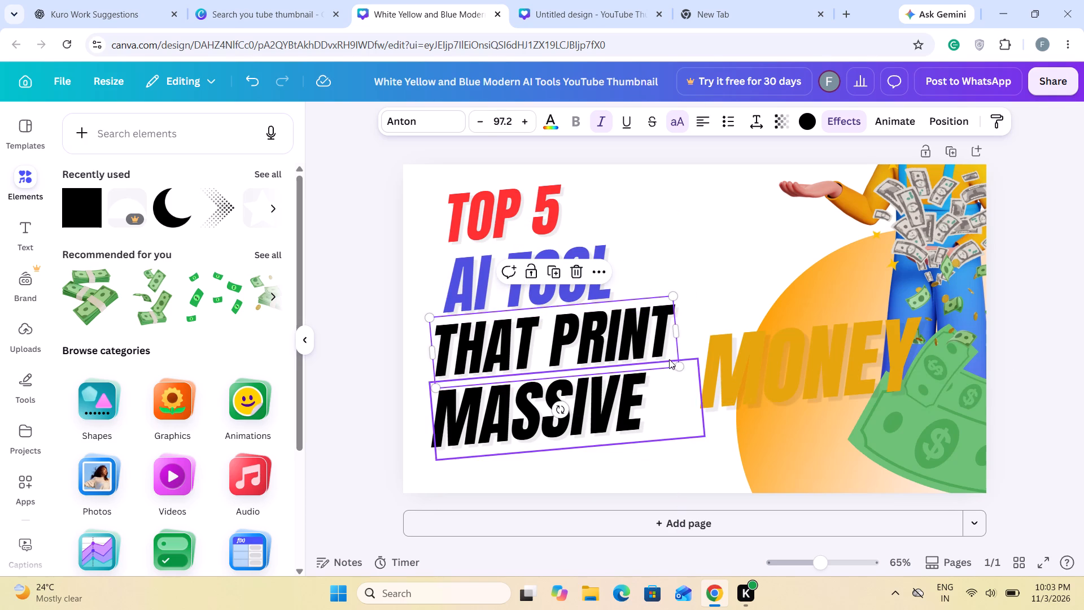
{"action": "left_click_drag", "start_coordinate": [678, 363], "coordinate": [671, 358]}
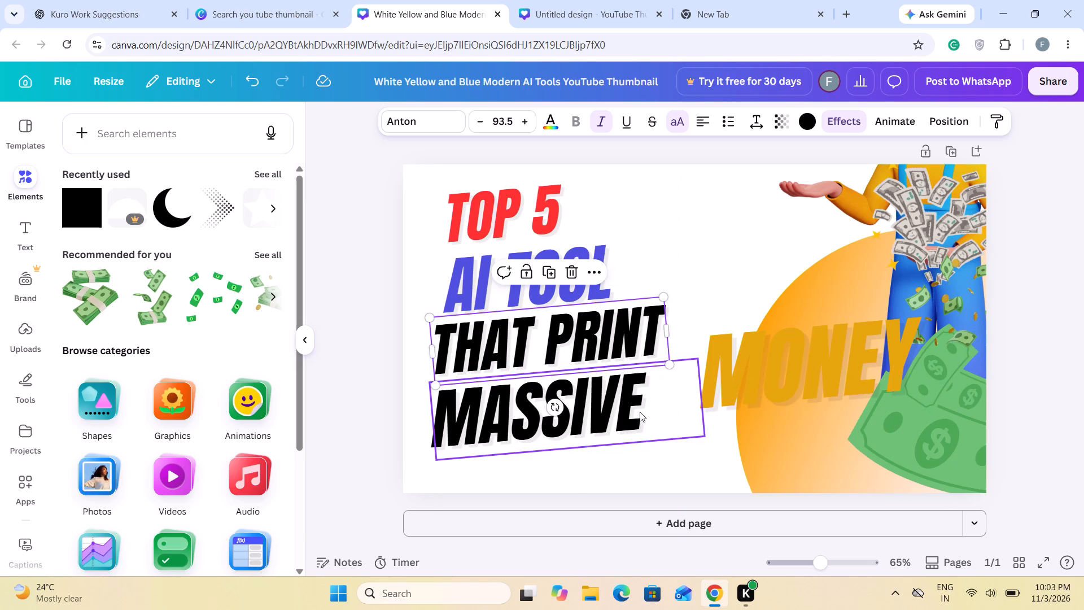
Reduce the MASSIVE heading to a font size of about 93.5 to match THAT PRINT.
{"action": "left_click", "coordinate": [640, 412]}
{"action": "left_click_drag", "start_coordinate": [702, 433], "coordinate": [675, 422]}
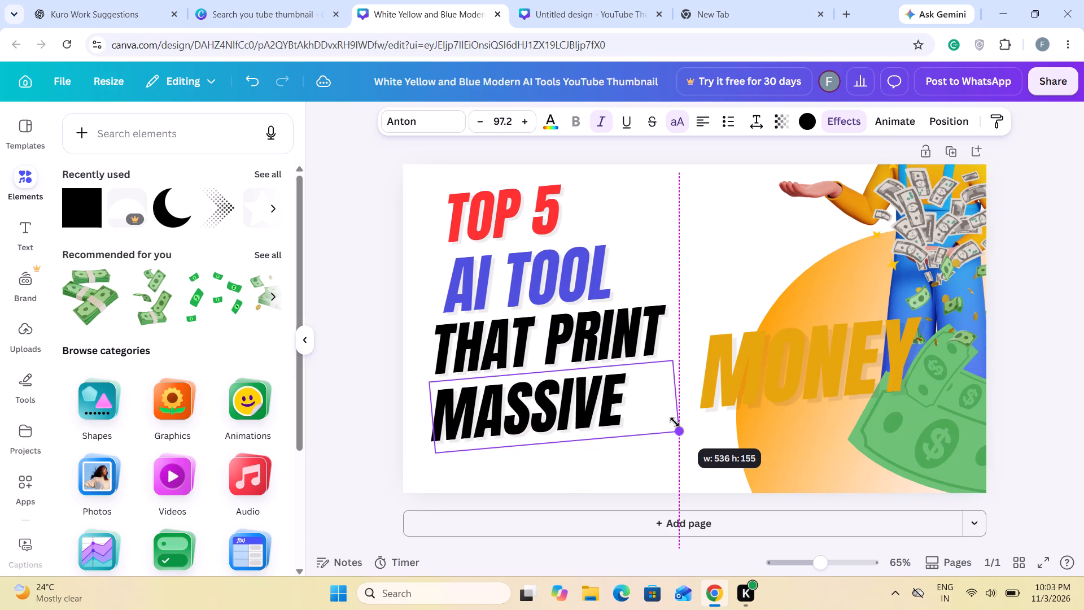
{"action": "left_click_drag", "start_coordinate": [675, 422], "coordinate": [682, 426]}
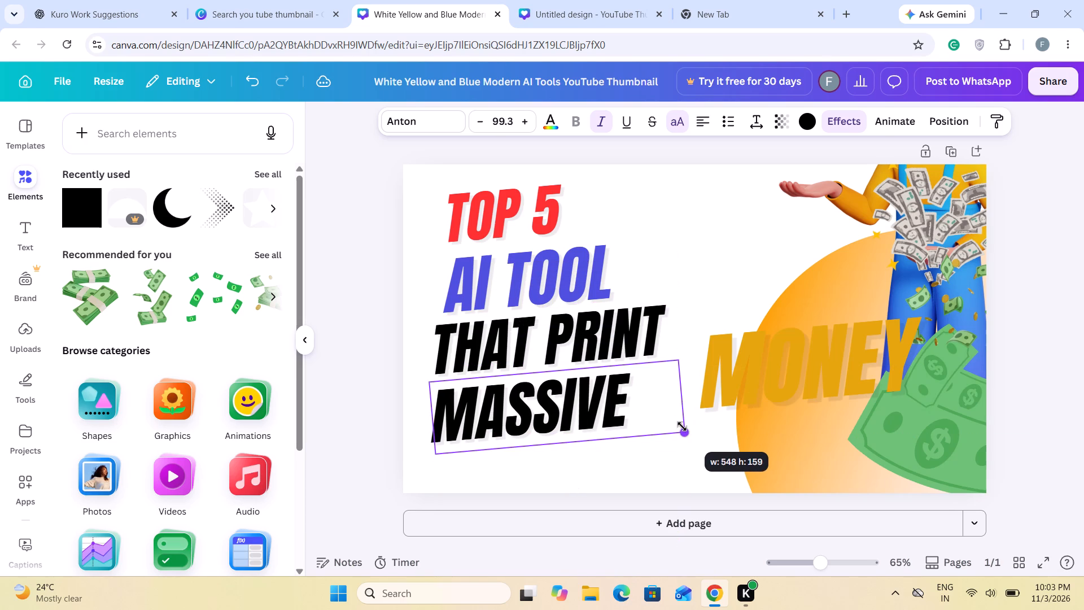
{"action": "left_click_drag", "start_coordinate": [682, 426], "coordinate": [678, 424]}
{"action": "left_click", "coordinate": [634, 355]}
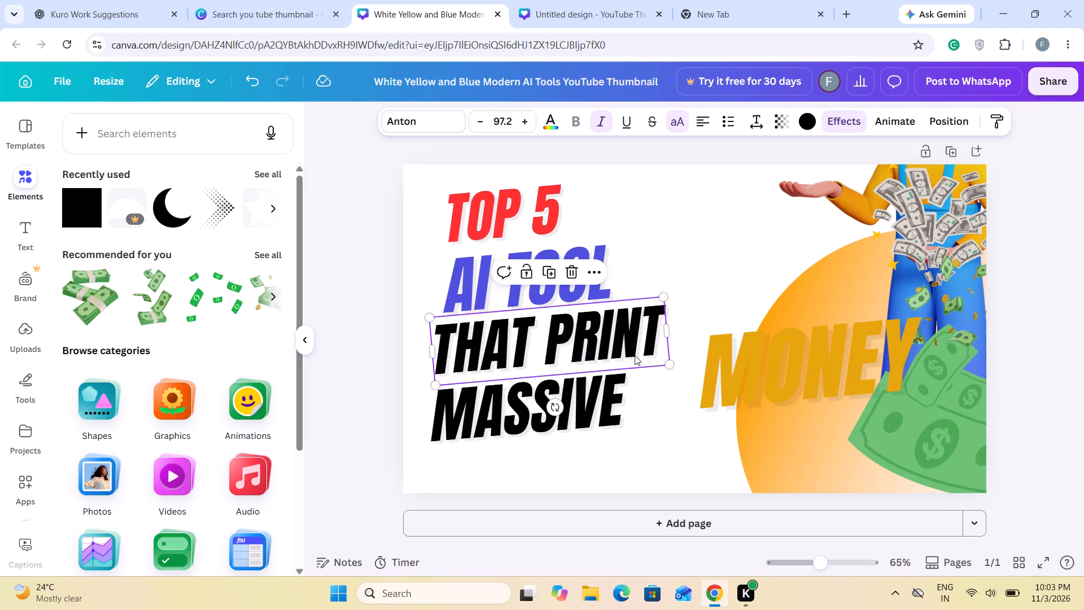
{"action": "left_click", "coordinate": [648, 399]}
{"action": "left_click_drag", "start_coordinate": [679, 430], "coordinate": [679, 431]}
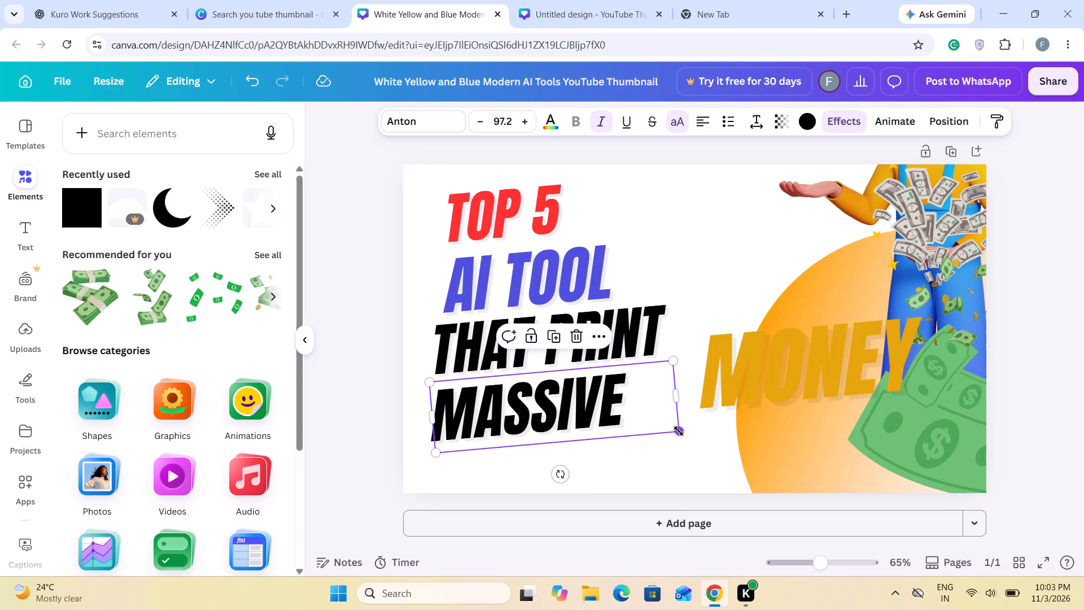
{"action": "left_click_drag", "start_coordinate": [679, 431], "coordinate": [674, 424]}
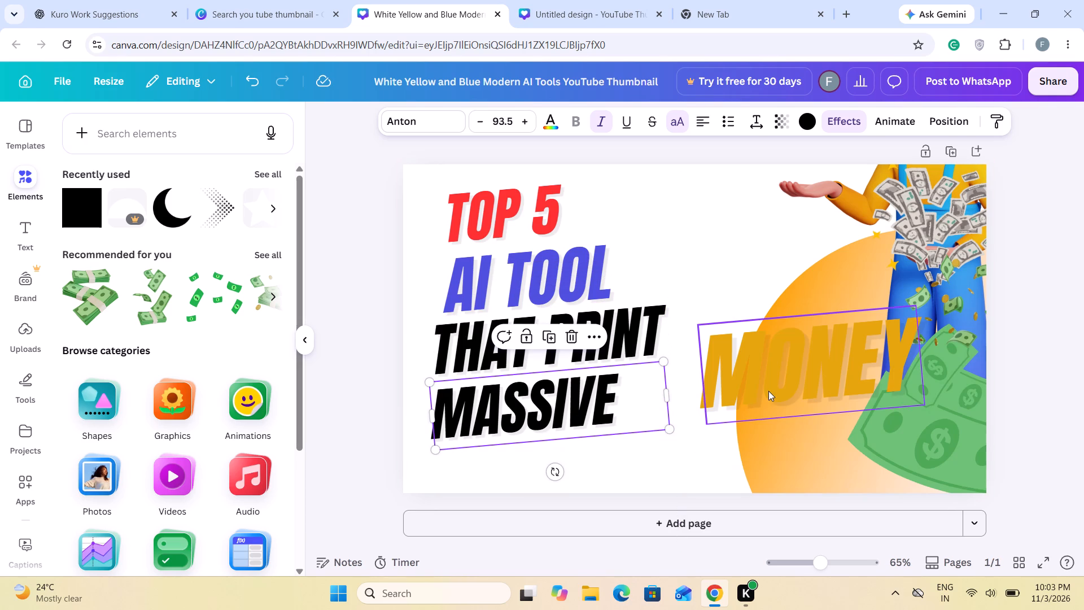
Move the MONEY heading across the orange circle so it sits beside MASSIVE, just below THAT PRINT.
{"action": "left_click_drag", "start_coordinate": [819, 365], "coordinate": [782, 390]}
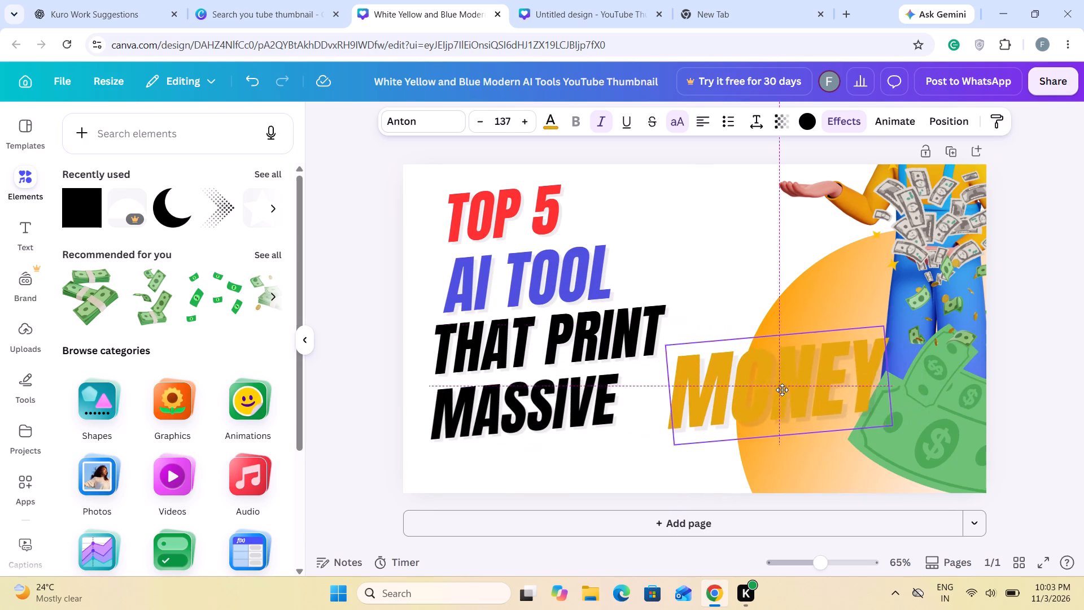
{"action": "left_click_drag", "start_coordinate": [782, 390], "coordinate": [758, 391]}
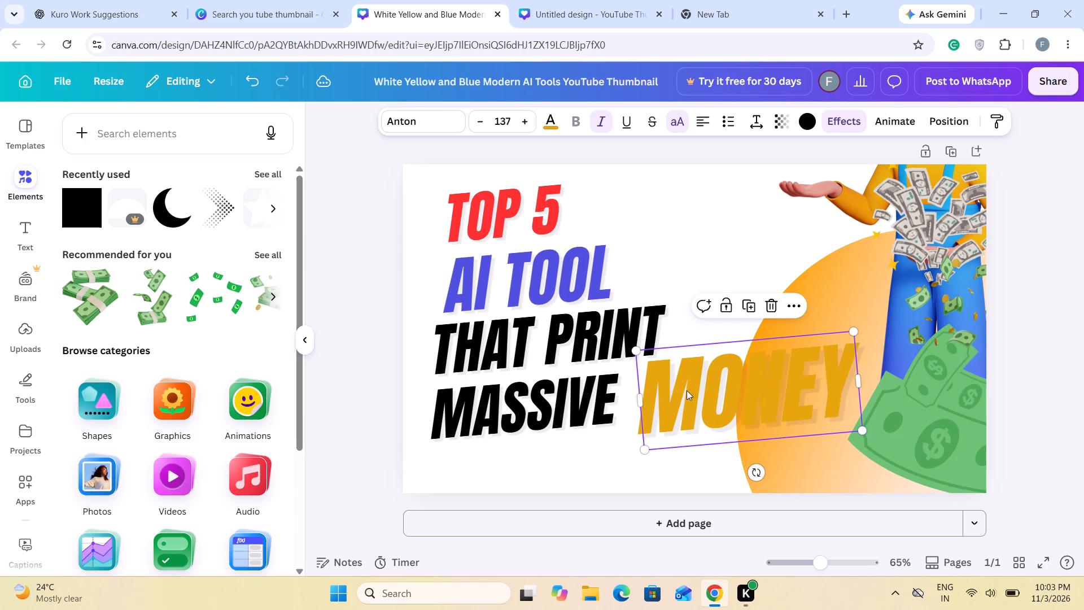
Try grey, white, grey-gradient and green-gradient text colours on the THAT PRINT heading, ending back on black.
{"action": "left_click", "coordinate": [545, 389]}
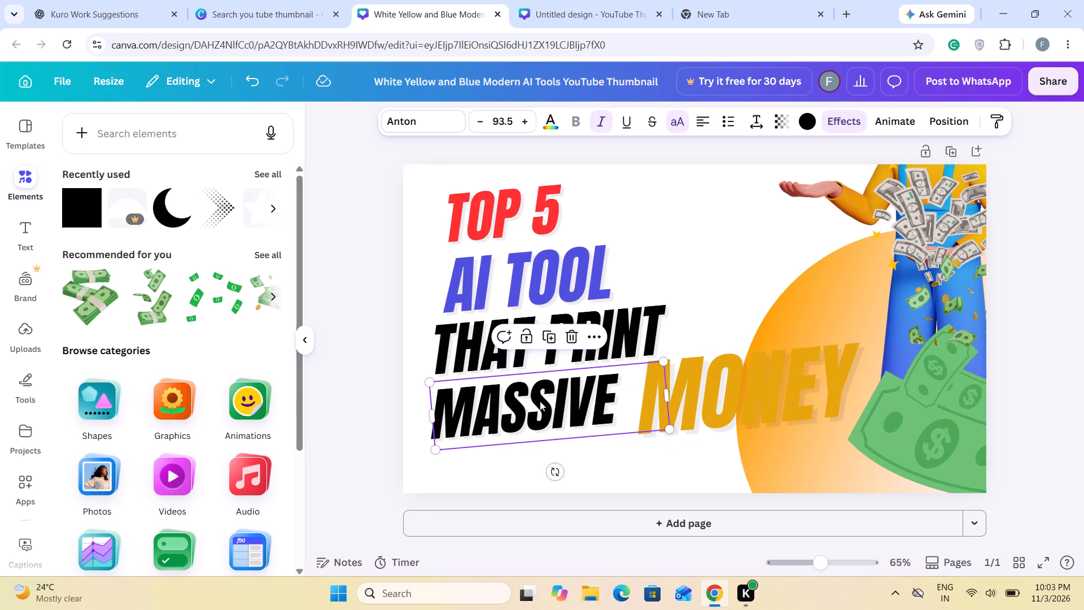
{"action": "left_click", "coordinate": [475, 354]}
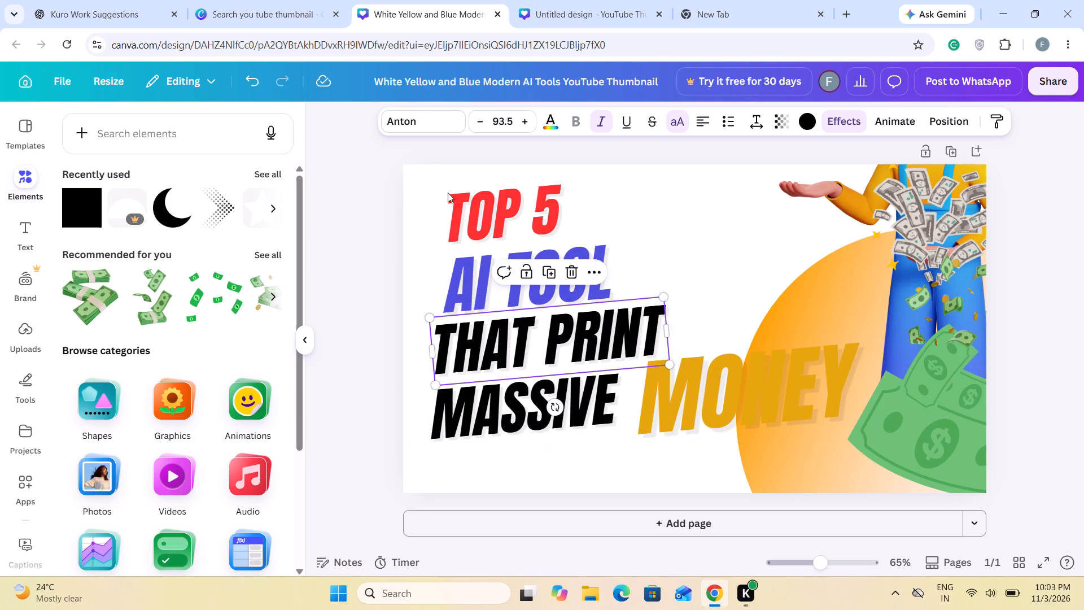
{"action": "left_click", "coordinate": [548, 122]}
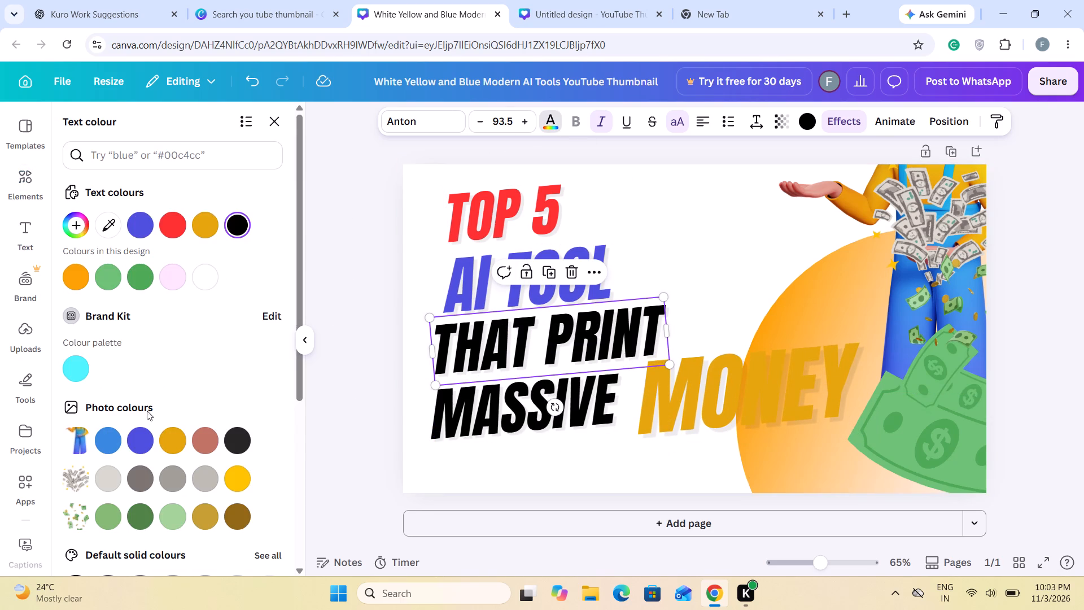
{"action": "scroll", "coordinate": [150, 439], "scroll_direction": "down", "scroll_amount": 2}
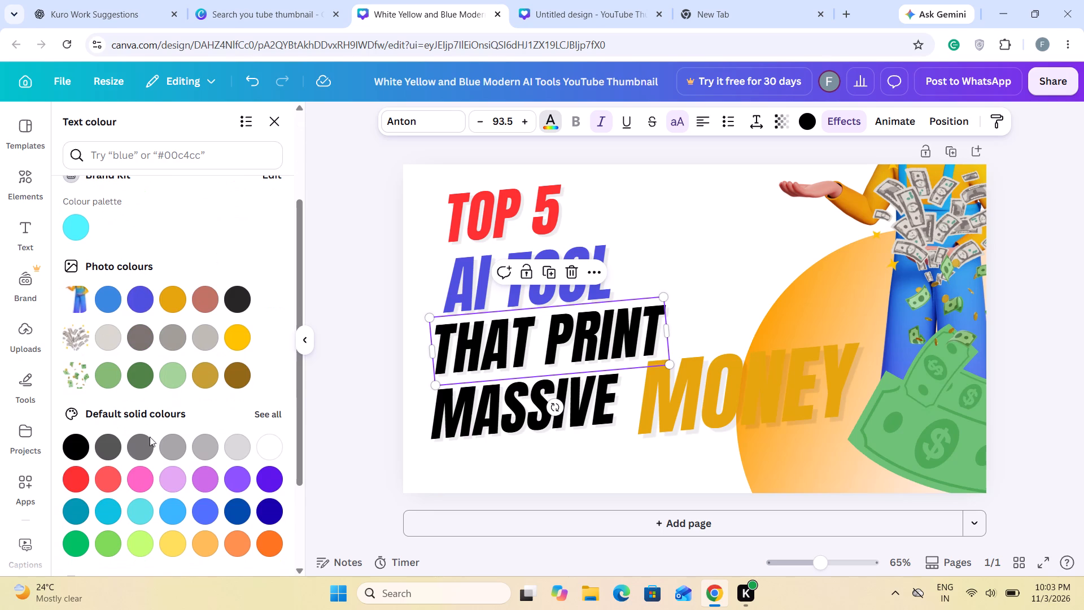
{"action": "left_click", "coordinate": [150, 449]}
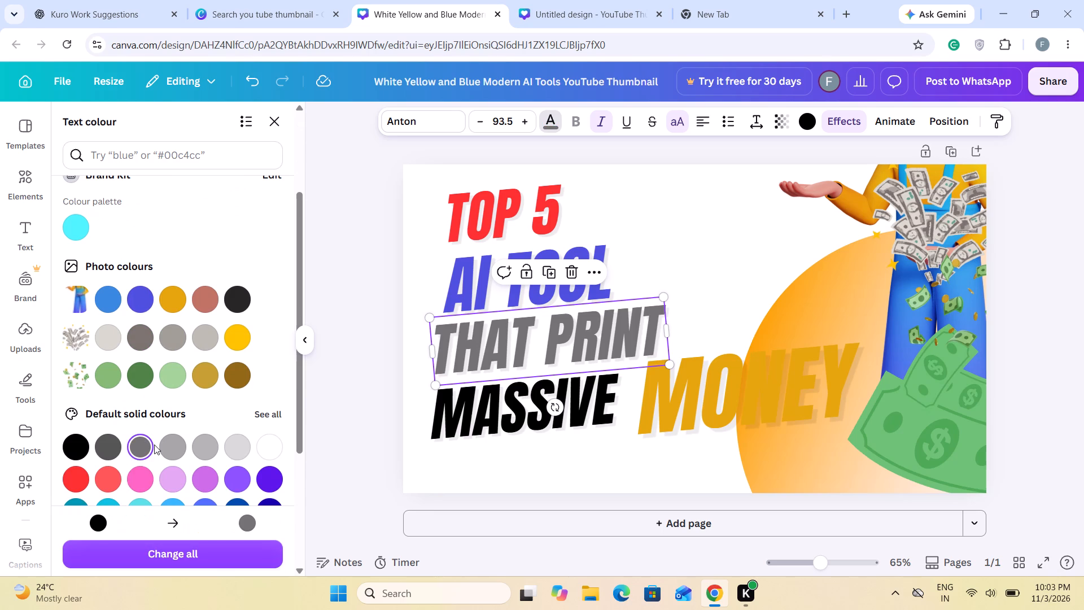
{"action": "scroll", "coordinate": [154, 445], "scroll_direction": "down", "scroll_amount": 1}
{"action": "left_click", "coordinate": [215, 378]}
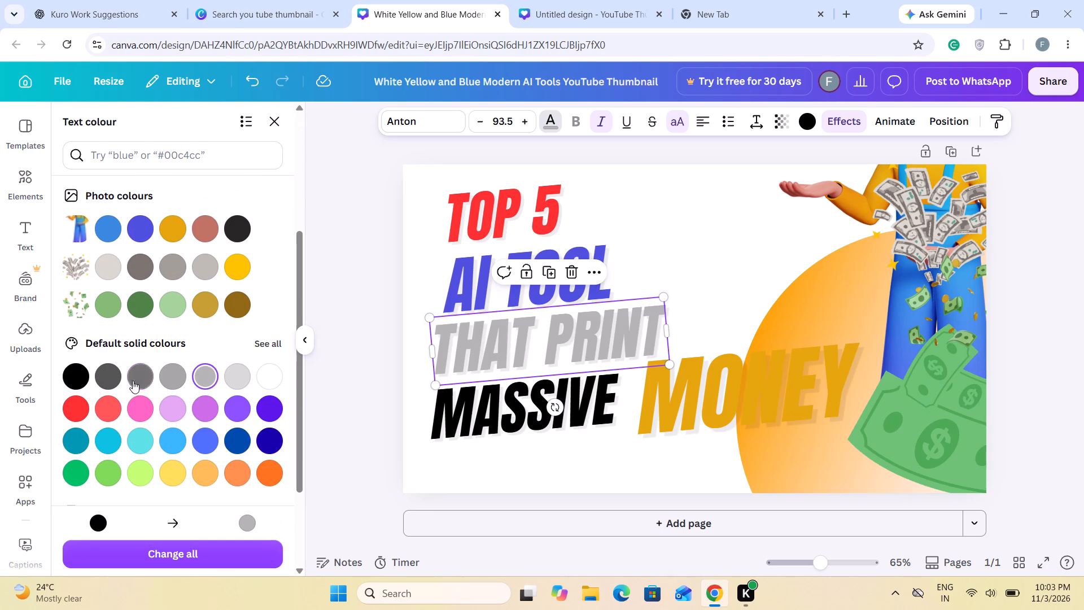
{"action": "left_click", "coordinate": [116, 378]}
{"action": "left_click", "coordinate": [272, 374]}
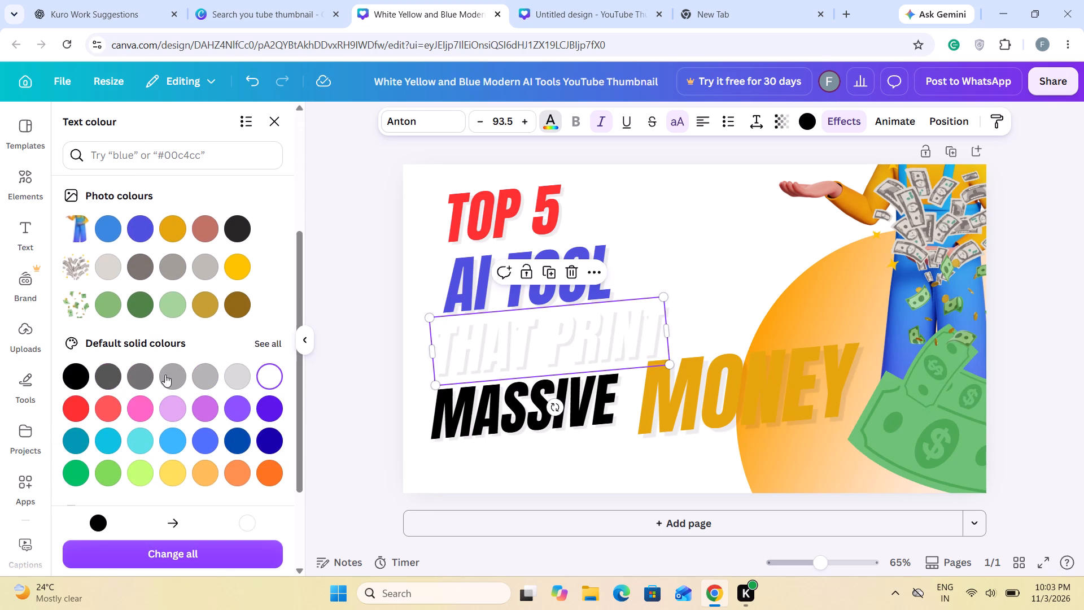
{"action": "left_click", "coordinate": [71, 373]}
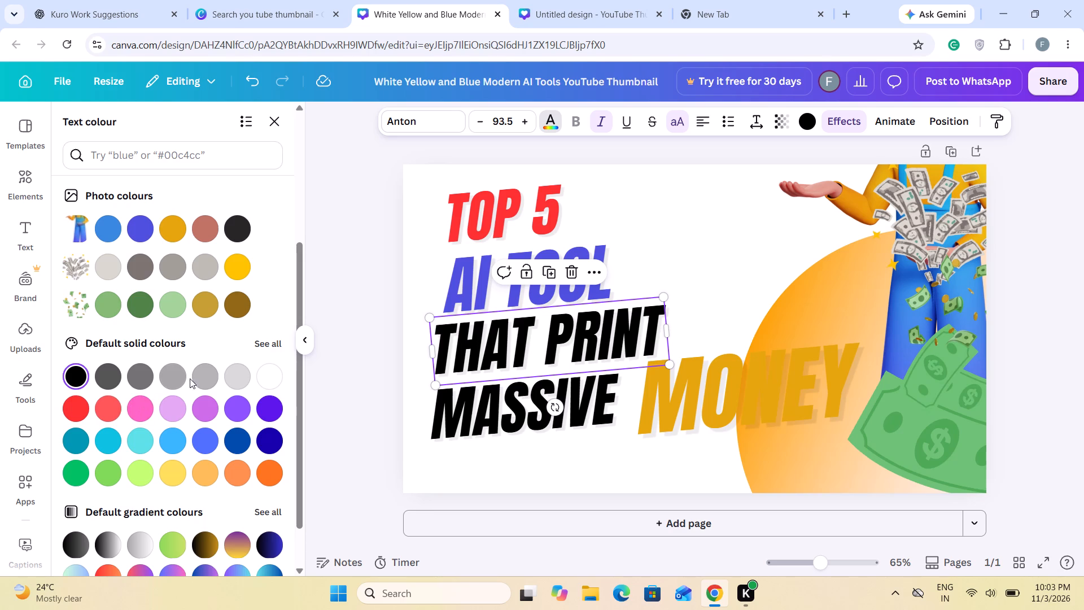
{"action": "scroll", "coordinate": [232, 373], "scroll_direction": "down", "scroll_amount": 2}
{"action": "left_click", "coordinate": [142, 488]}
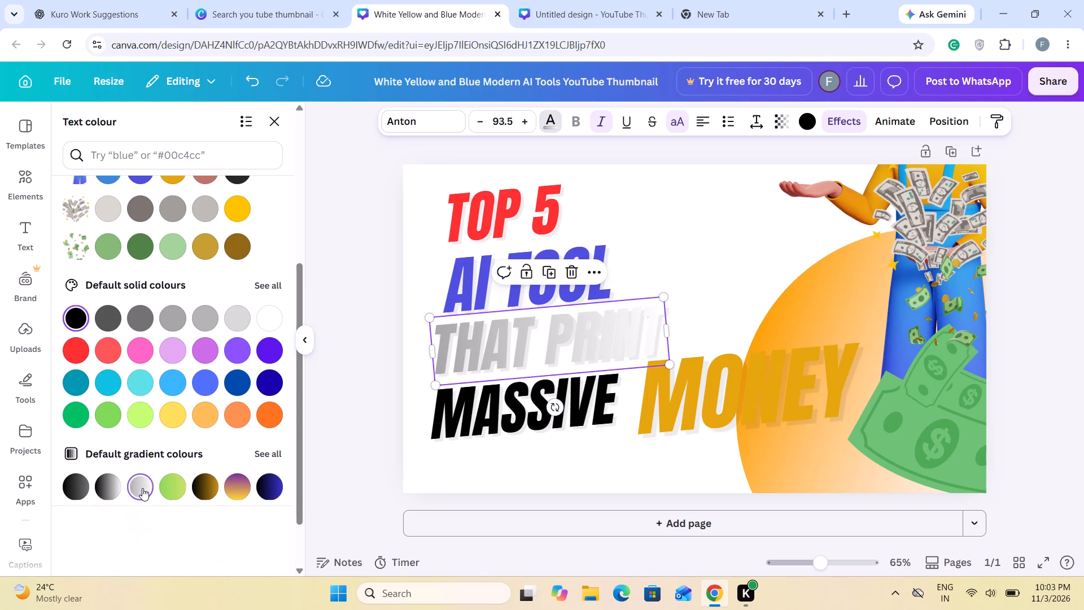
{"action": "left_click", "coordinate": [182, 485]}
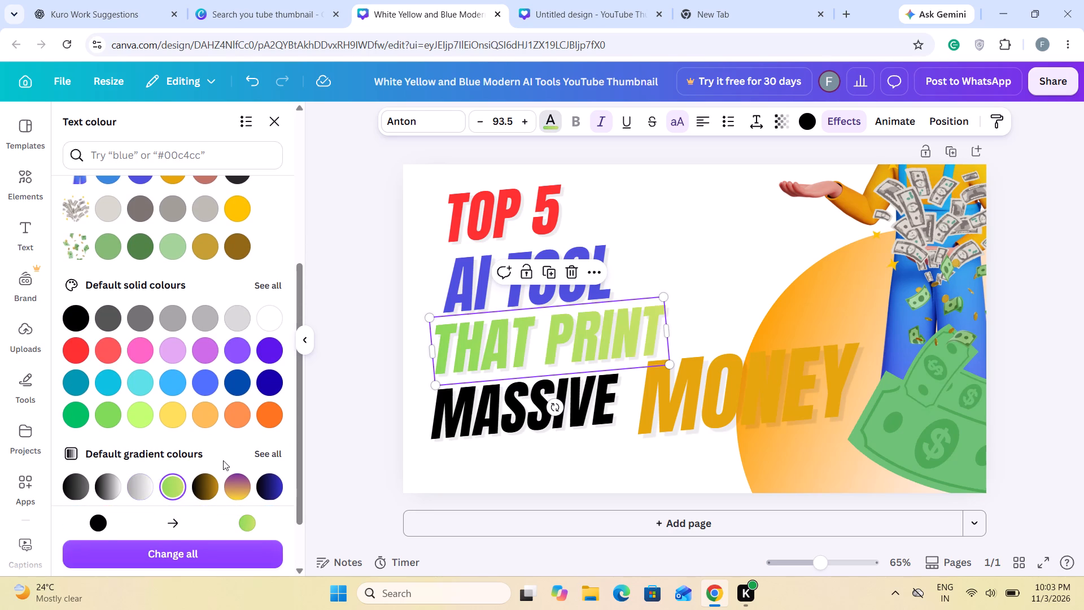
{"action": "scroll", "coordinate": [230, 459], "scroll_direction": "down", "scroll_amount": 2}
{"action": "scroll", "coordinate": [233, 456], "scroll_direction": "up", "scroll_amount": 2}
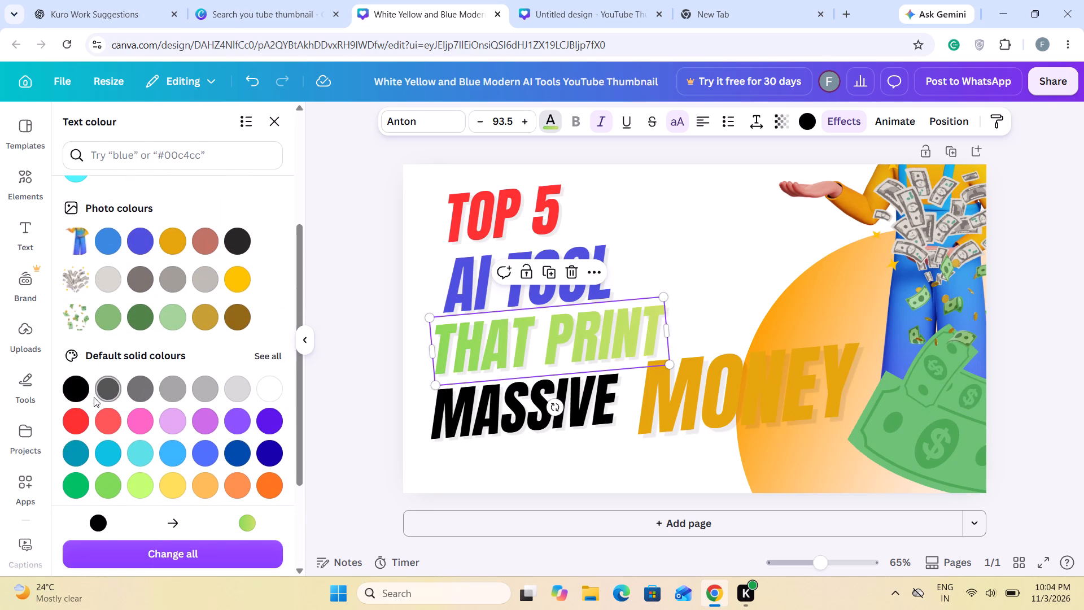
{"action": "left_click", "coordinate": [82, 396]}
Enlarge the MONEY heading to a font size of about 140 and fit it closely beside MASSIVE, overlapping the orange circle.
{"action": "left_click_drag", "start_coordinate": [787, 394], "coordinate": [786, 407]}
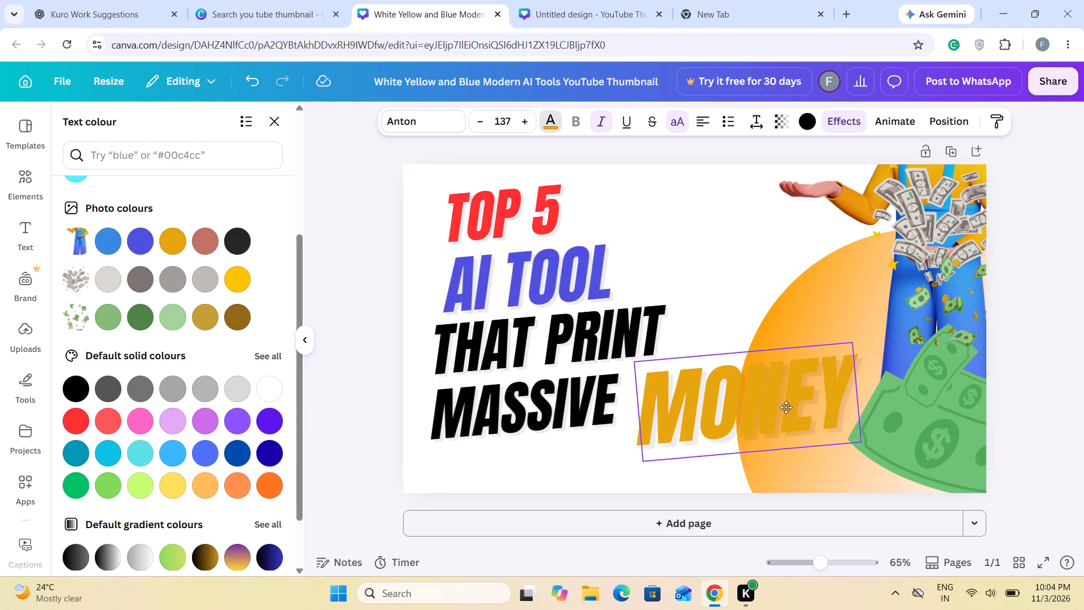
{"action": "left_click_drag", "start_coordinate": [786, 407], "coordinate": [784, 406]}
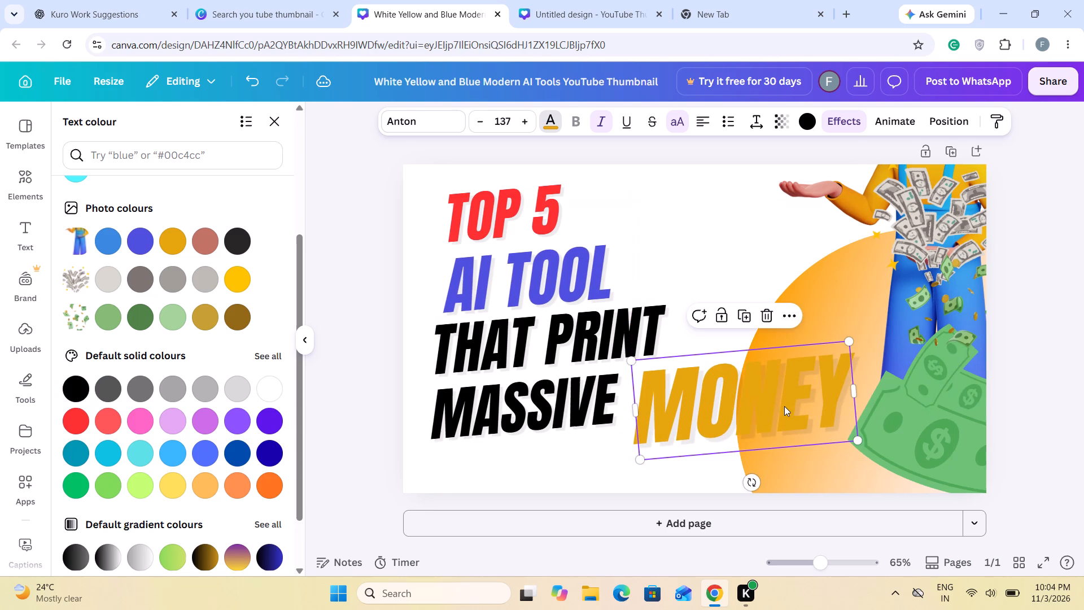
{"action": "left_click_drag", "start_coordinate": [784, 406], "coordinate": [799, 252]}
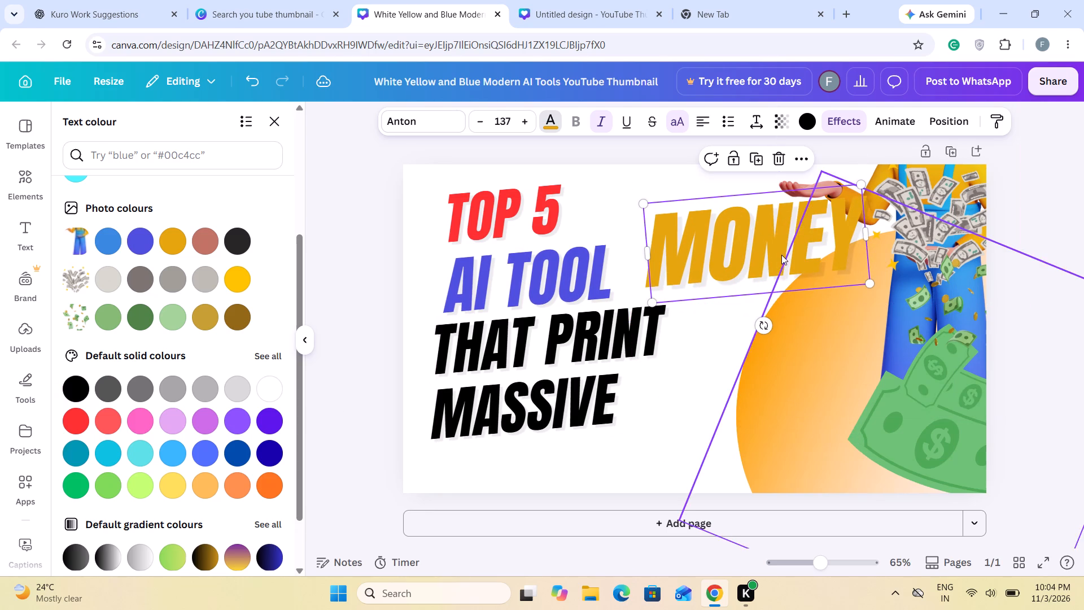
{"action": "left_click_drag", "start_coordinate": [781, 253], "coordinate": [759, 411]}
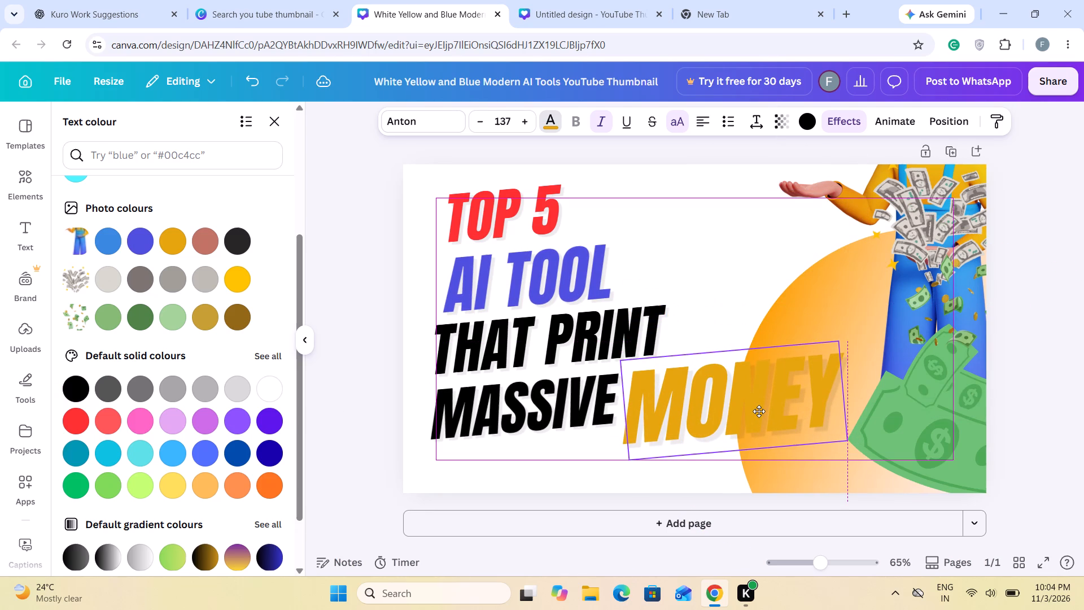
{"action": "left_click_drag", "start_coordinate": [759, 411], "coordinate": [757, 408]}
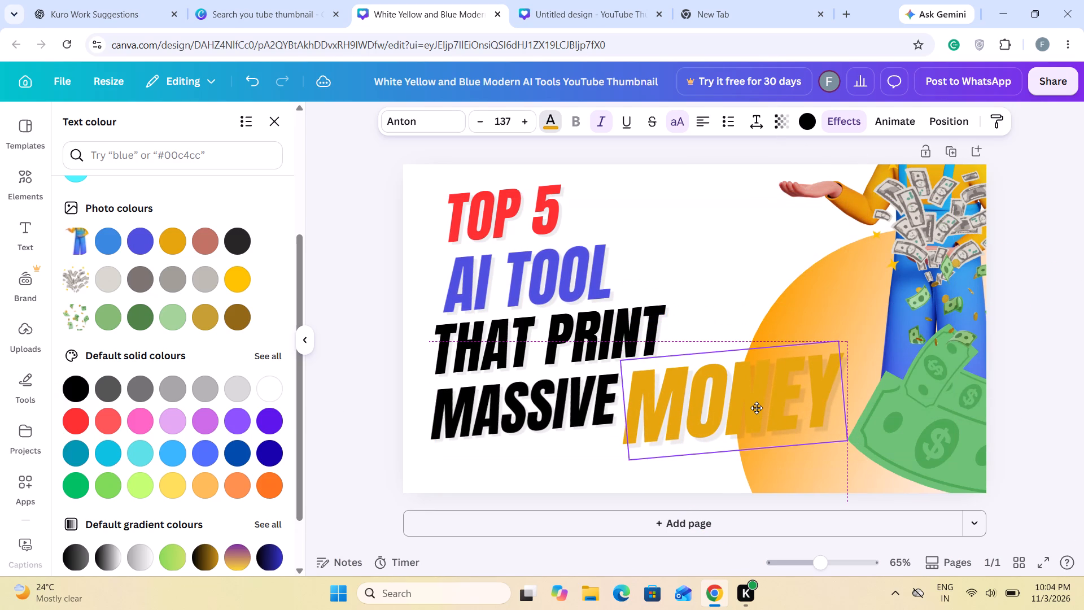
{"action": "left_click_drag", "start_coordinate": [757, 408], "coordinate": [757, 407]}
{"action": "left_click", "coordinate": [845, 439]}
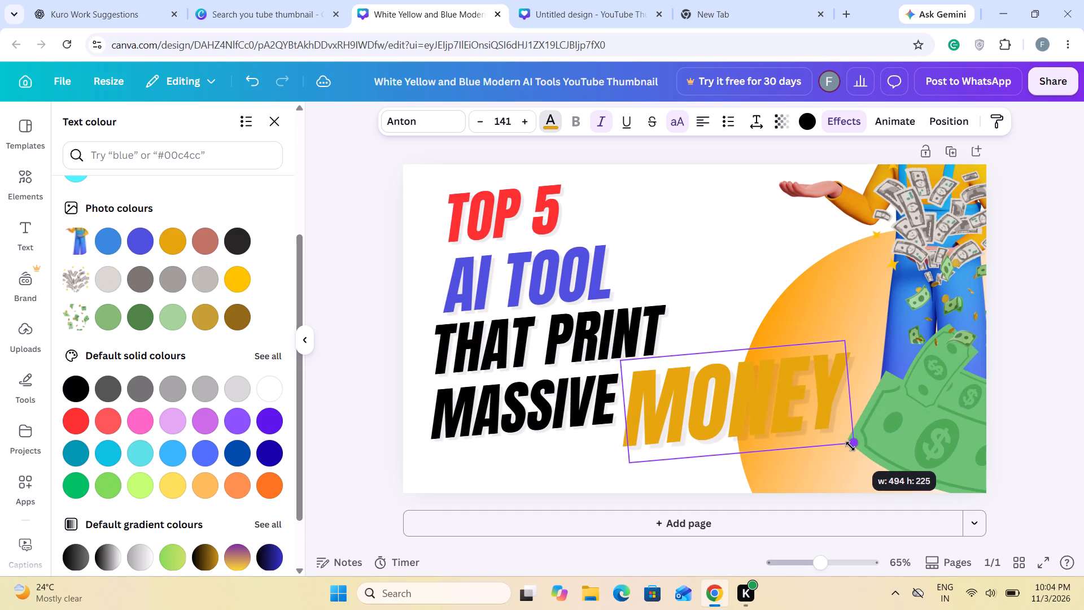
{"action": "left_click_drag", "start_coordinate": [788, 412], "coordinate": [794, 407]}
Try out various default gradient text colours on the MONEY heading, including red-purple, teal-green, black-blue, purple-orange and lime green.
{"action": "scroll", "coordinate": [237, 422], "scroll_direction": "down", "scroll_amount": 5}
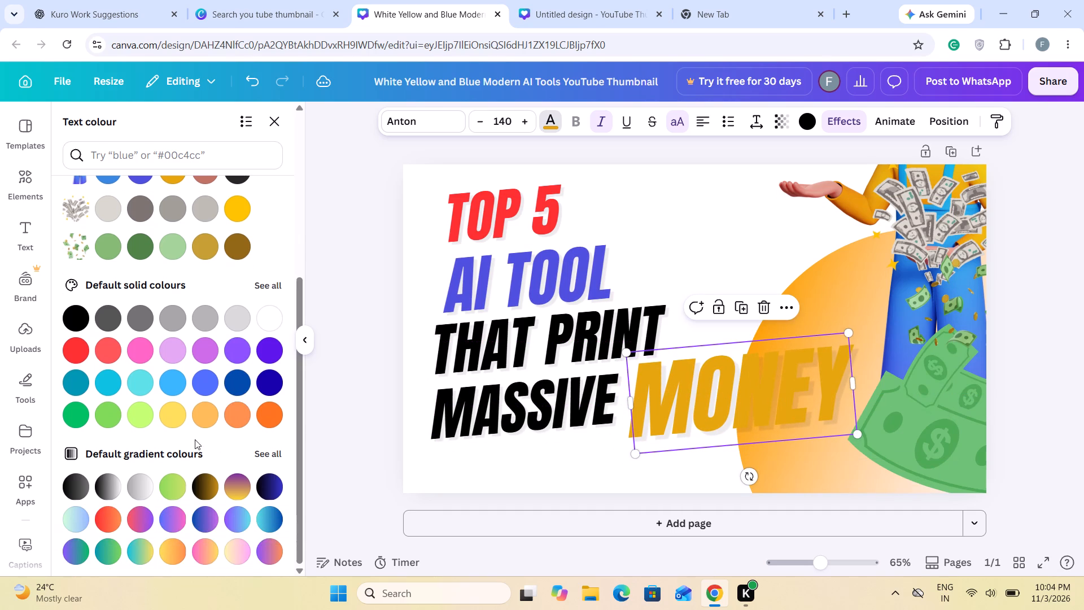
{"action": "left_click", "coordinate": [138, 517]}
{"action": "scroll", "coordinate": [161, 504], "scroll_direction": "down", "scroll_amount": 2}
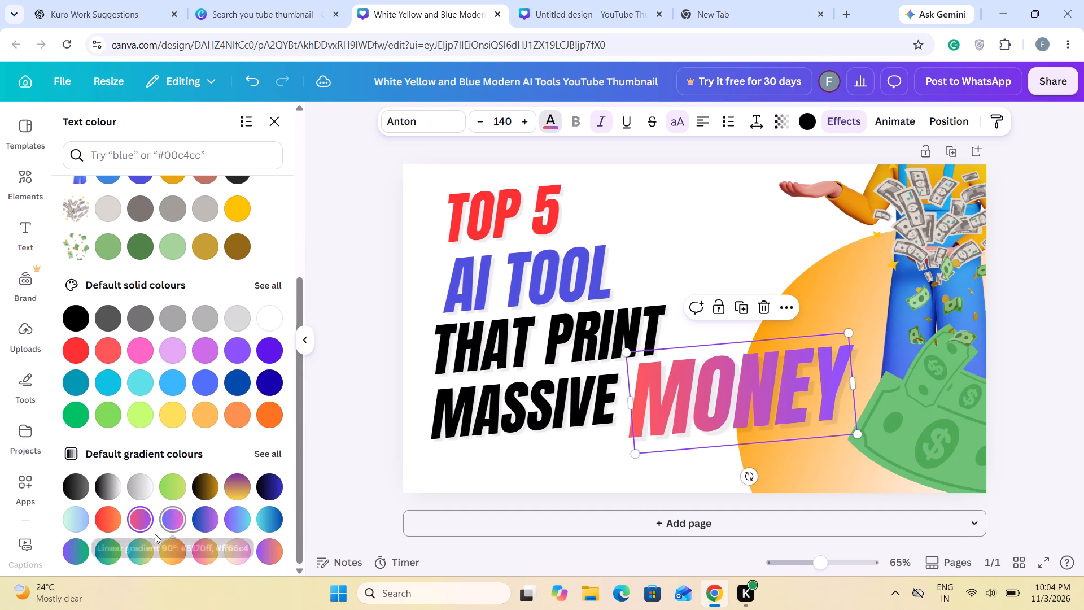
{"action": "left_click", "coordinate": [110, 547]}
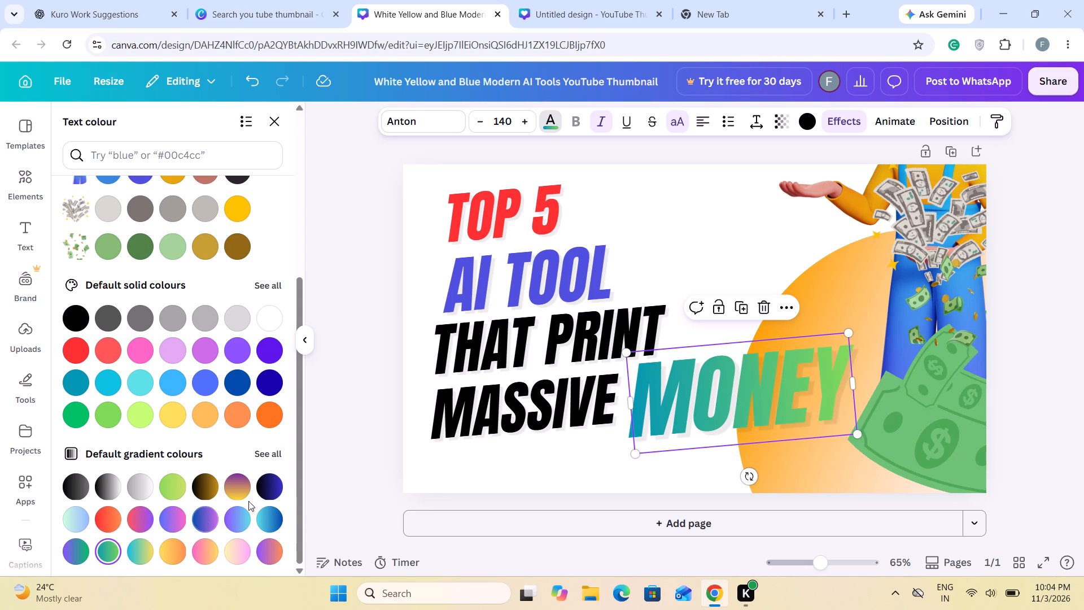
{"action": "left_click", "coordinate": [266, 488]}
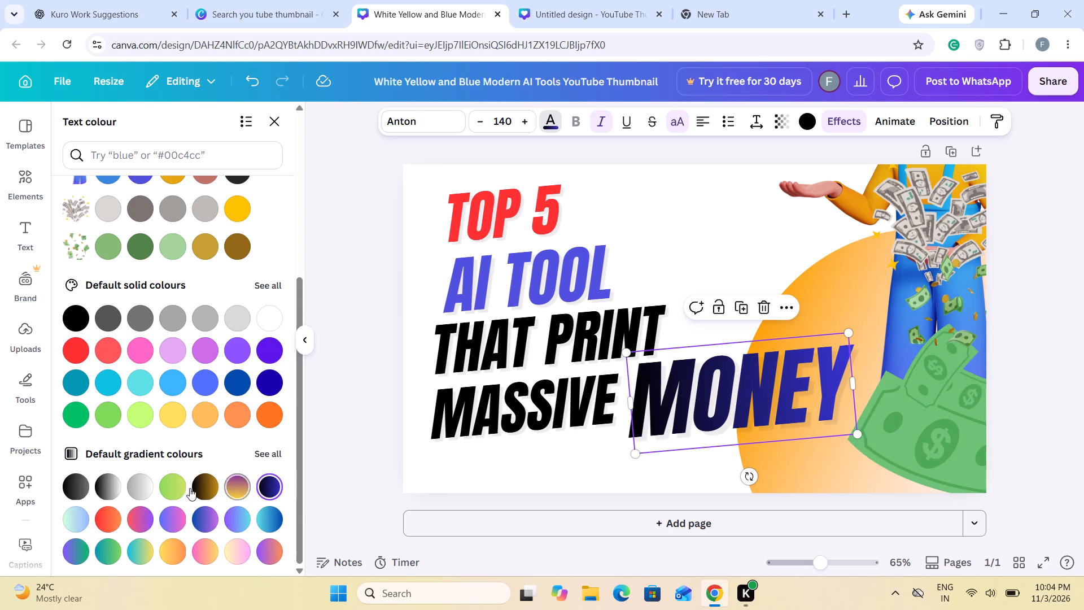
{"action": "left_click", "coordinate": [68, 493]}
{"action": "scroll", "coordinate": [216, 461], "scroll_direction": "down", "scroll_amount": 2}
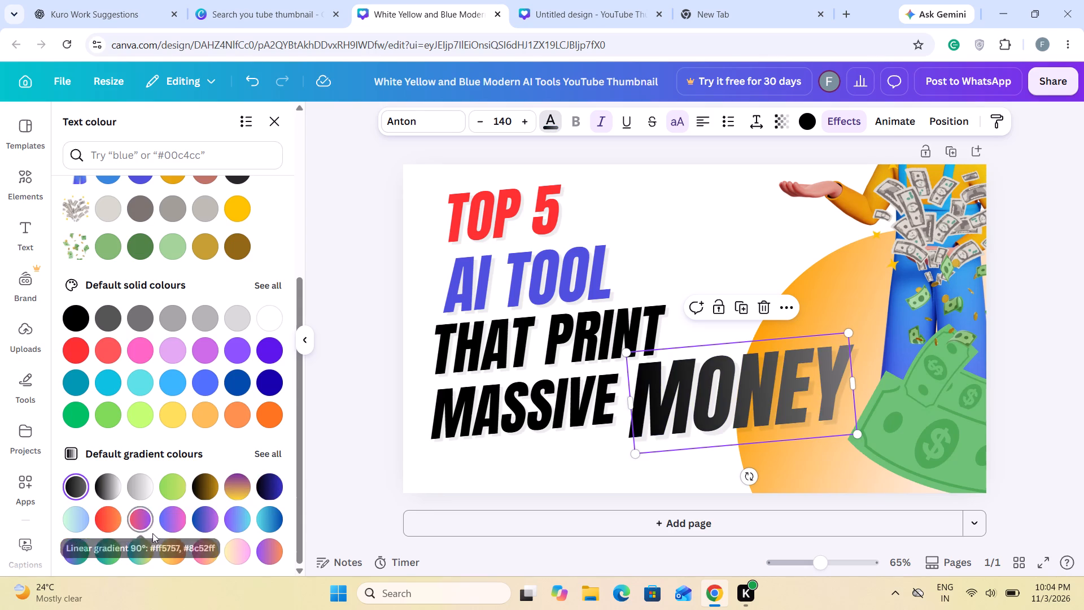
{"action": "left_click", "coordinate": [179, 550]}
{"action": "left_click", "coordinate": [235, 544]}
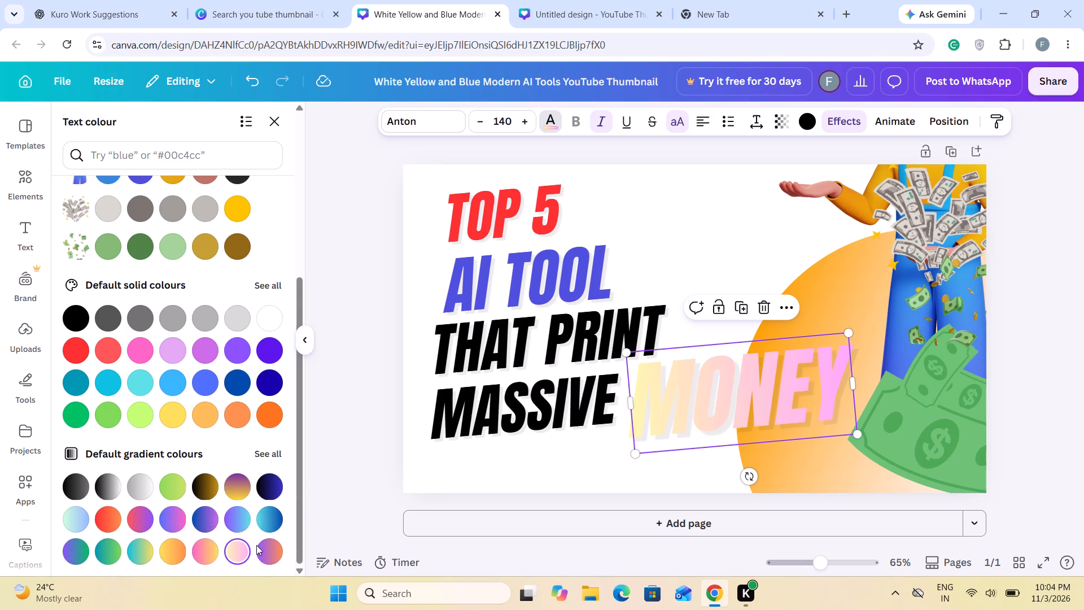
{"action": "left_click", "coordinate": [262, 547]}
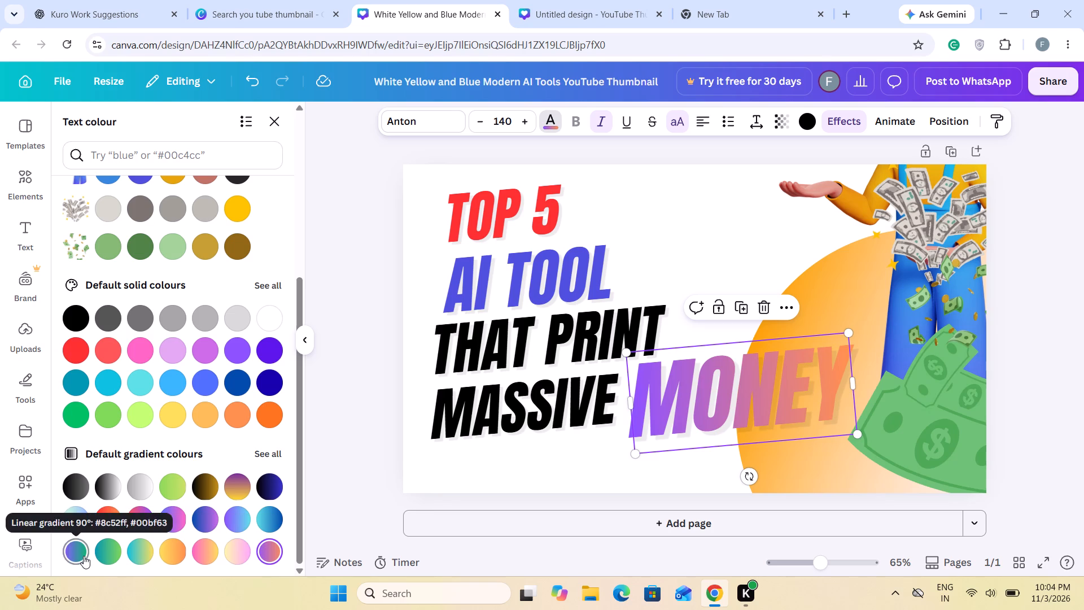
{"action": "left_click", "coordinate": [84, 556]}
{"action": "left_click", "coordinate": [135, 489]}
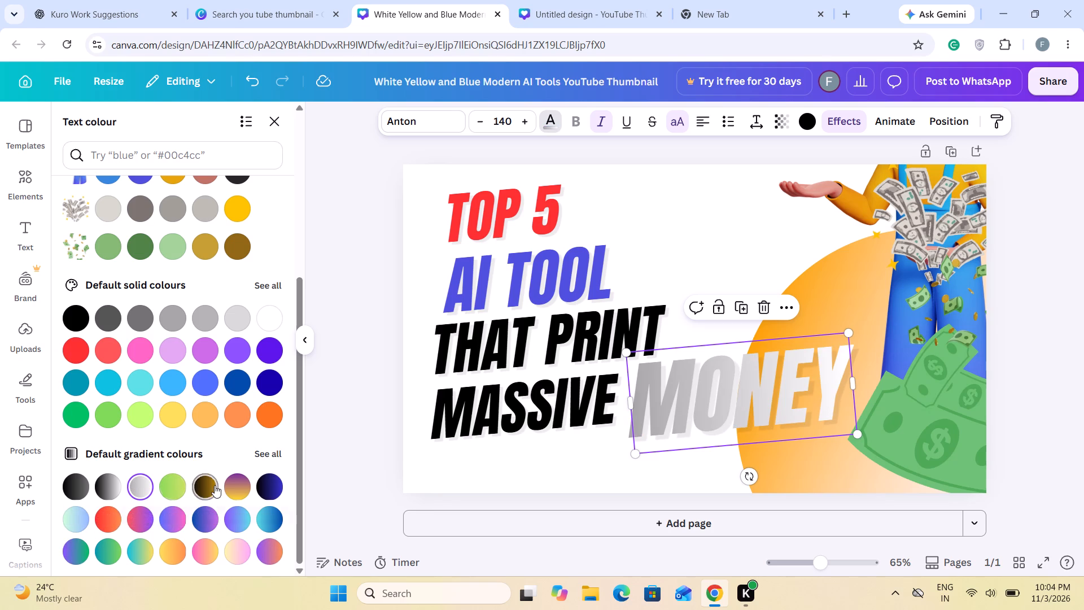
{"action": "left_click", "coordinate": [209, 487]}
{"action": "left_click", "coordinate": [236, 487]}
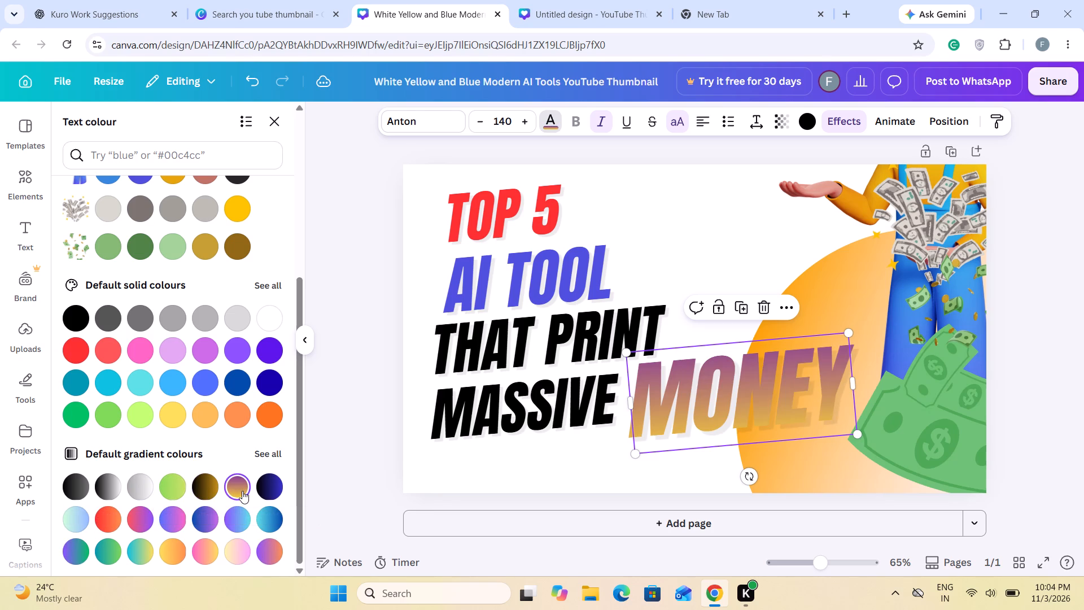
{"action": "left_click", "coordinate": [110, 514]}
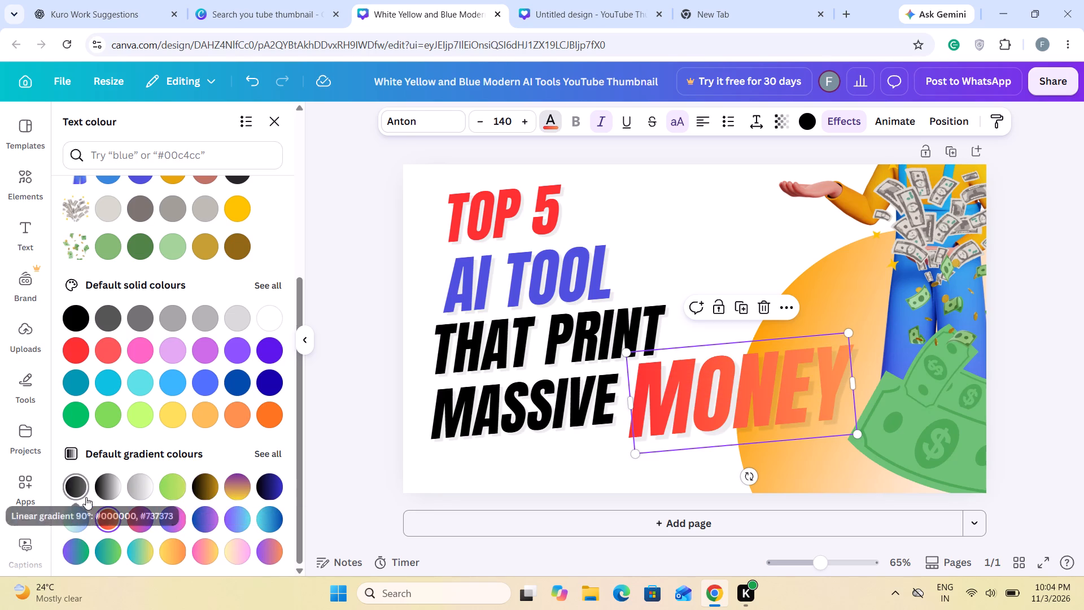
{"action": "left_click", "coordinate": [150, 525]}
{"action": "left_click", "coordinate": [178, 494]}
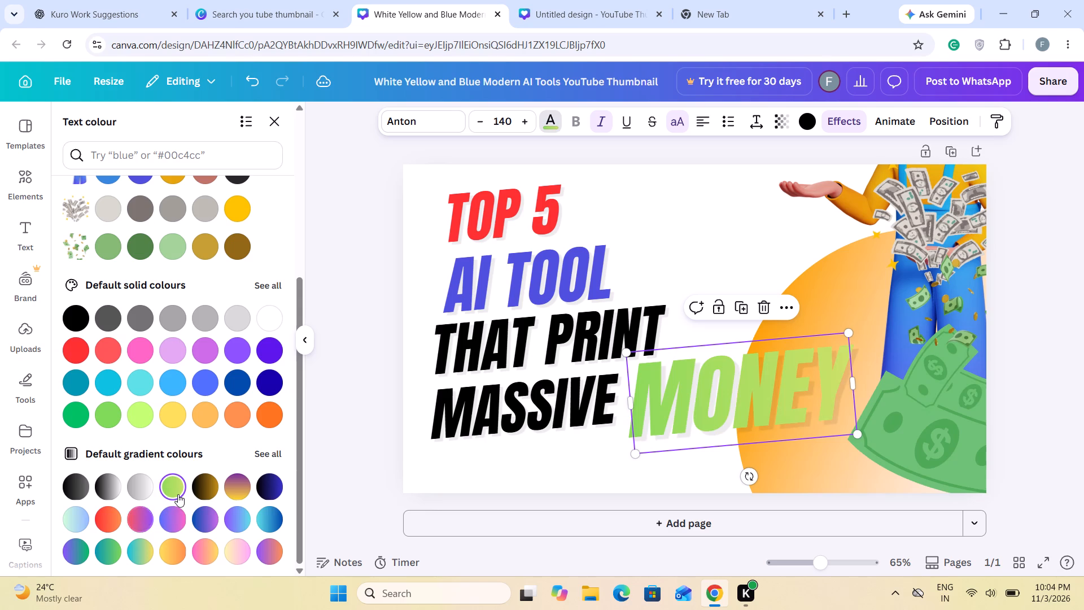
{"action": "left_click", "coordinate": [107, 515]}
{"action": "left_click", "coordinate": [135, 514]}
Colour the MONEY heading with the blue-to-pink default linear gradient (#5170ff, #ff66c4).
{"action": "left_click", "coordinate": [175, 515]}
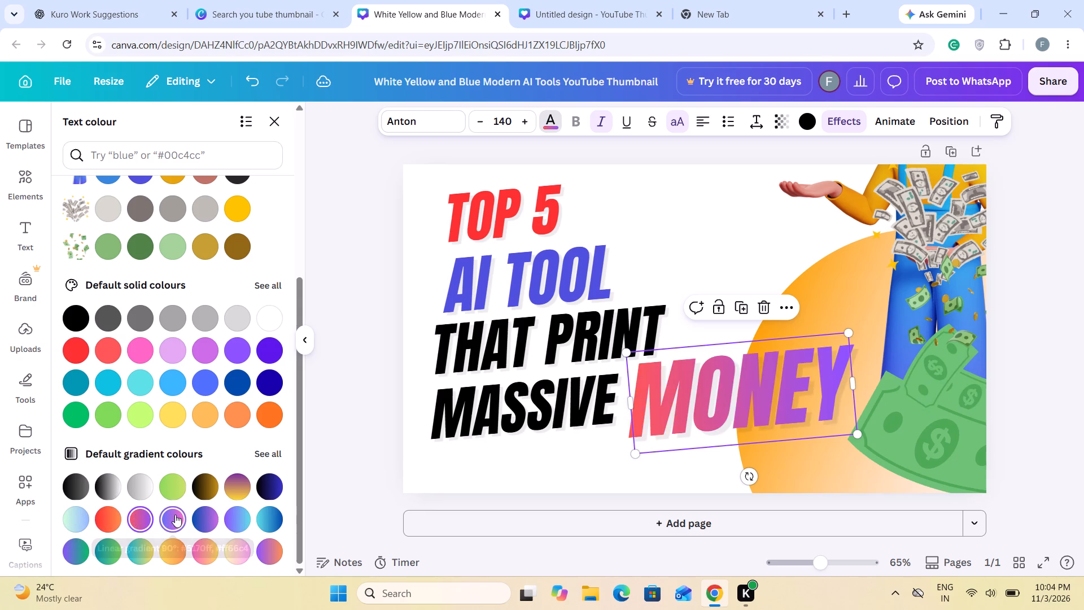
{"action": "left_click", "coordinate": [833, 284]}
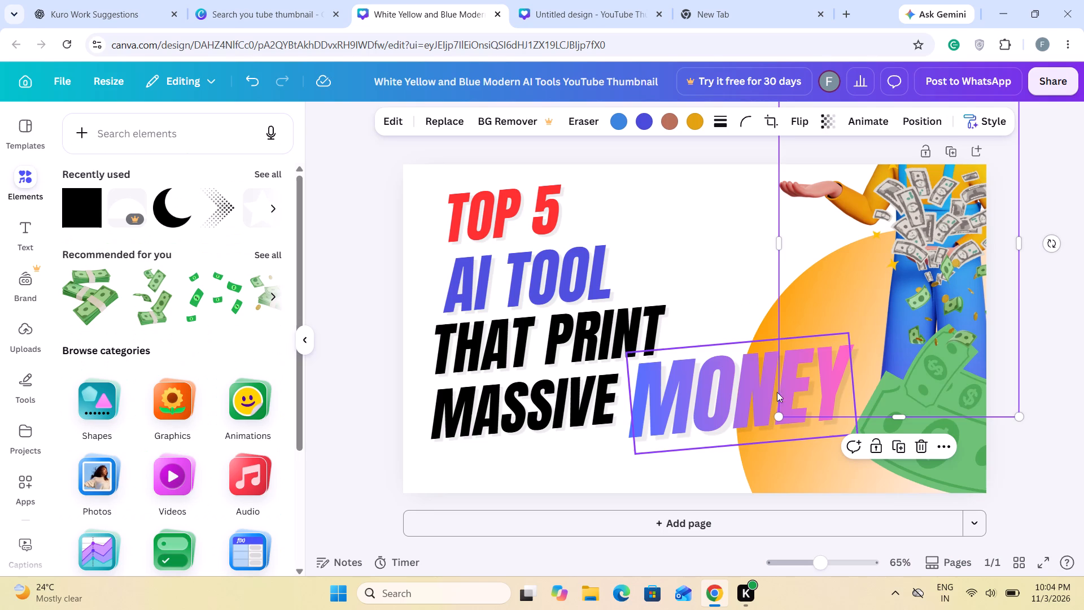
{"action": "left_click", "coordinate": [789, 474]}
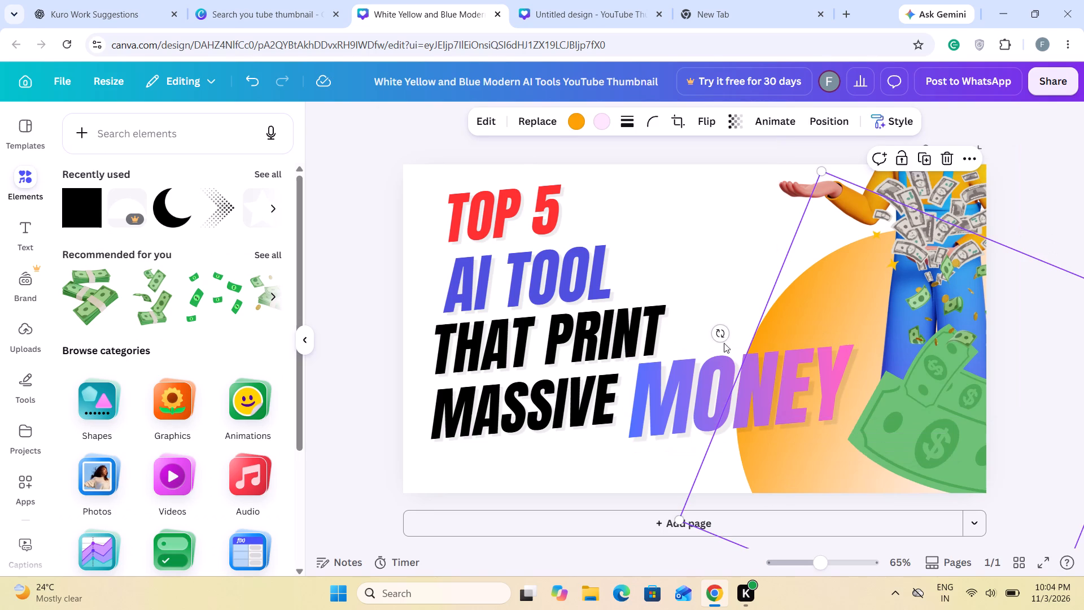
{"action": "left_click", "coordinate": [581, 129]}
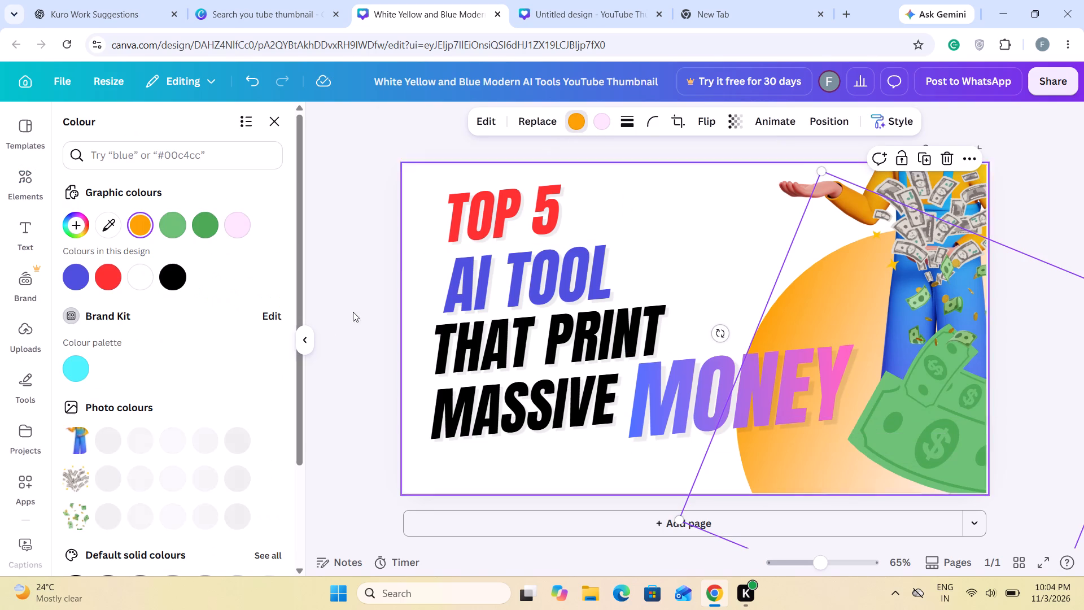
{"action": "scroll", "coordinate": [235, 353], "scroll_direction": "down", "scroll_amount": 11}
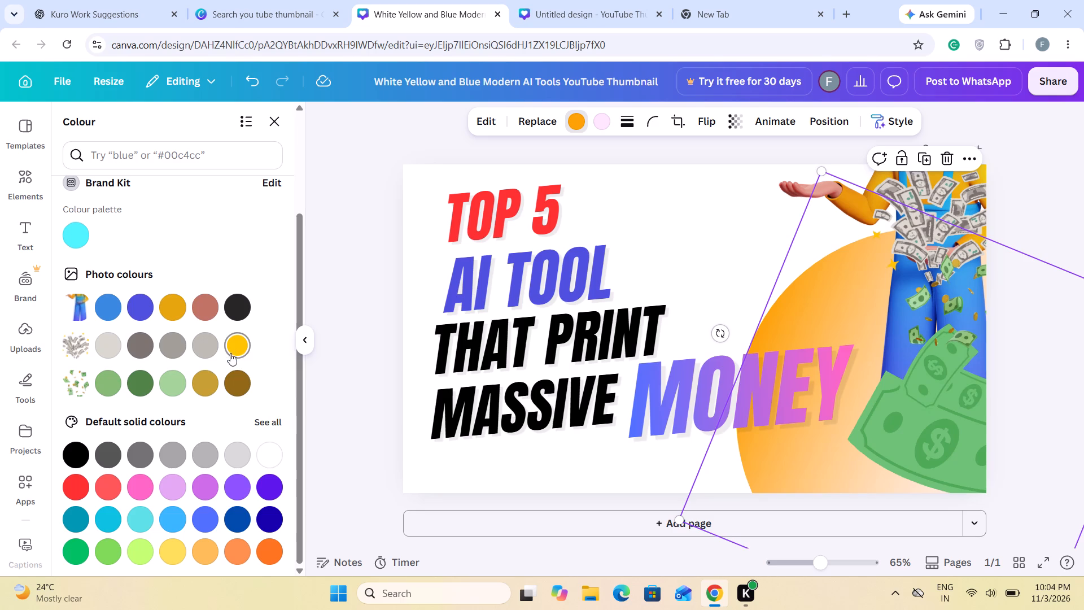
Try the lime-green and grey-to-white default gradients on the page background, ending on the black-to-white gradient.
{"action": "left_click", "coordinate": [663, 230]}
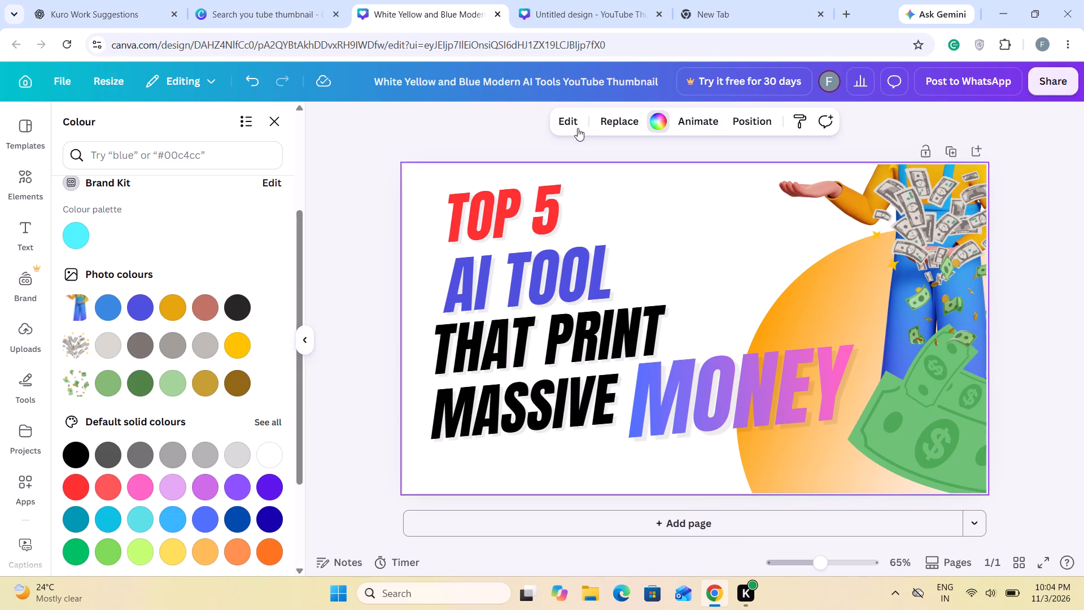
{"action": "scroll", "coordinate": [178, 423], "scroll_direction": "down", "scroll_amount": 4}
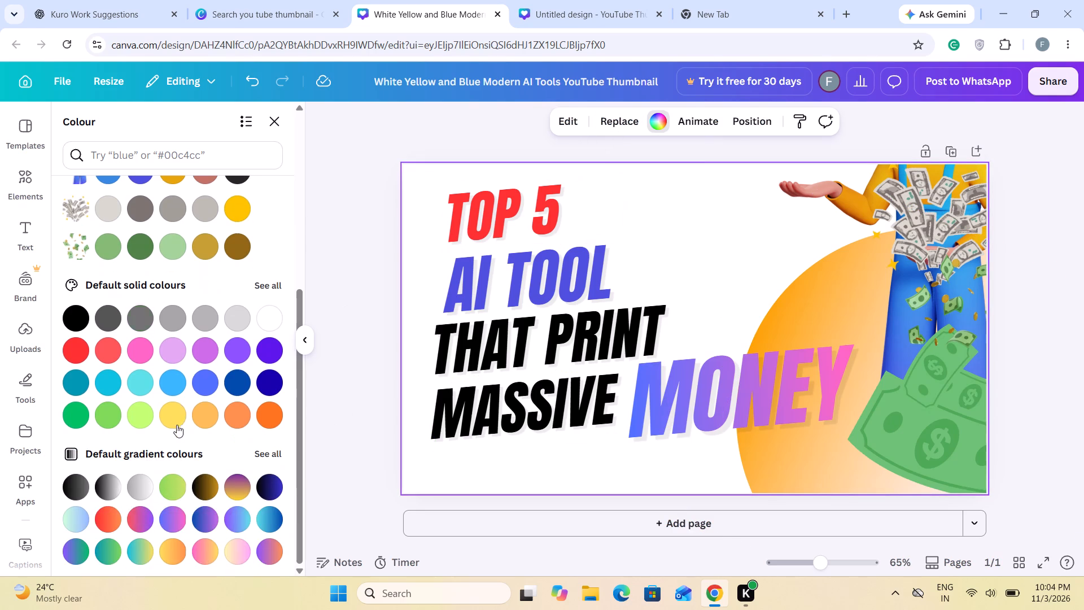
{"action": "left_click", "coordinate": [173, 482]}
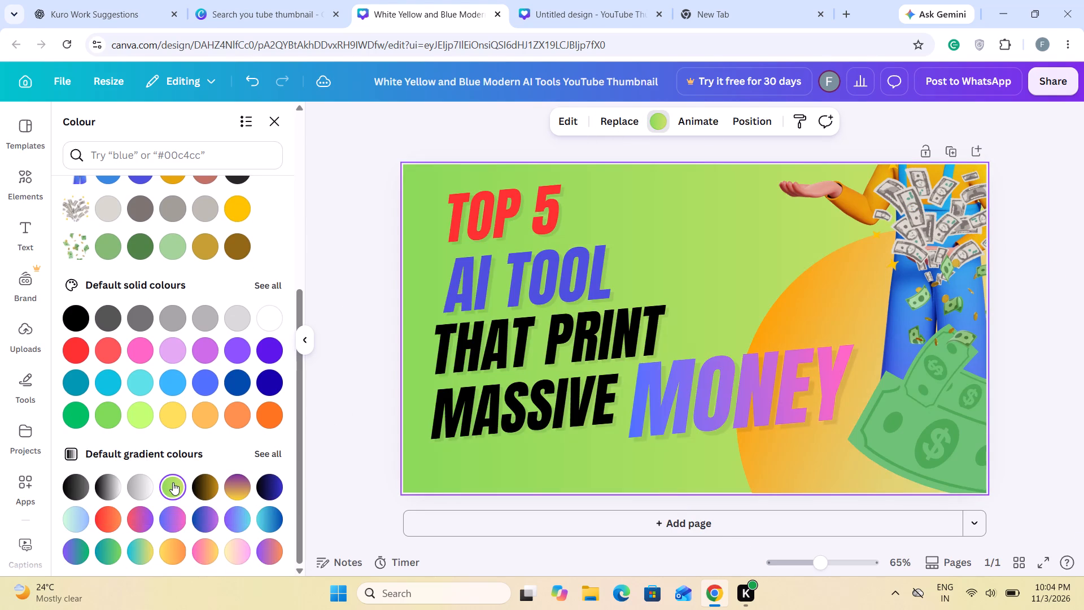
{"action": "left_click", "coordinate": [146, 485]}
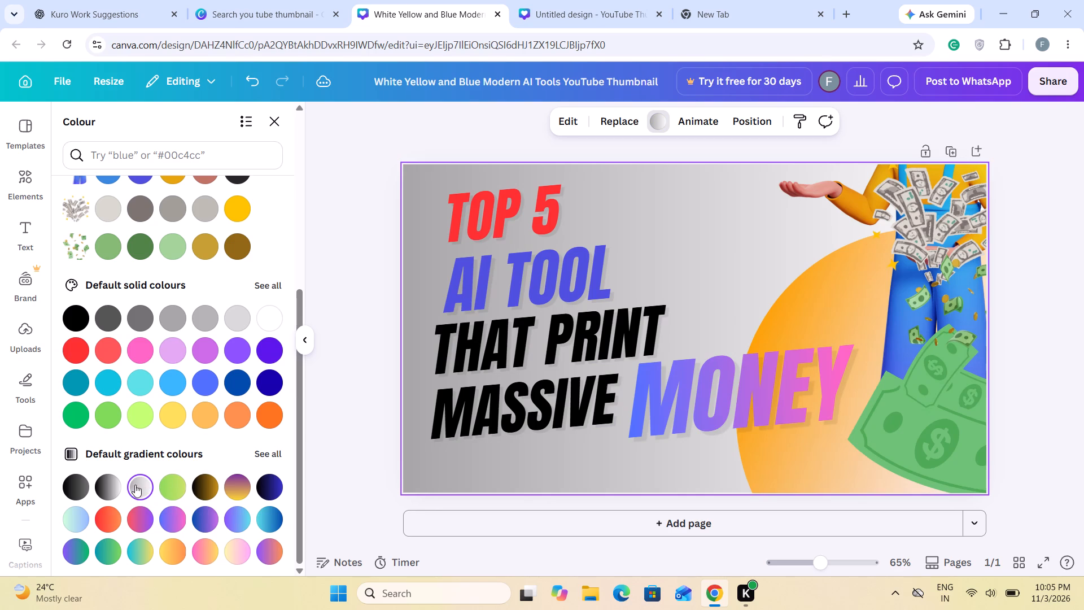
{"action": "left_click", "coordinate": [111, 485]}
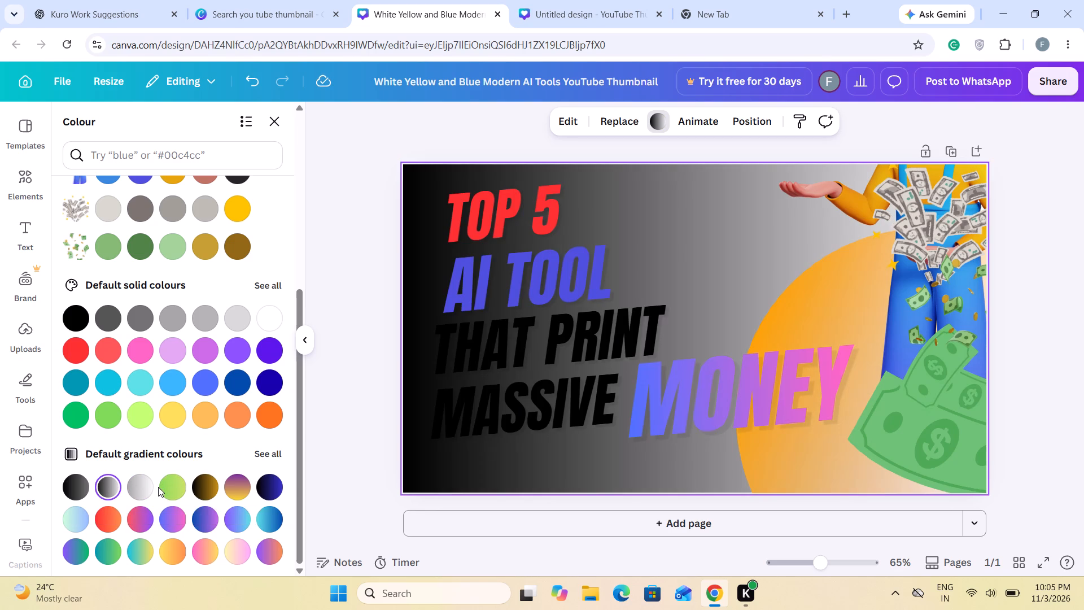
Try several default gradients on the MONEY heading, including red-to-purple and purple-to-green, ending on the light-cyan-to-dark-blue gradient.
{"action": "left_click", "coordinate": [737, 416]}
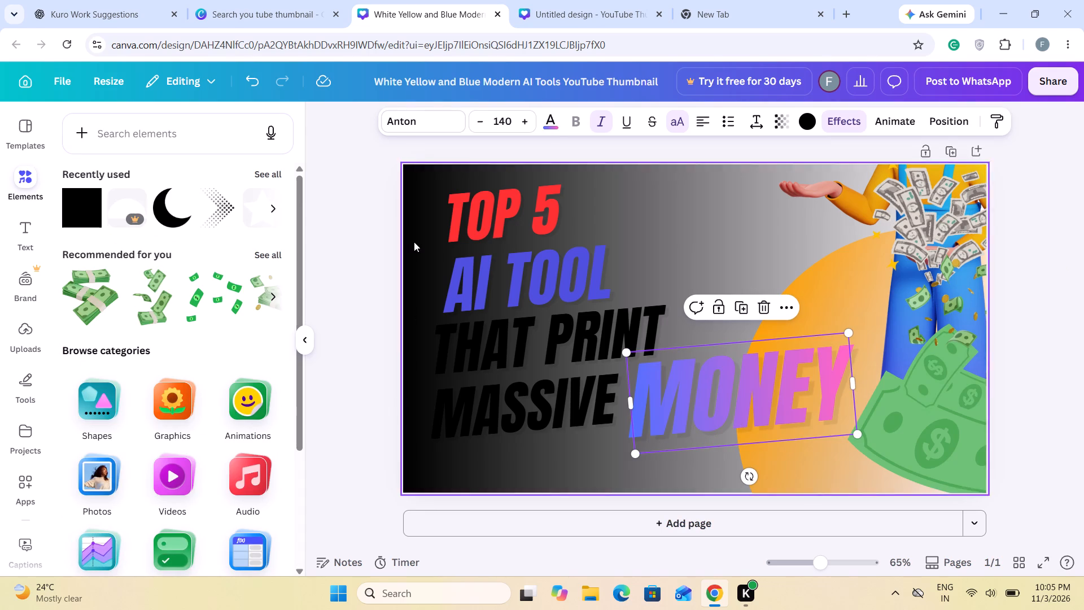
{"action": "left_click", "coordinate": [554, 123]}
{"action": "scroll", "coordinate": [103, 480], "scroll_direction": "down", "scroll_amount": 4}
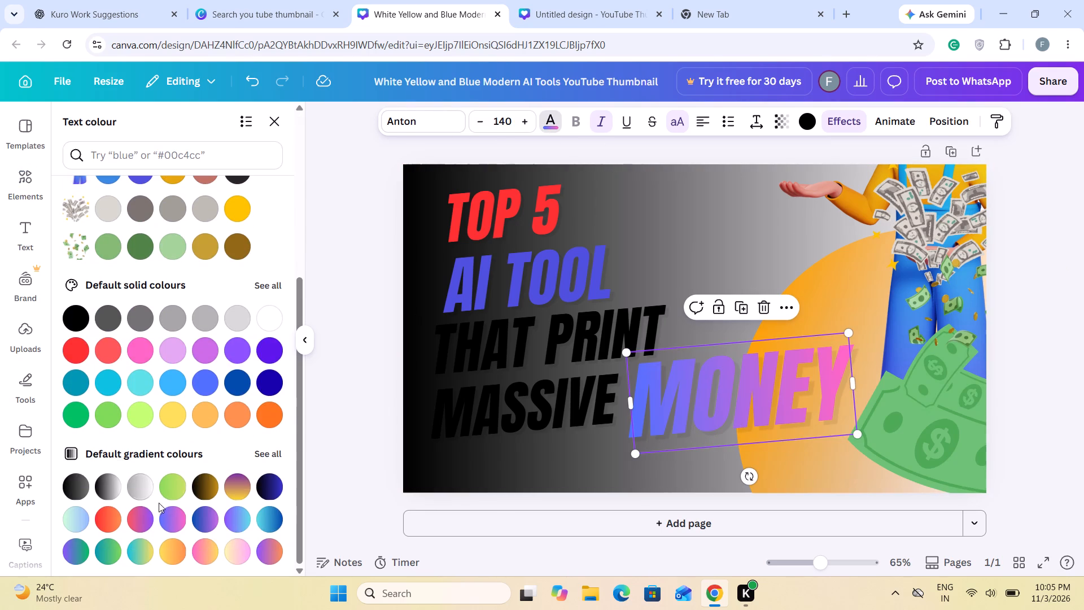
{"action": "left_click", "coordinate": [138, 515]}
{"action": "left_click", "coordinate": [243, 525]}
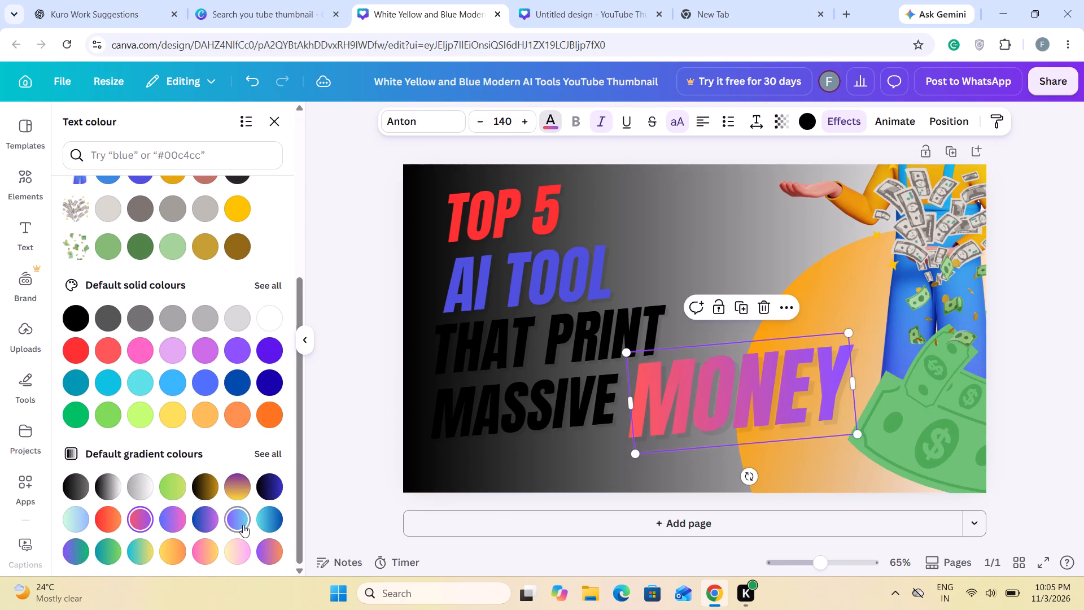
{"action": "left_click", "coordinate": [281, 524]}
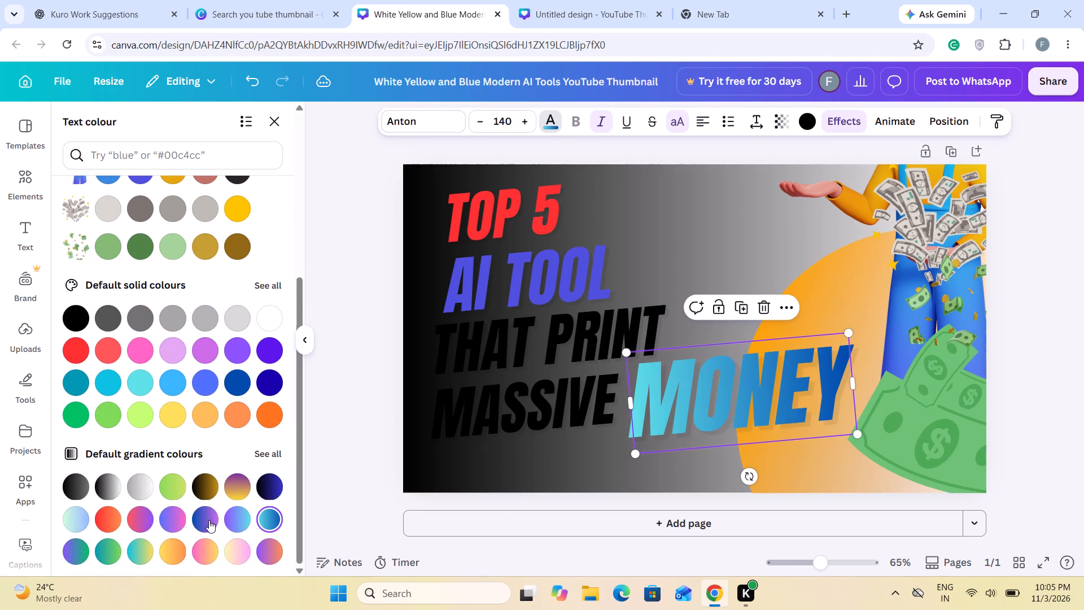
{"action": "scroll", "coordinate": [205, 519], "scroll_direction": "down", "scroll_amount": 2}
{"action": "left_click", "coordinate": [73, 551]}
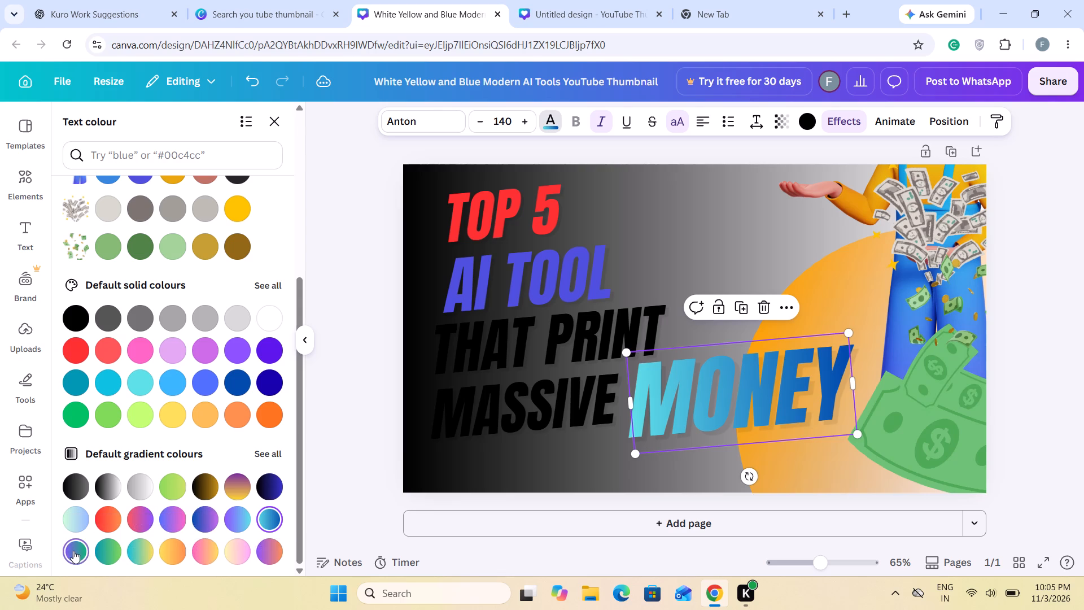
{"action": "left_click", "coordinate": [257, 517]}
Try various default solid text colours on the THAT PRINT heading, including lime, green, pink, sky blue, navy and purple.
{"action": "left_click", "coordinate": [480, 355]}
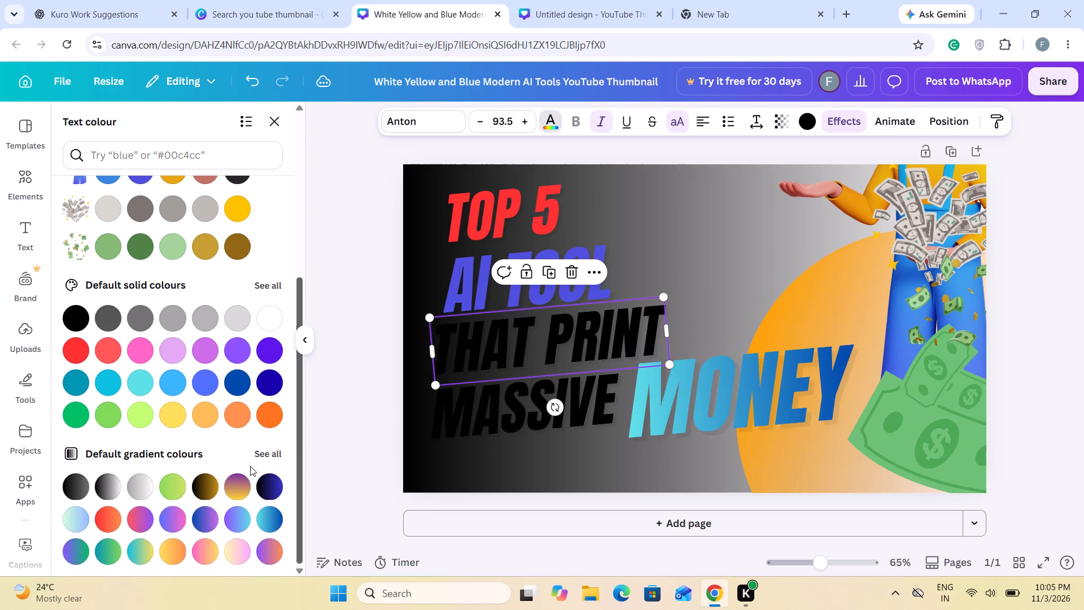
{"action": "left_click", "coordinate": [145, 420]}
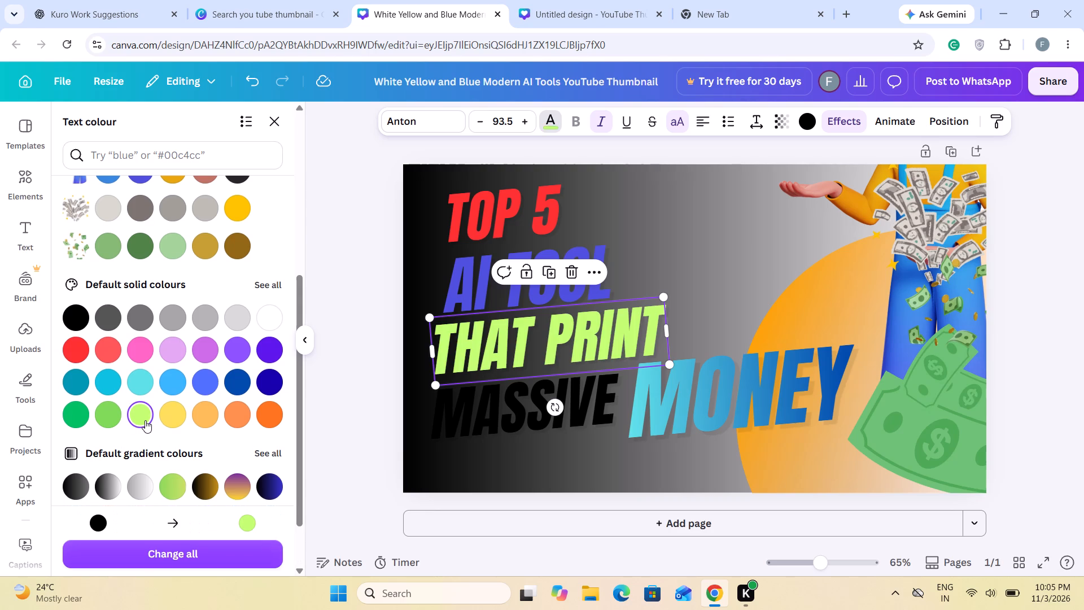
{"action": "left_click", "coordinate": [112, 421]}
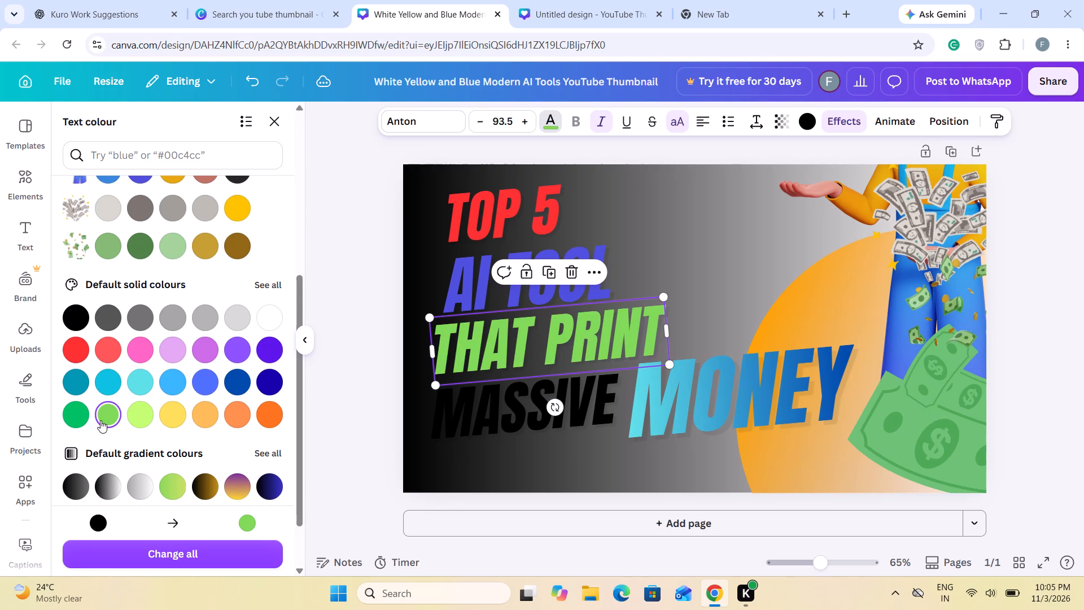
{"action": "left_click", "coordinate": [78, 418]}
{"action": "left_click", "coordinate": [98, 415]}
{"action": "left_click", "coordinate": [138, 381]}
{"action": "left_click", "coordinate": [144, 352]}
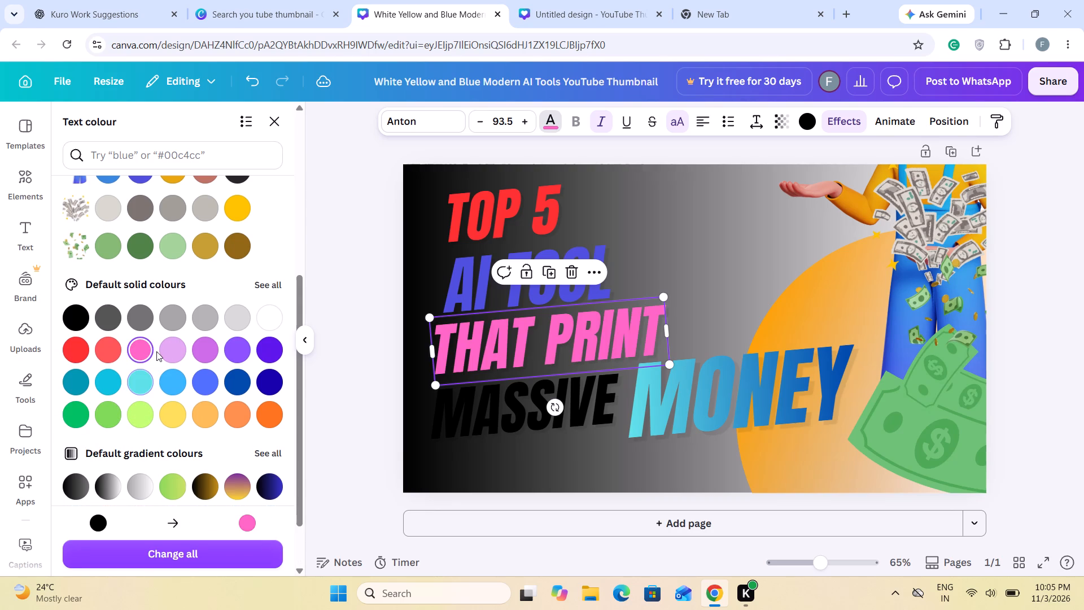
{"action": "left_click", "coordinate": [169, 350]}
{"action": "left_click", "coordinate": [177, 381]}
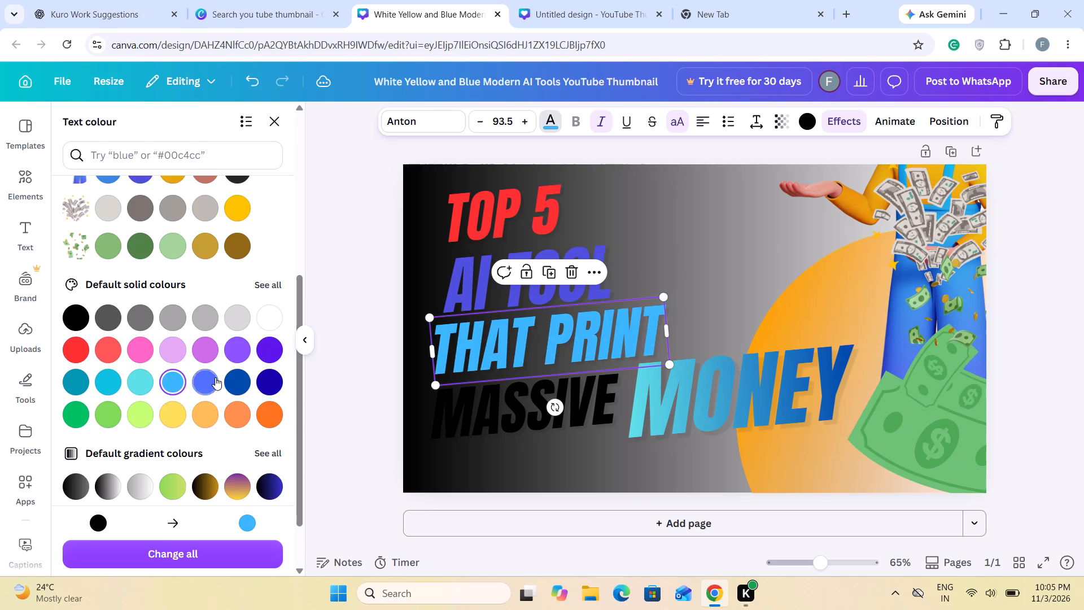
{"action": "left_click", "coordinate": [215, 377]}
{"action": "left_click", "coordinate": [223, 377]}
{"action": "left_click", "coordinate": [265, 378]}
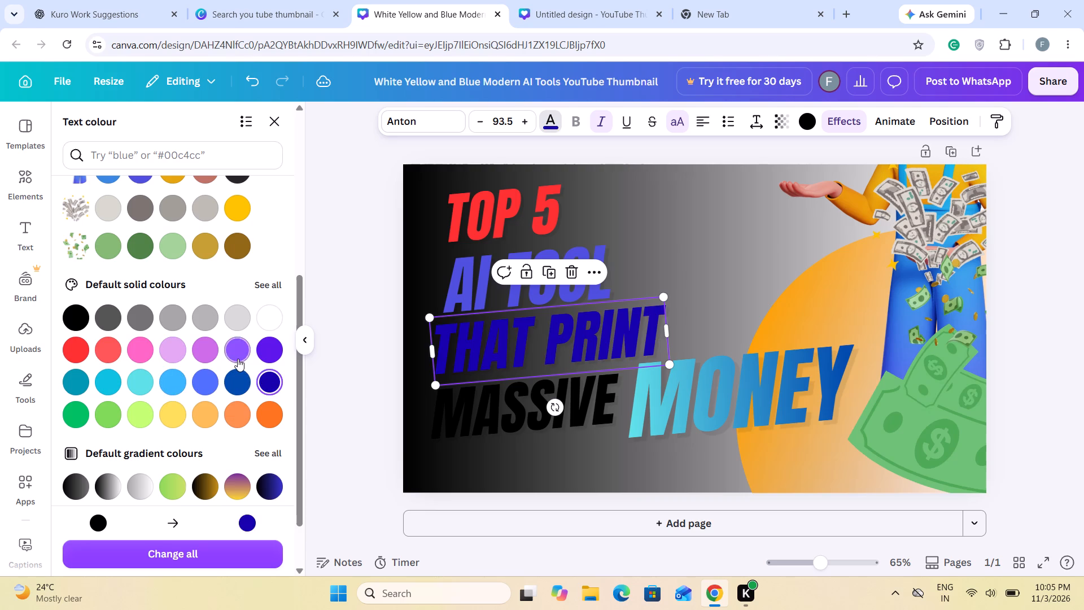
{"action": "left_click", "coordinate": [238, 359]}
Colour the THAT PRINT heading with the medium grass-green default solid colour, comparing it with the darker emerald green.
{"action": "left_click", "coordinate": [116, 412]}
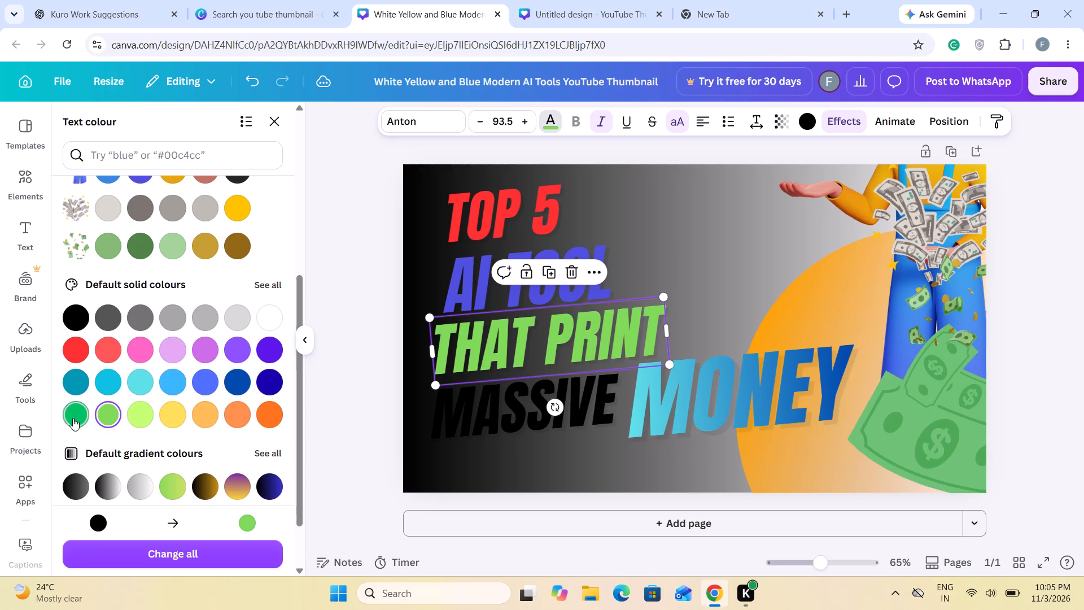
{"action": "left_click", "coordinate": [73, 418]}
{"action": "left_click", "coordinate": [97, 417]}
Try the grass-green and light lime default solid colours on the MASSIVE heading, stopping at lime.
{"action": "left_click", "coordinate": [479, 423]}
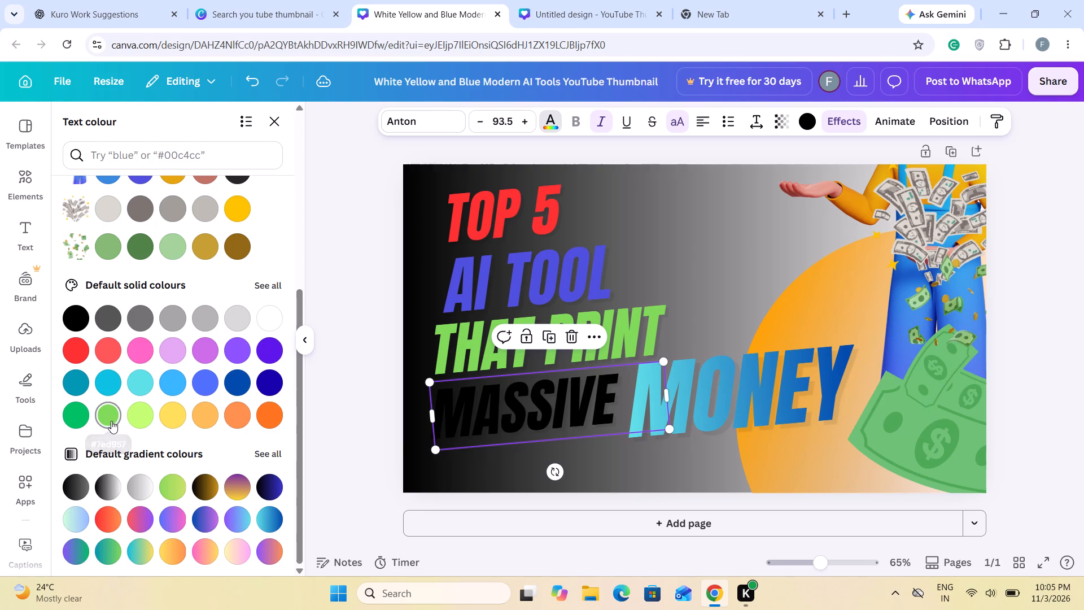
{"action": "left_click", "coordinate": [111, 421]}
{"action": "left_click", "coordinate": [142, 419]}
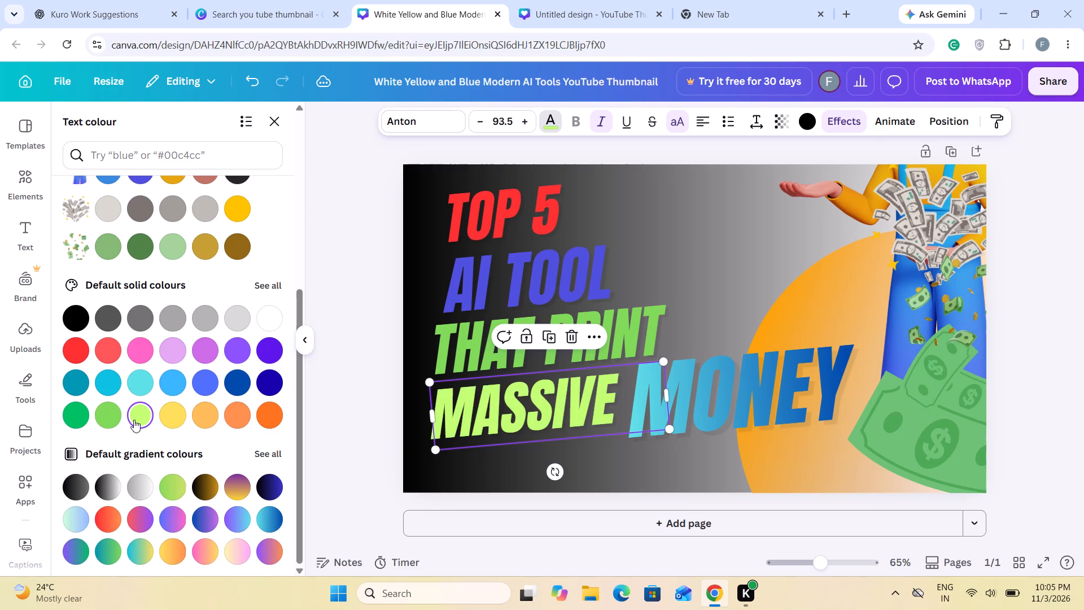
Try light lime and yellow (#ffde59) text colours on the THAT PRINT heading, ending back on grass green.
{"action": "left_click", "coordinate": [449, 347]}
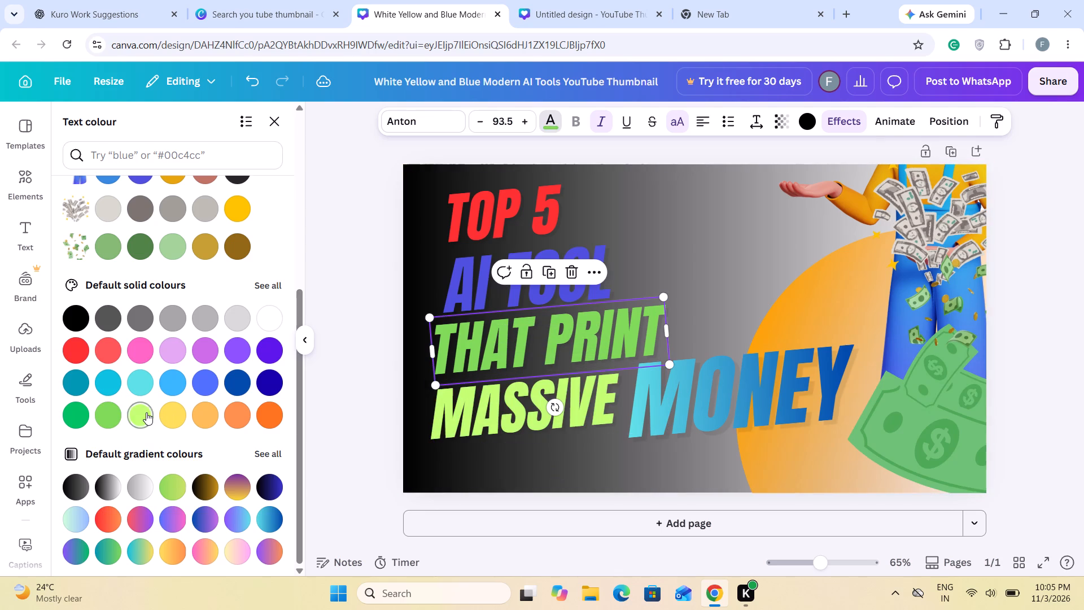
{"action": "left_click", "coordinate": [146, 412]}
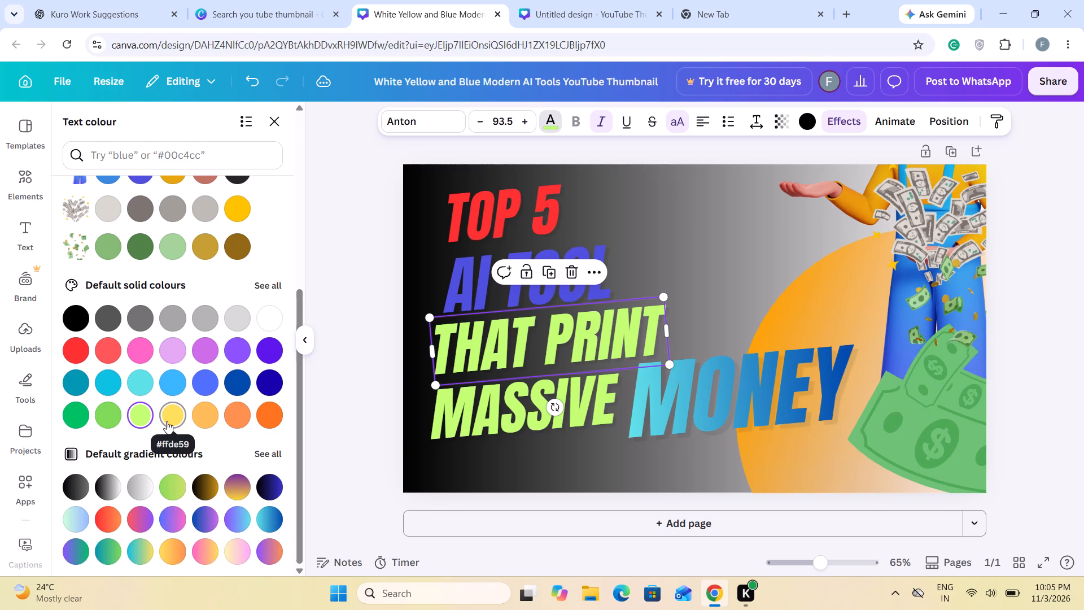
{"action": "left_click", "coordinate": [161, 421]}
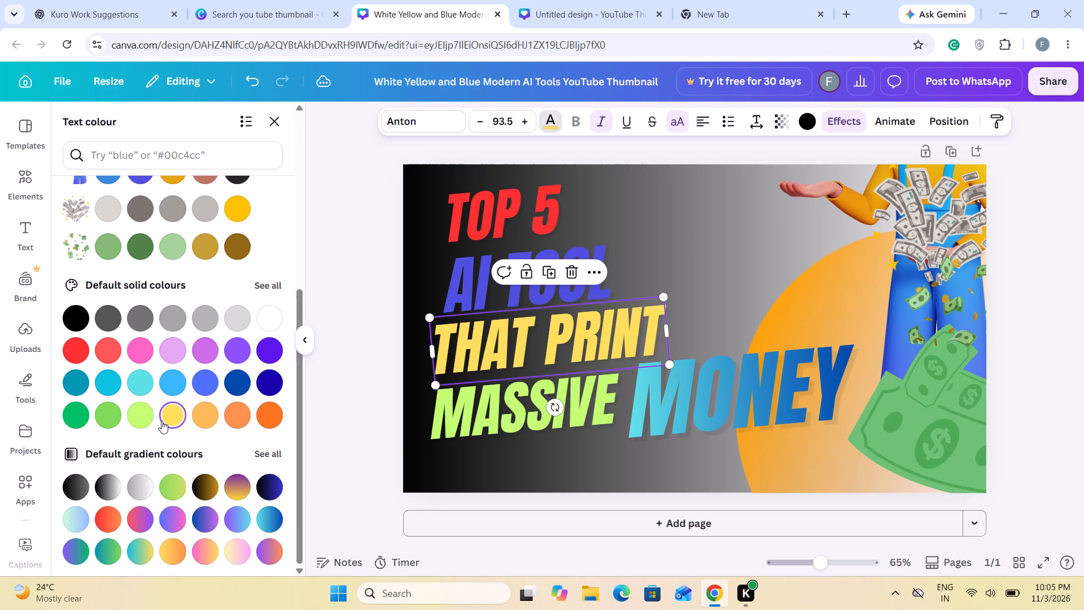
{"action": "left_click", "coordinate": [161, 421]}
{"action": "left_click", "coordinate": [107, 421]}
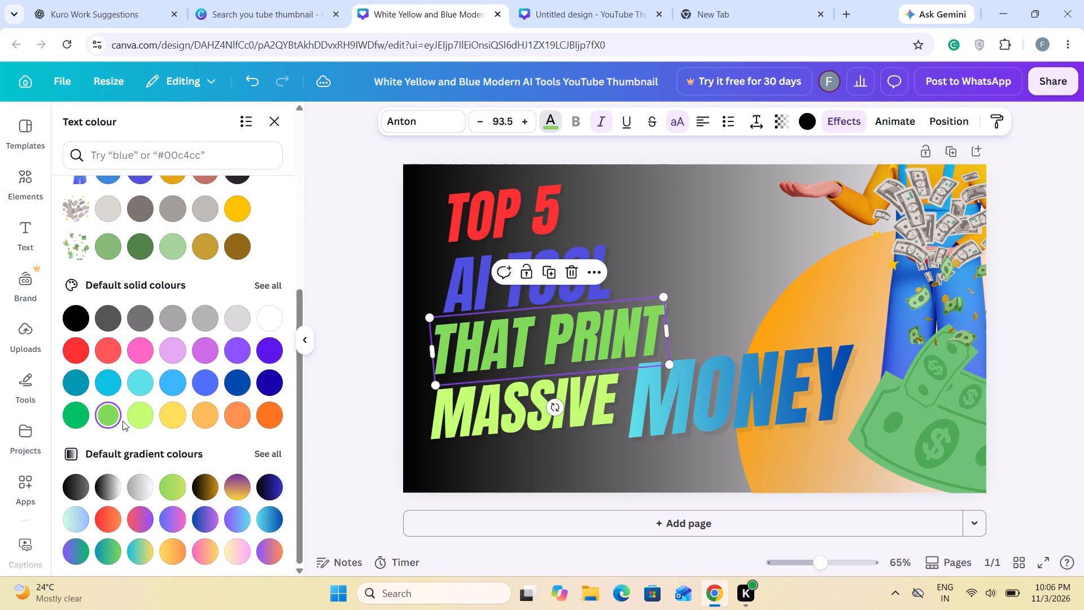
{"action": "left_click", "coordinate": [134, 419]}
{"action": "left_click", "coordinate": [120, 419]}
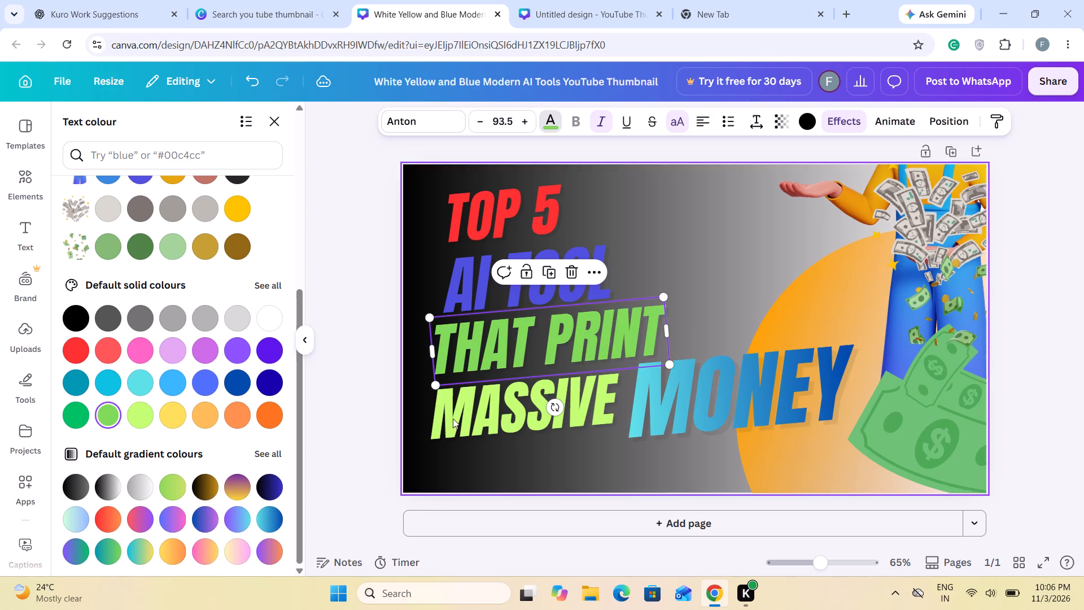
Colour the MASSIVE heading the same default grass green as the THAT PRINT heading.
{"action": "left_click", "coordinate": [453, 419]}
{"action": "left_click", "coordinate": [116, 416]}
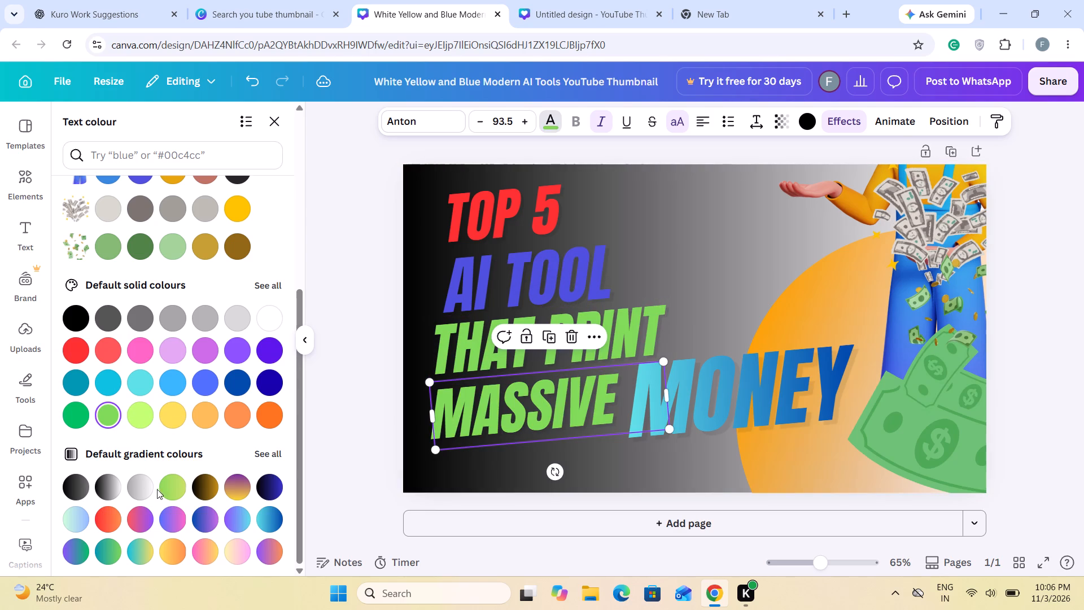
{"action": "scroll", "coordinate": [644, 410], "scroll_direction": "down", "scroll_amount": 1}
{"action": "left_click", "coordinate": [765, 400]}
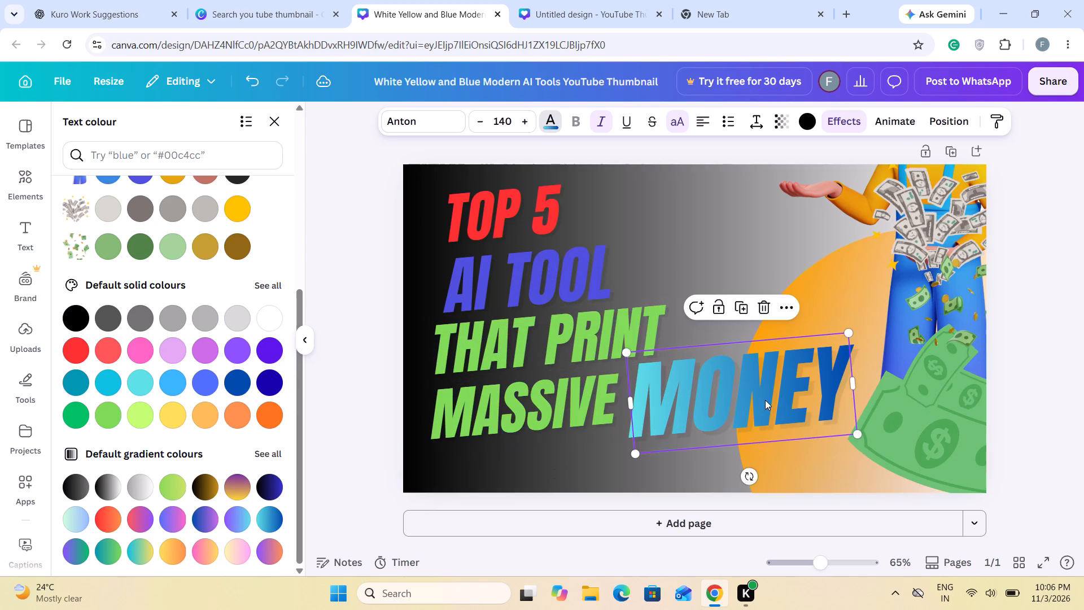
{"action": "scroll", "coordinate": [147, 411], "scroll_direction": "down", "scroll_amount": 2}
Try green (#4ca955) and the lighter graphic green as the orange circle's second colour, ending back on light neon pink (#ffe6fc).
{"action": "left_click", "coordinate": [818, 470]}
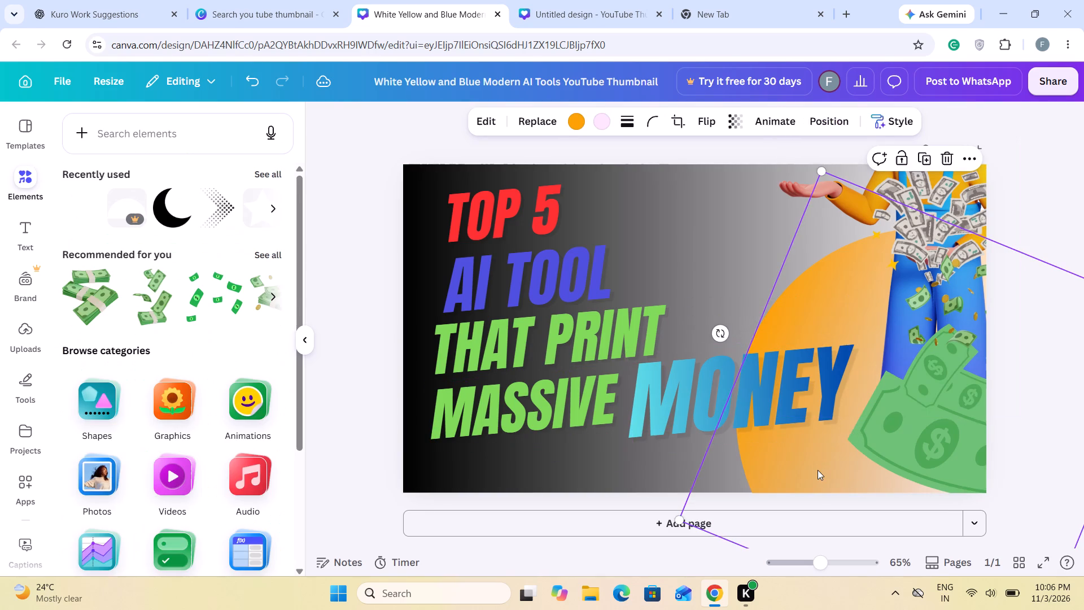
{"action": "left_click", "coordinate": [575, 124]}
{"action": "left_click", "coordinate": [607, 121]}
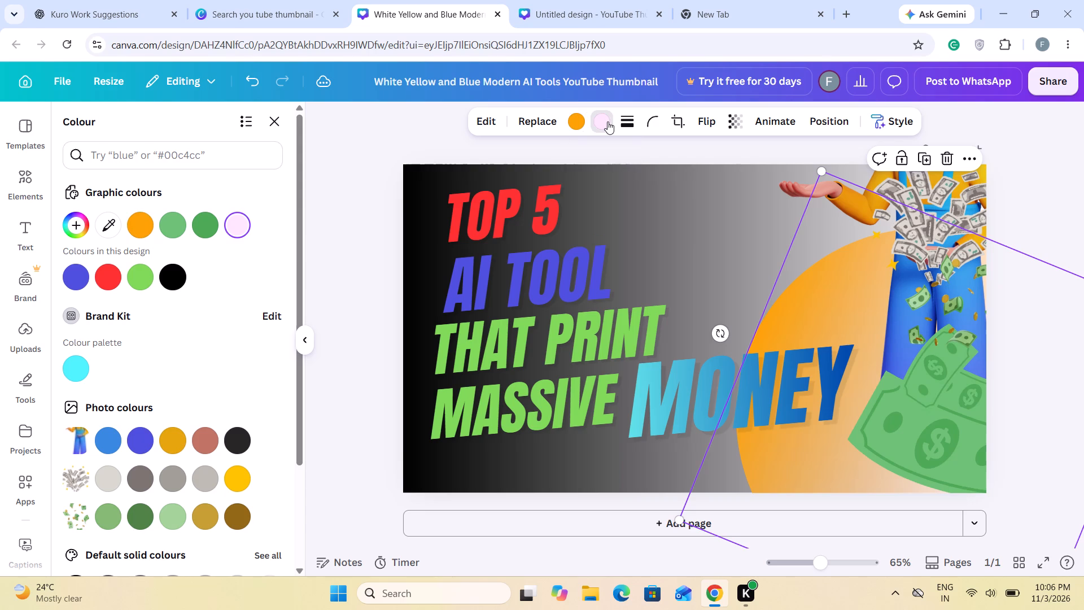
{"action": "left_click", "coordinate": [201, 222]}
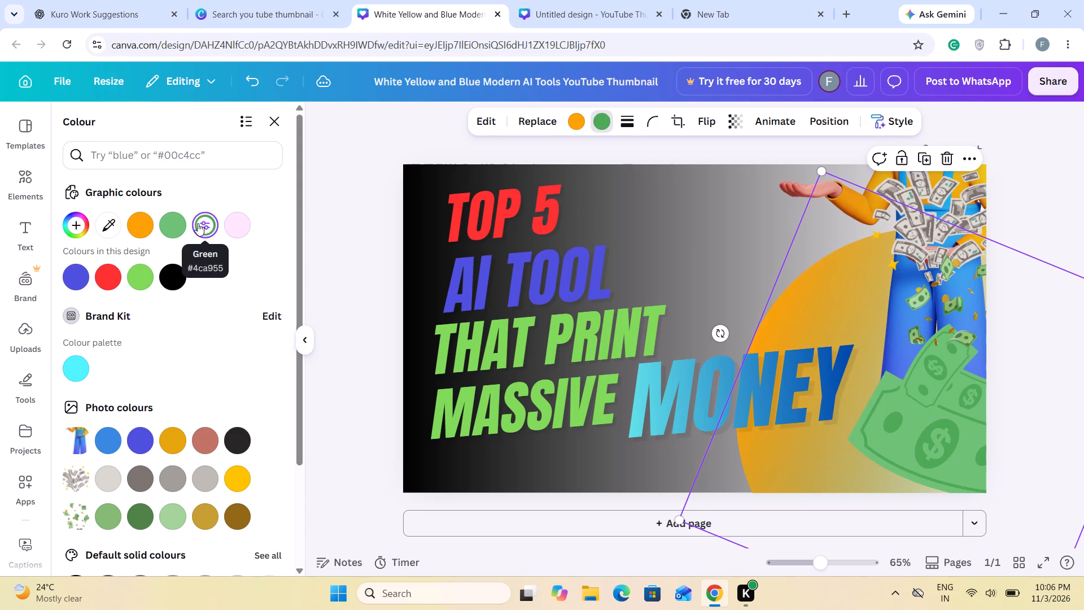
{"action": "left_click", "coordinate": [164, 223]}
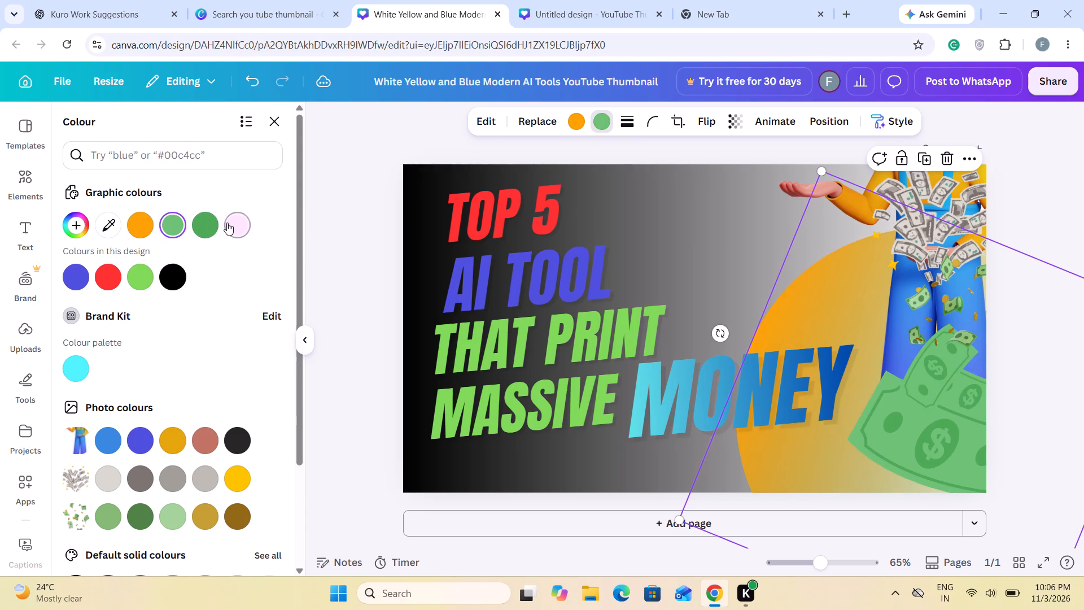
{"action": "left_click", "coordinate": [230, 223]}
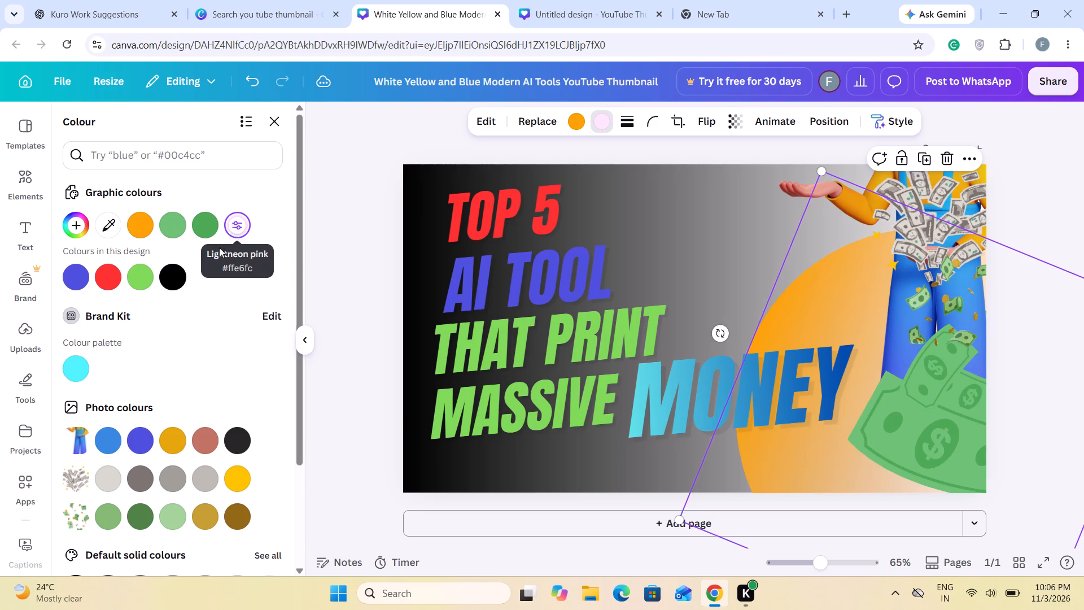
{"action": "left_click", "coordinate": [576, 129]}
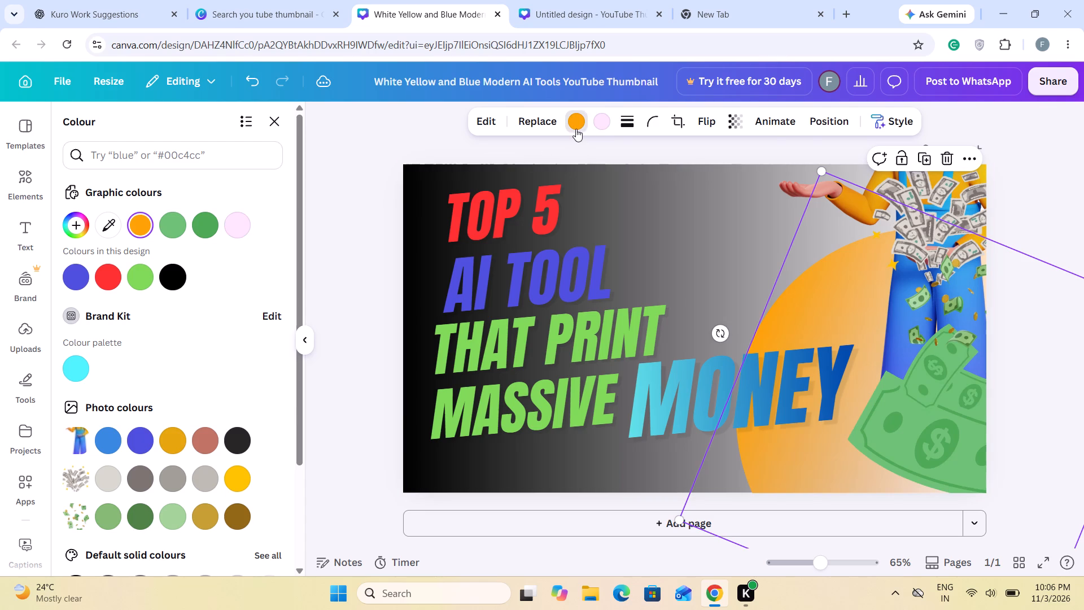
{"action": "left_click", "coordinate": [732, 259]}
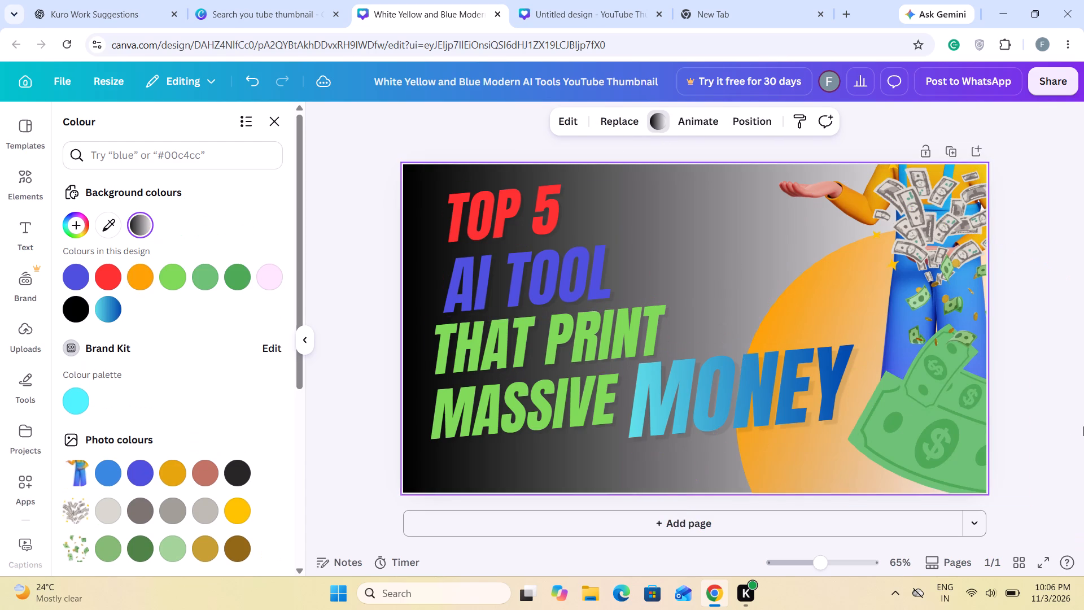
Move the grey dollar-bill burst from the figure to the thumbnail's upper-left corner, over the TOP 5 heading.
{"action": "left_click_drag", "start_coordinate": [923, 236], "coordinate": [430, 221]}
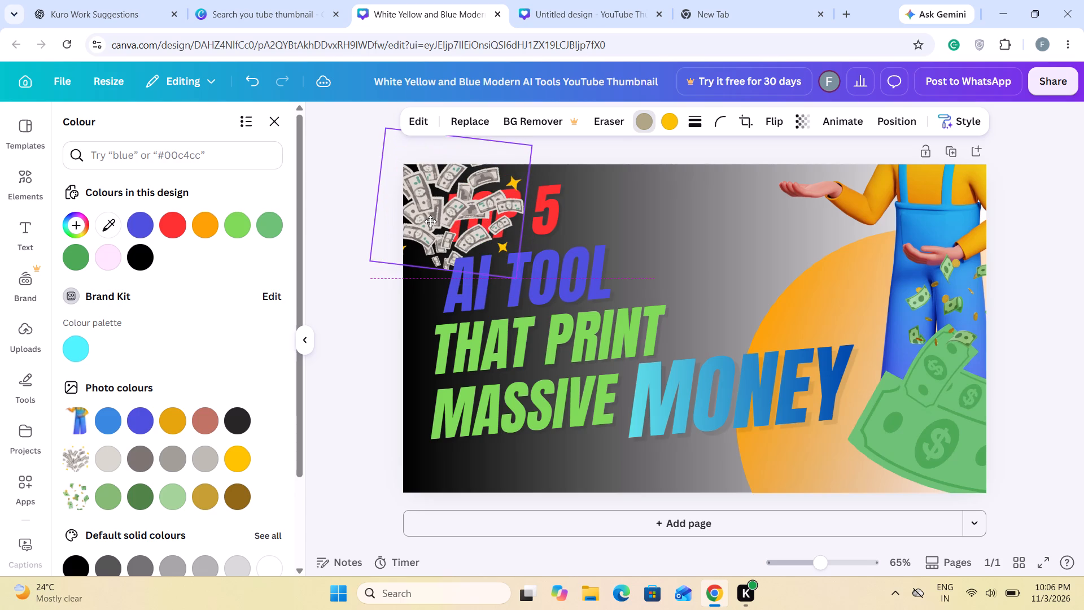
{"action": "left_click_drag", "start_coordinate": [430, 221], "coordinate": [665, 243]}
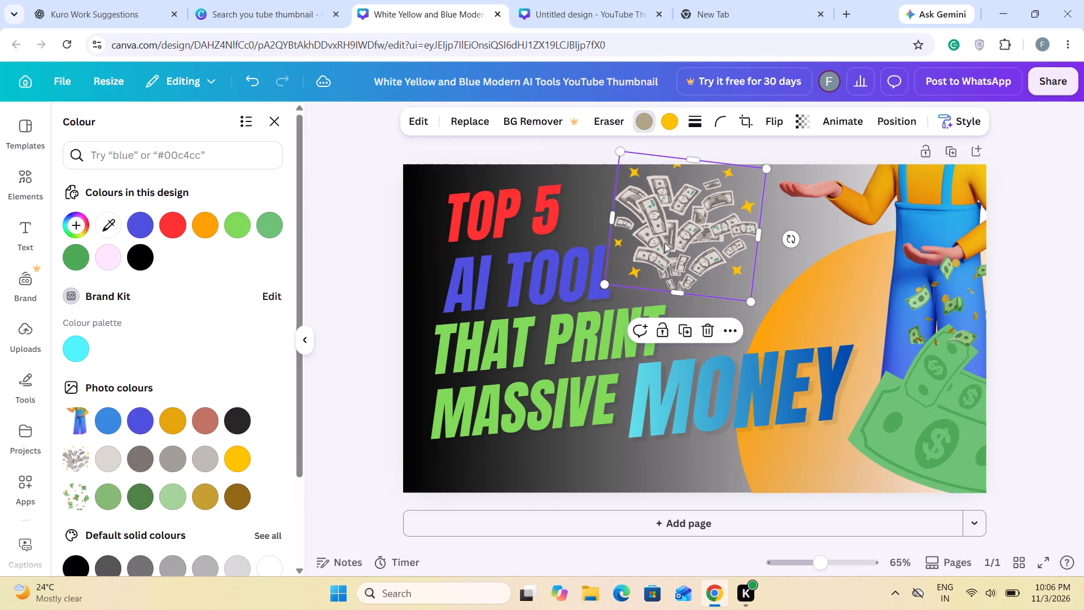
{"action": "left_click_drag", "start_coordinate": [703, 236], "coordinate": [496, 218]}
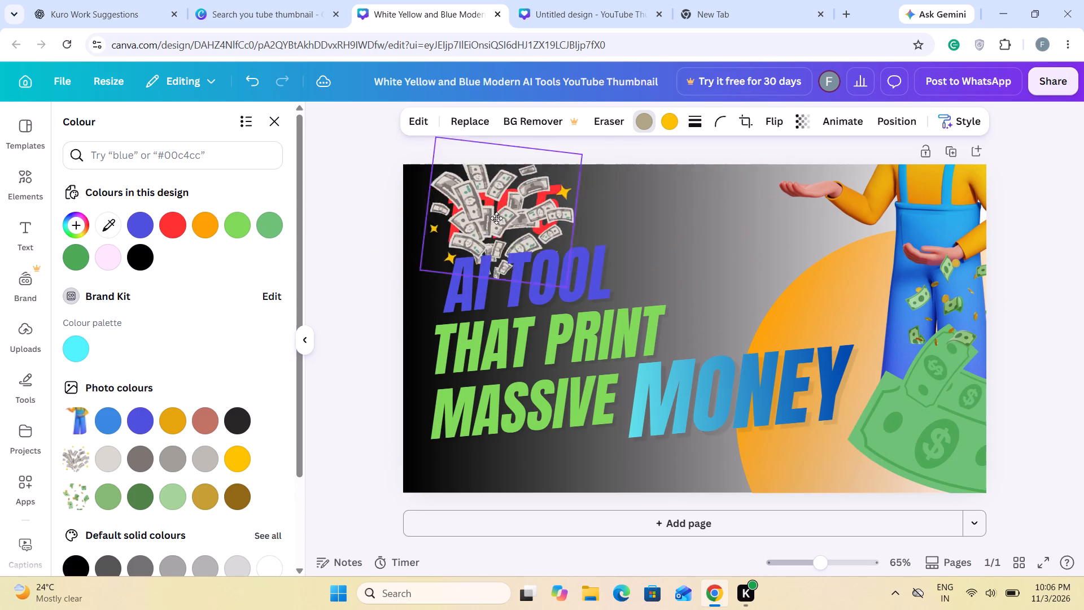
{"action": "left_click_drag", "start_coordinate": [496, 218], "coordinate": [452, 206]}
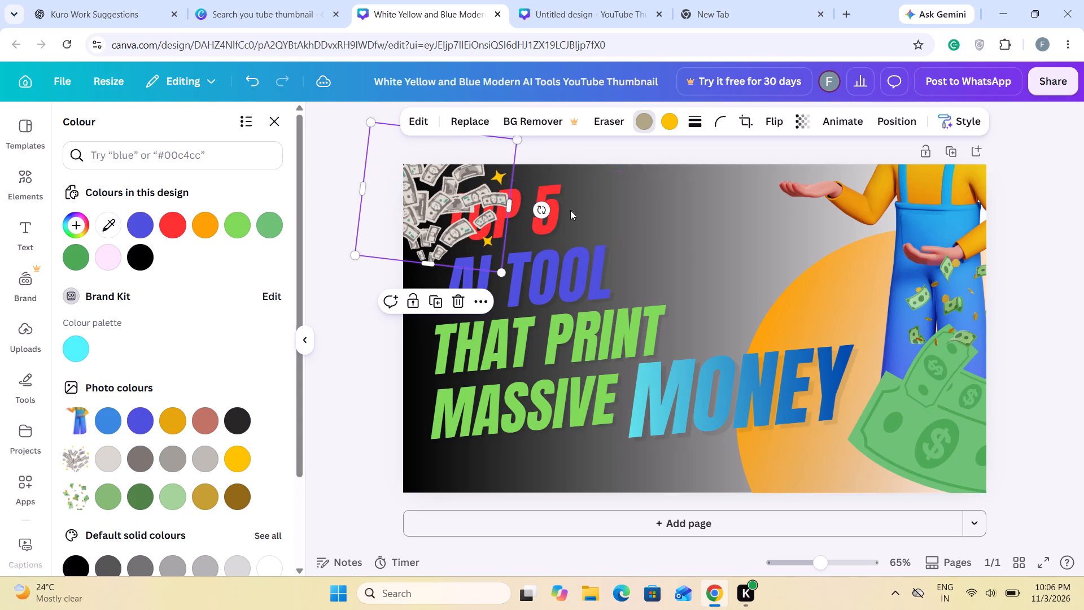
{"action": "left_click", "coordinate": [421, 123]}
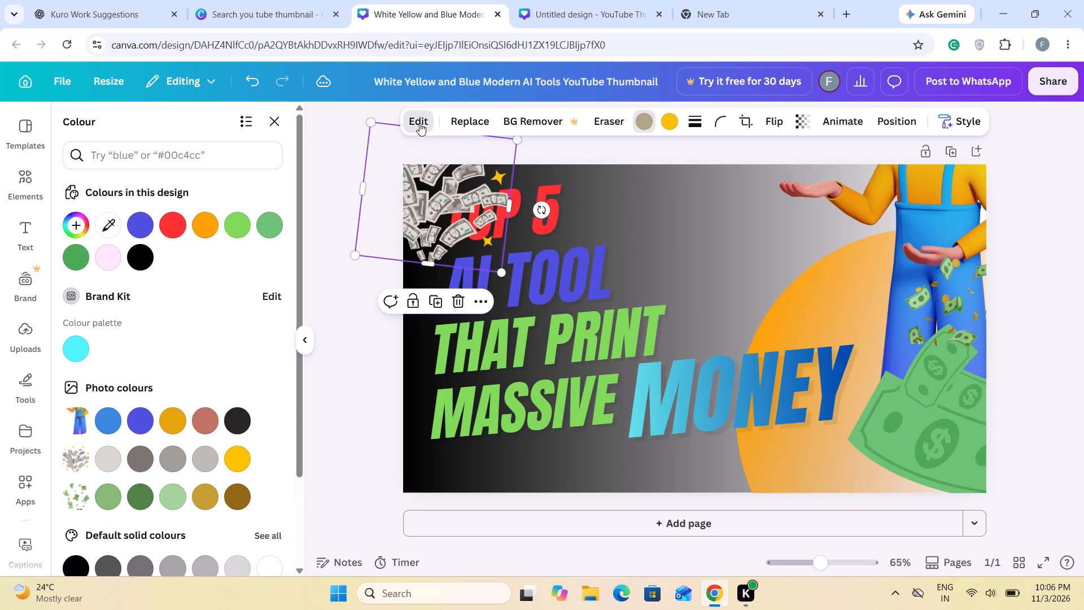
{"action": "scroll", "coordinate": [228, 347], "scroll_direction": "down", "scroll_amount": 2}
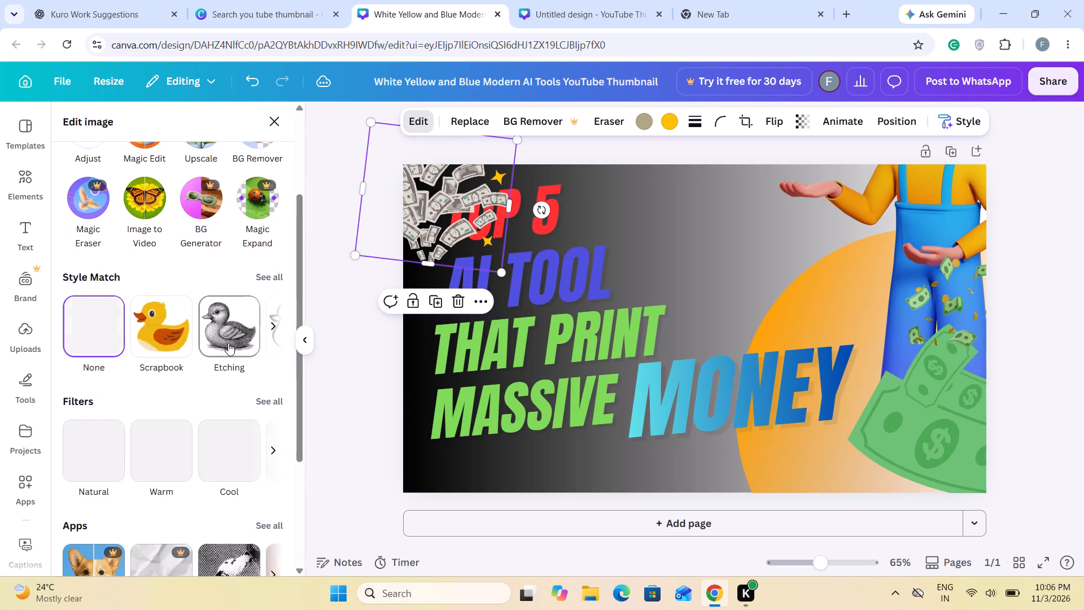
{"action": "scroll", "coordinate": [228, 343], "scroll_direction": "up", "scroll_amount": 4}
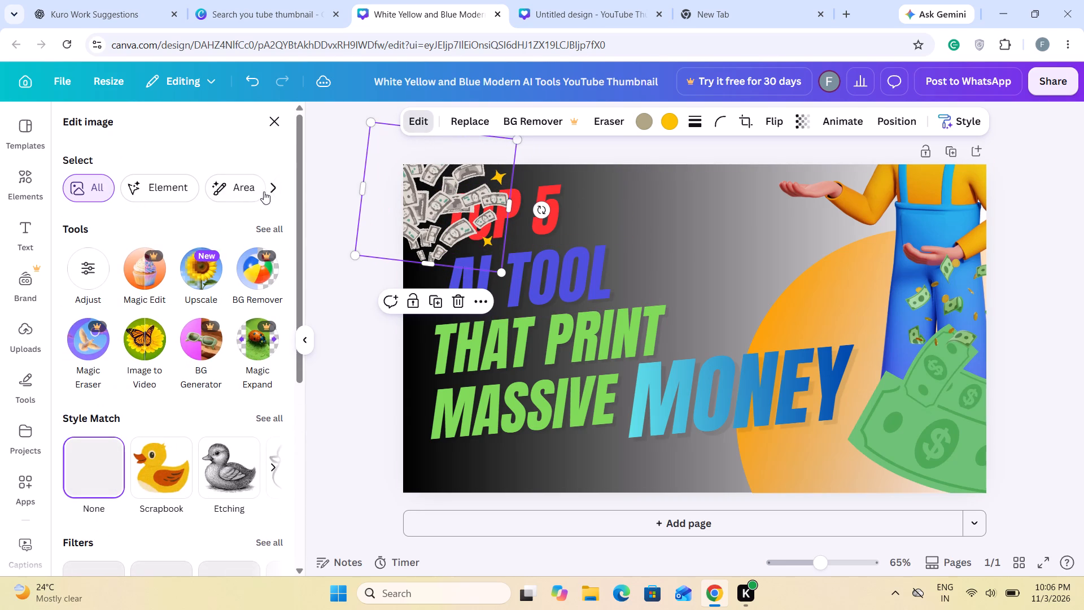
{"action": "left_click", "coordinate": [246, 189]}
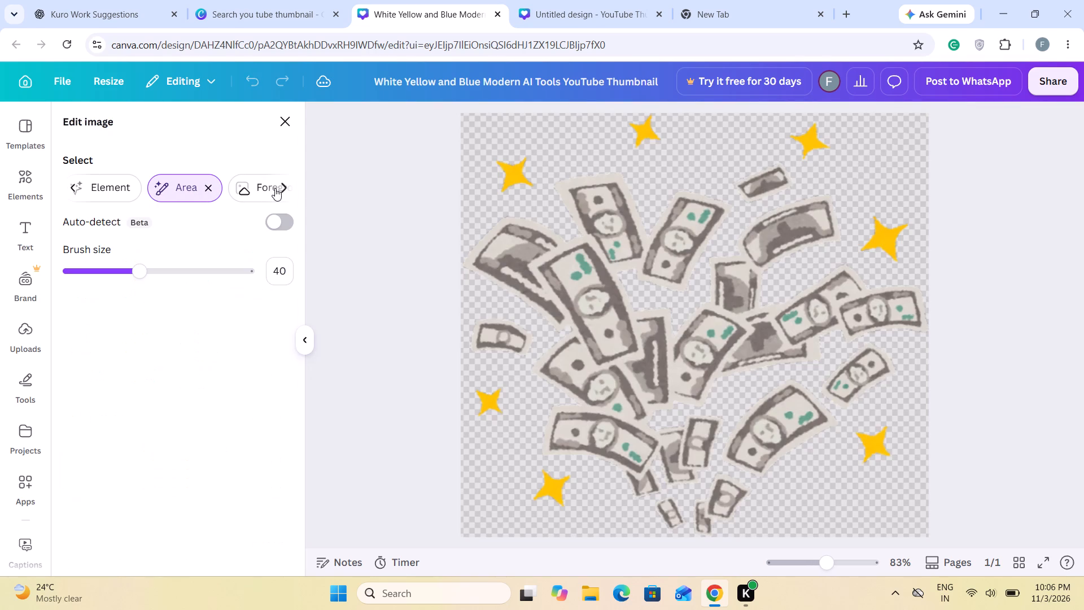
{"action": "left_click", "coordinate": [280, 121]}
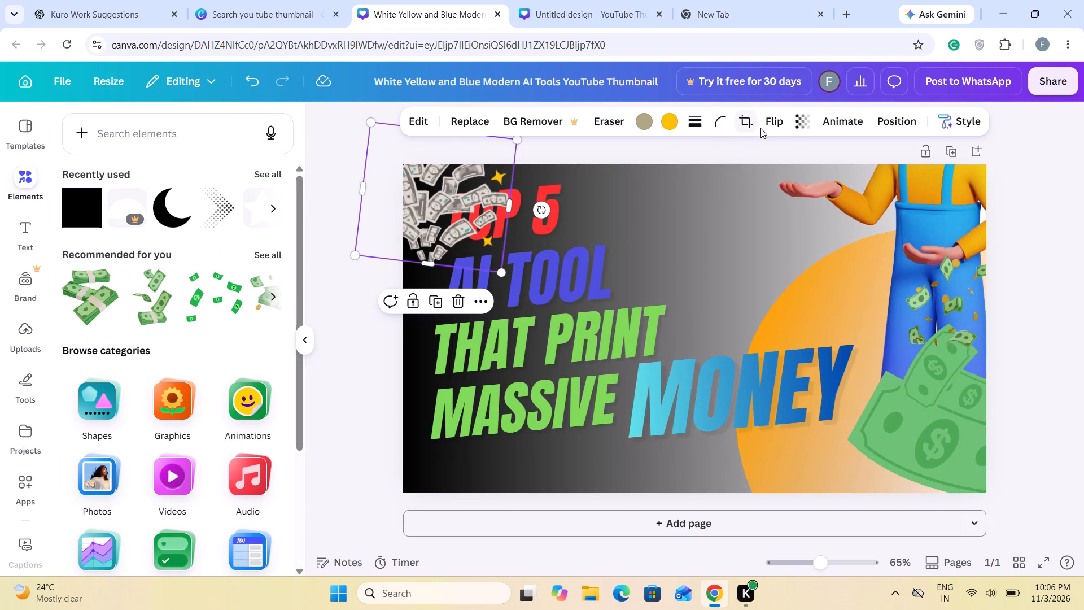
Send the grey dollar-bill burst backward so it sits behind the TOP 5 heading.
{"action": "left_click", "coordinate": [895, 120]}
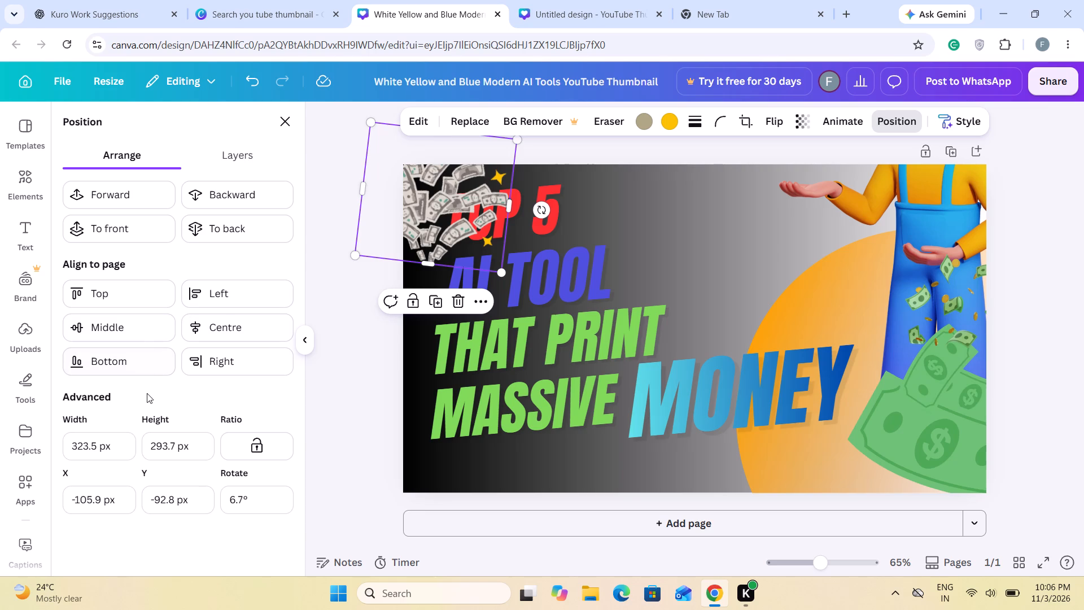
{"action": "left_click", "coordinate": [219, 197]}
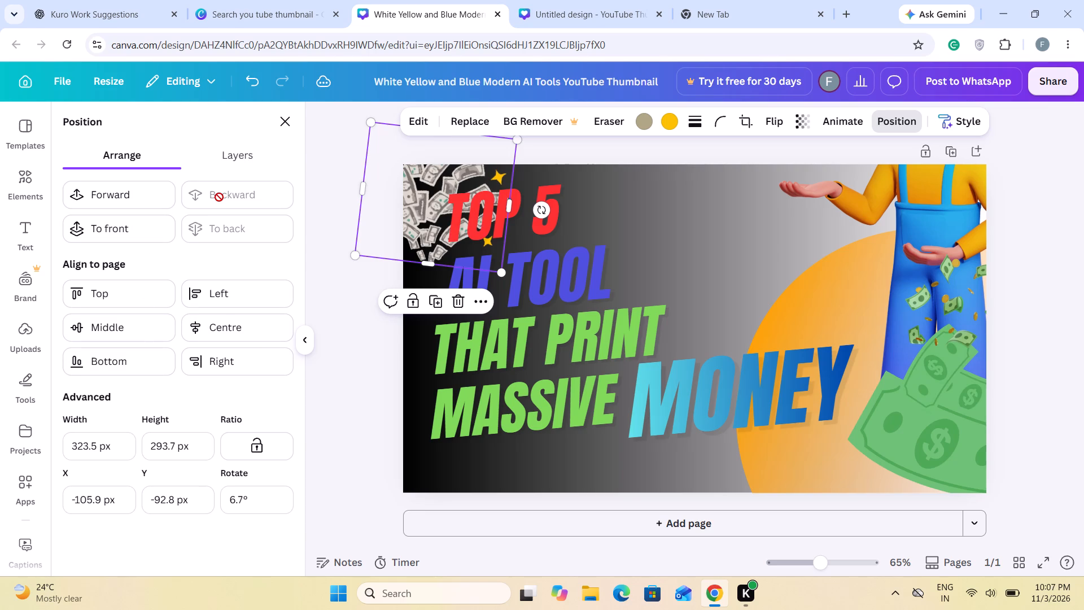
{"action": "left_click", "coordinate": [343, 207]}
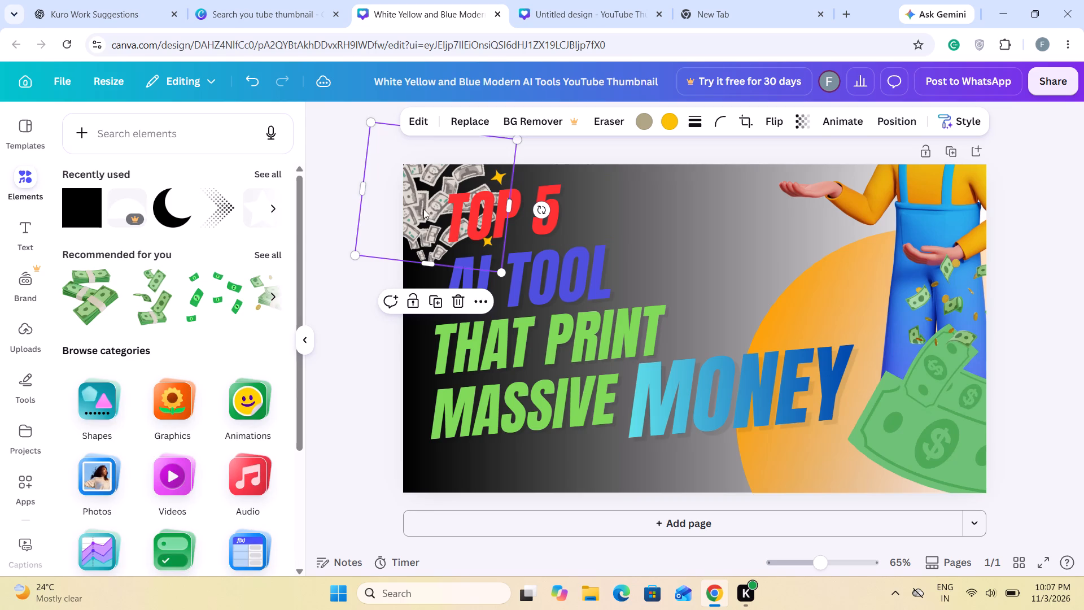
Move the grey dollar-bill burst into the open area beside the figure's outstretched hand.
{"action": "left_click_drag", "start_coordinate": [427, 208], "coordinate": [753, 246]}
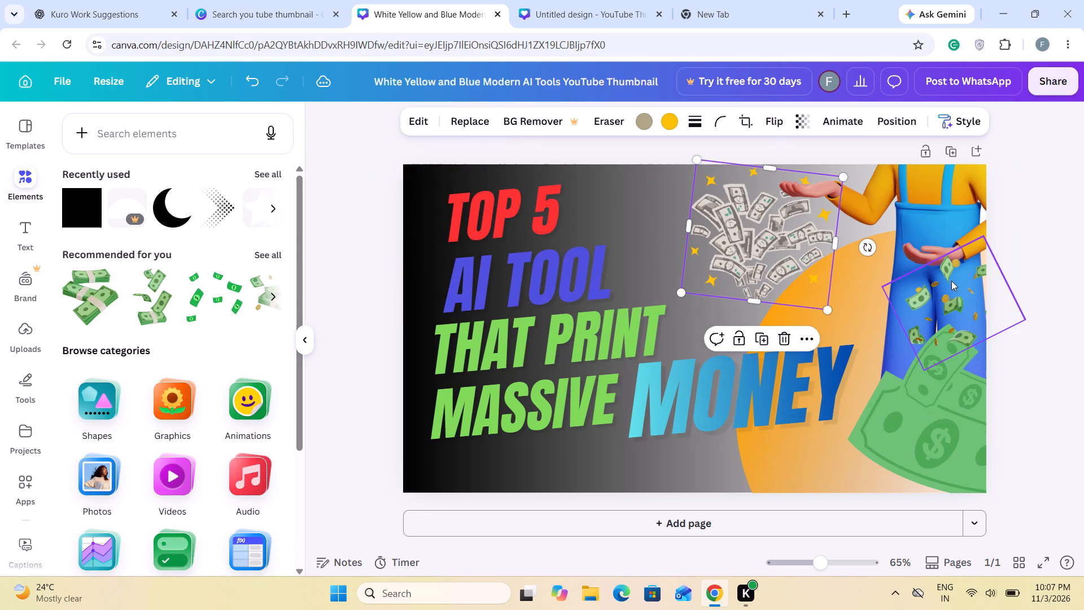
Move the green falling-banknotes graphic from the figure's legs to the thumbnail's upper-left corner by the TOP 5 heading.
{"action": "left_click_drag", "start_coordinate": [941, 294], "coordinate": [421, 198]}
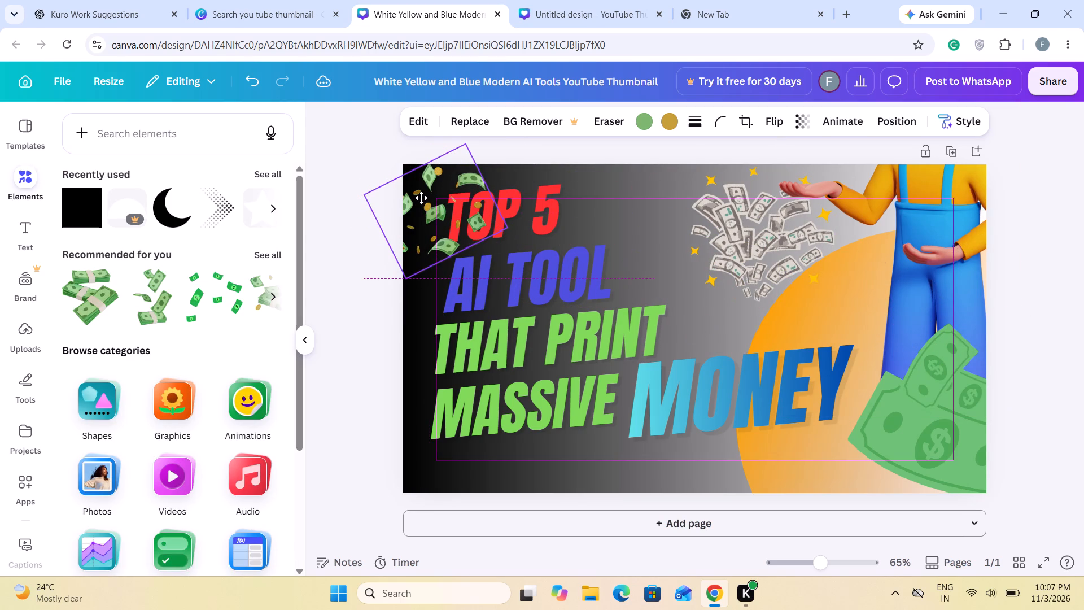
{"action": "left_click_drag", "start_coordinate": [421, 198], "coordinate": [426, 191]}
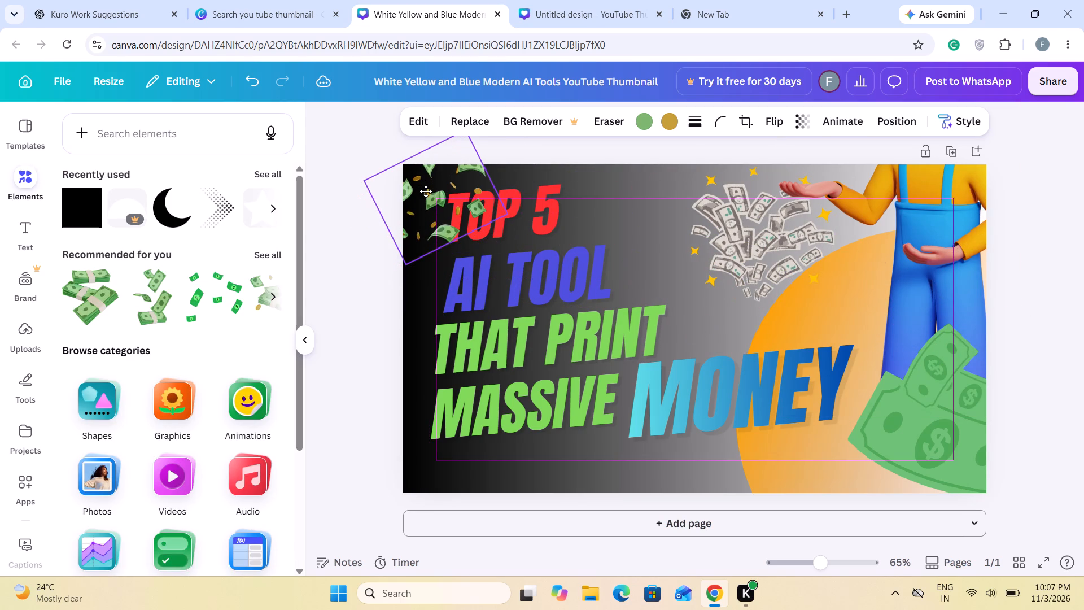
{"action": "left_click_drag", "start_coordinate": [426, 191], "coordinate": [426, 192]}
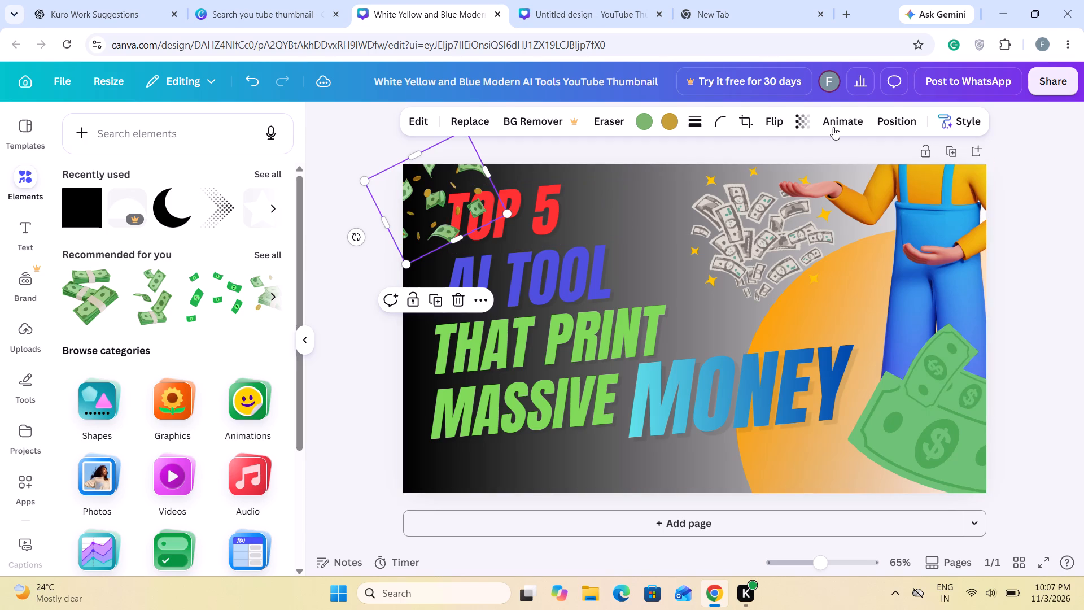
Send the green falling-banknotes graphic backward so it sits behind the TOP 5 heading.
{"action": "left_click", "coordinate": [896, 123]}
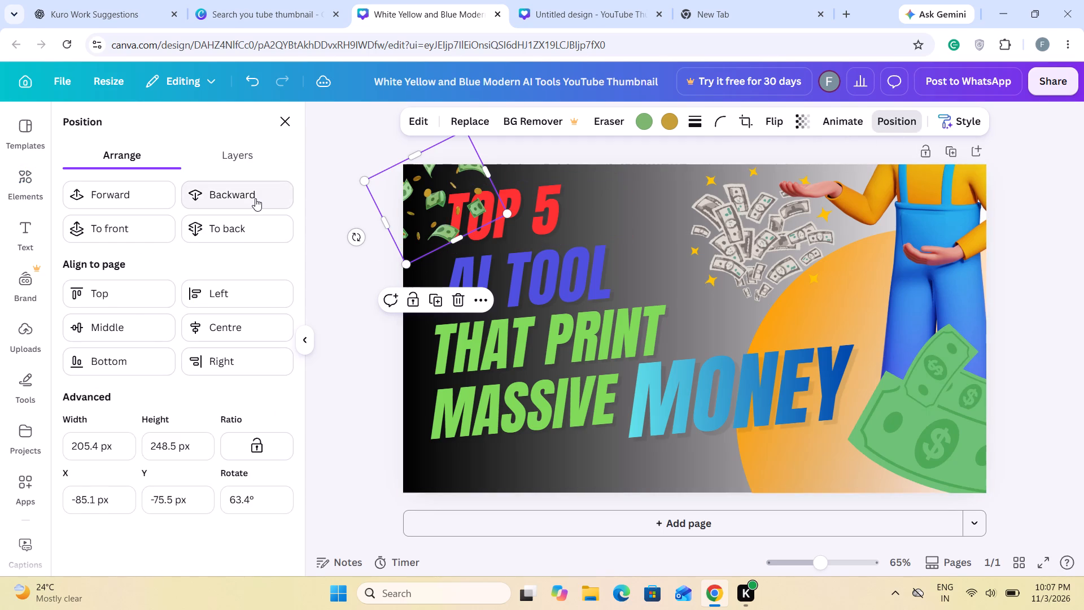
{"action": "left_click", "coordinate": [255, 198]}
{"action": "left_click", "coordinate": [350, 294]}
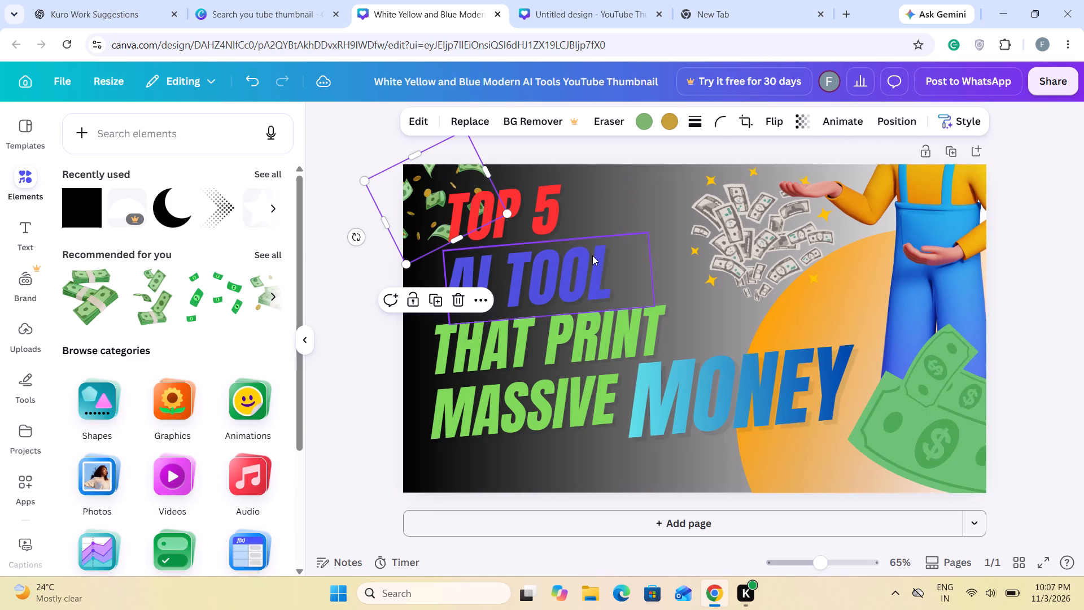
{"action": "left_click", "coordinate": [1003, 385]}
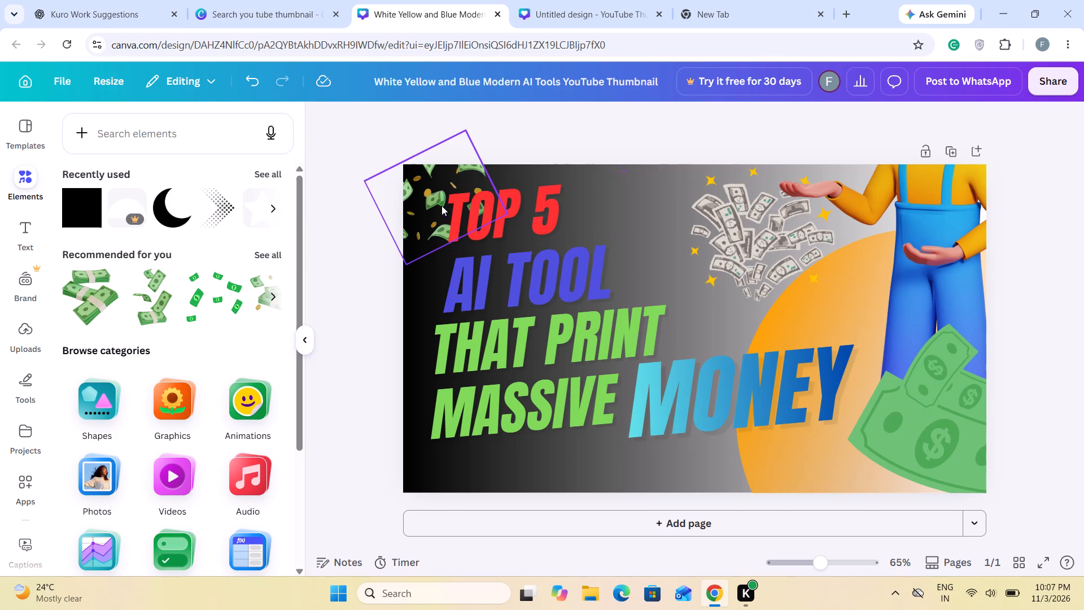
Fine-tune the green falling-banknotes graphic's position in the upper-left corner behind the start of TOP 5.
{"action": "left_click_drag", "start_coordinate": [432, 203], "coordinate": [424, 202]}
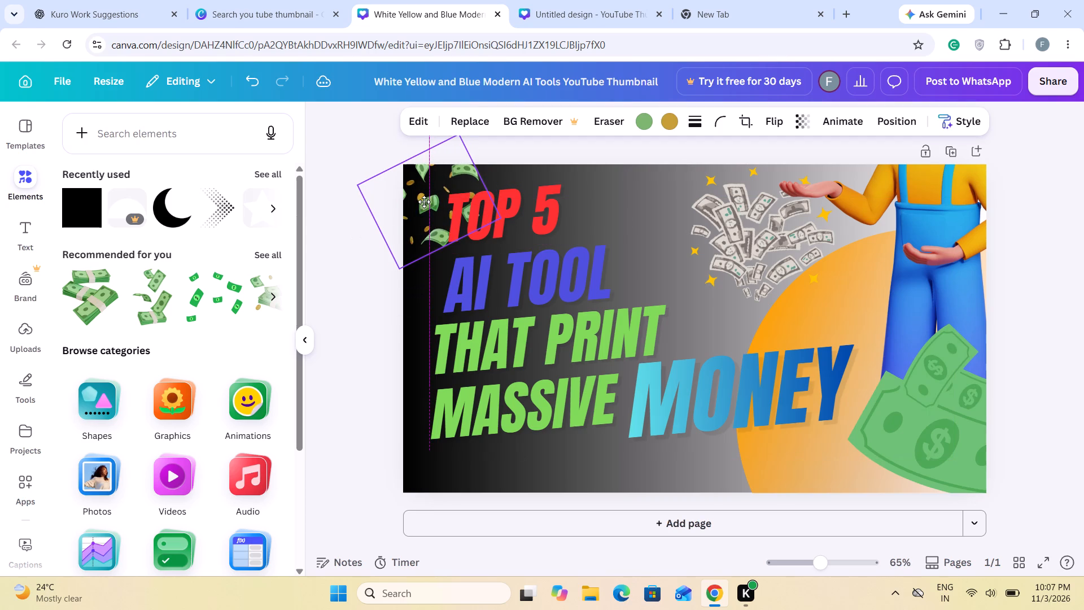
{"action": "left_click_drag", "start_coordinate": [424, 202], "coordinate": [452, 206]}
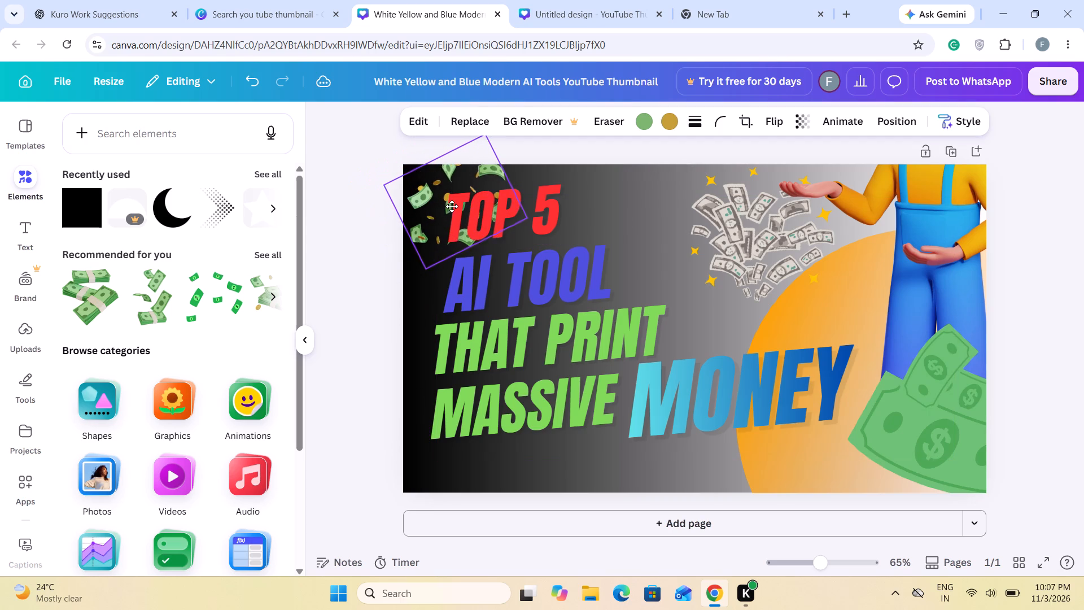
{"action": "left_click_drag", "start_coordinate": [452, 206], "coordinate": [448, 194]}
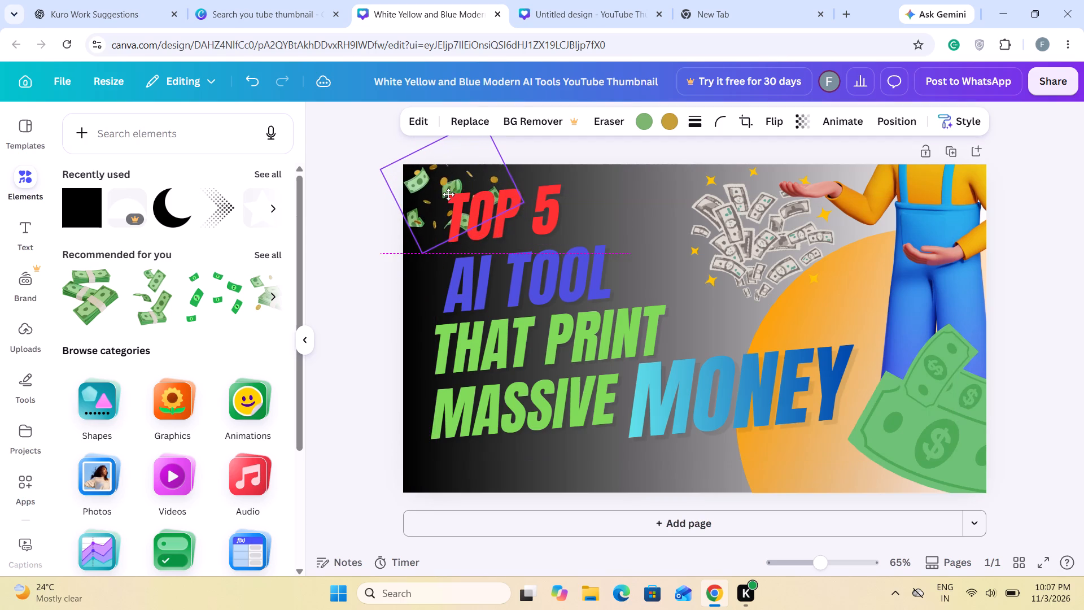
{"action": "left_click_drag", "start_coordinate": [448, 194], "coordinate": [442, 203]}
{"action": "left_click", "coordinate": [334, 280]}
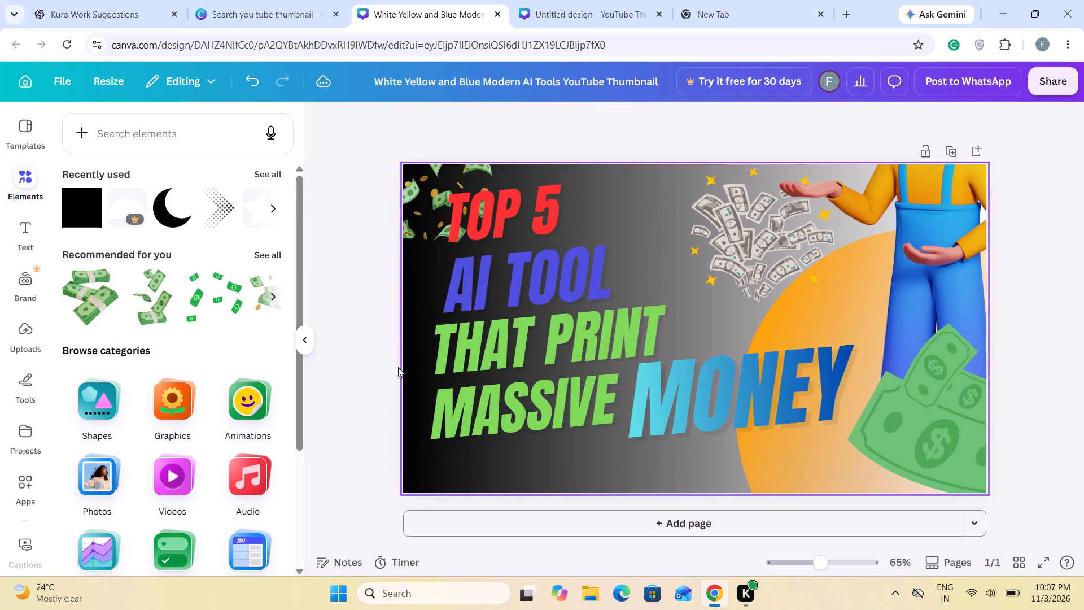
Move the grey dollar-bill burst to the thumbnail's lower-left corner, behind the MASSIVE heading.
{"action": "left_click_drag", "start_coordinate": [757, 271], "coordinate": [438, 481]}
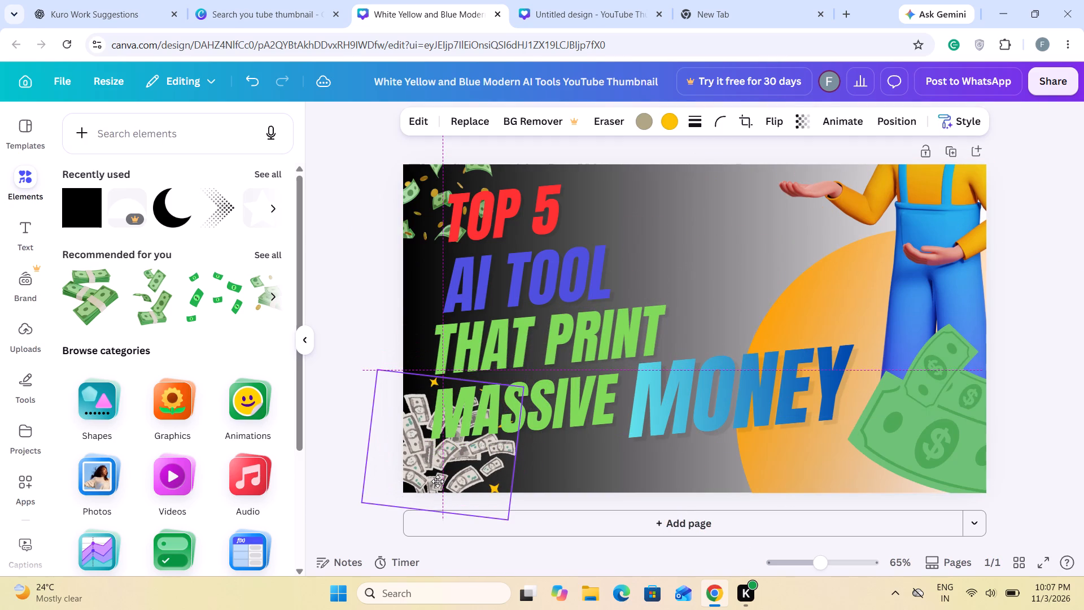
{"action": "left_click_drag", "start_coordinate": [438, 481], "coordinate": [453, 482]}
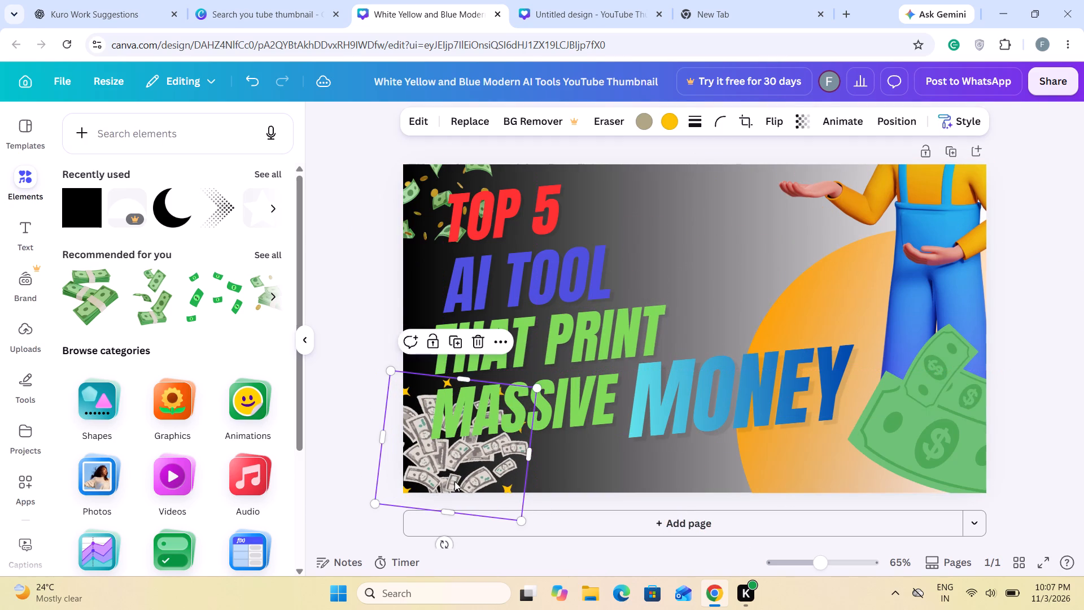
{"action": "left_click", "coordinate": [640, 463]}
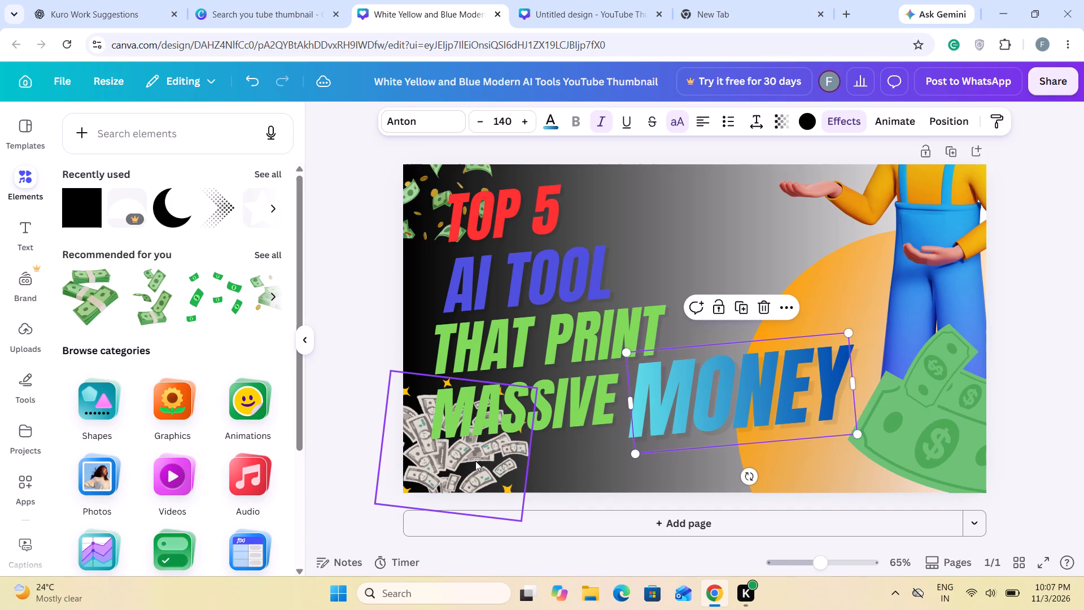
Reposition the grey dollar-bill burst behind the left part of the THAT PRINT and MASSIVE headings.
{"action": "left_click_drag", "start_coordinate": [475, 461], "coordinate": [727, 243]}
{"action": "left_click_drag", "start_coordinate": [697, 260], "coordinate": [481, 392]}
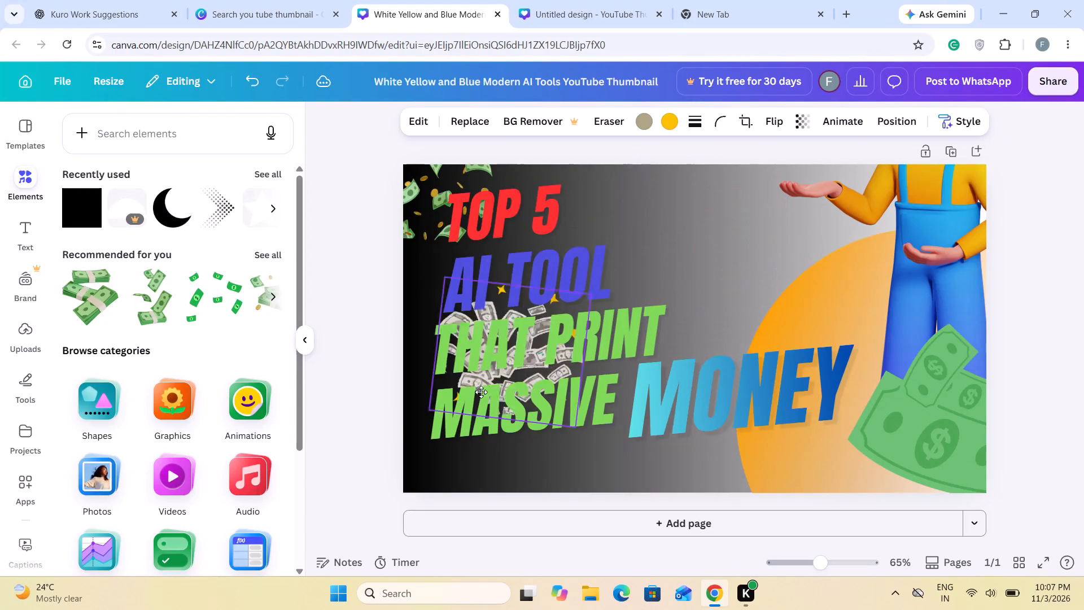
{"action": "left_click_drag", "start_coordinate": [481, 392], "coordinate": [475, 395]}
Spread the three green banknotes out: the largest below MONEY, one at the top edge, and one by the woman's outstretched hand.
{"action": "left_click_drag", "start_coordinate": [928, 445], "coordinate": [744, 468]}
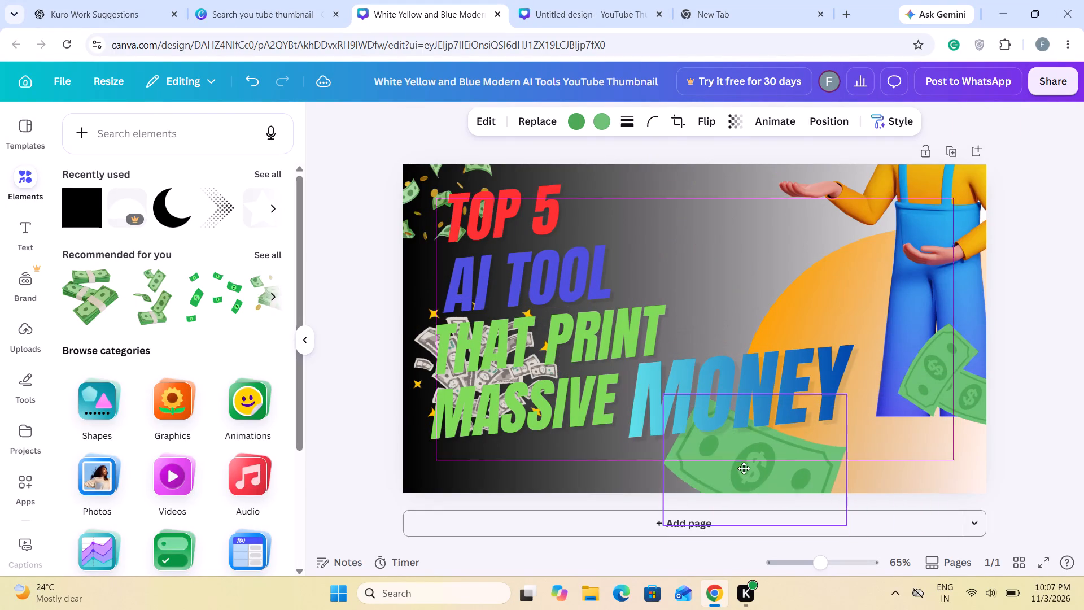
{"action": "left_click_drag", "start_coordinate": [744, 468], "coordinate": [744, 456]}
{"action": "left_click_drag", "start_coordinate": [920, 382], "coordinate": [827, 344]}
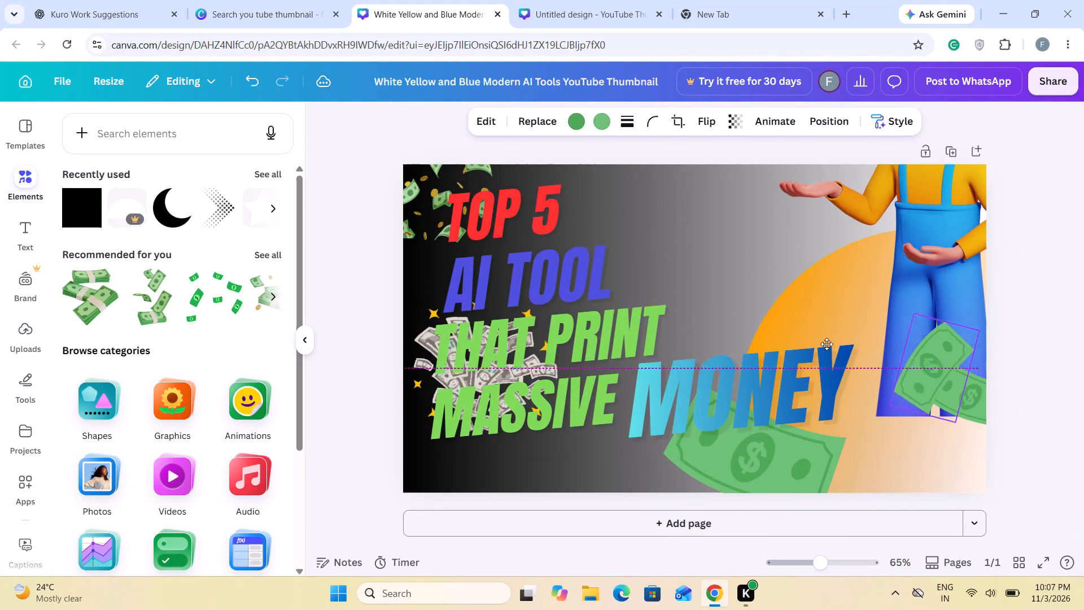
{"action": "left_click_drag", "start_coordinate": [827, 344], "coordinate": [663, 195]}
{"action": "left_click_drag", "start_coordinate": [965, 398], "coordinate": [737, 270]}
Move the woman character down so her whole head sits inside the thumbnail beside MONEY.
{"action": "left_click_drag", "start_coordinate": [954, 289], "coordinate": [946, 357]}
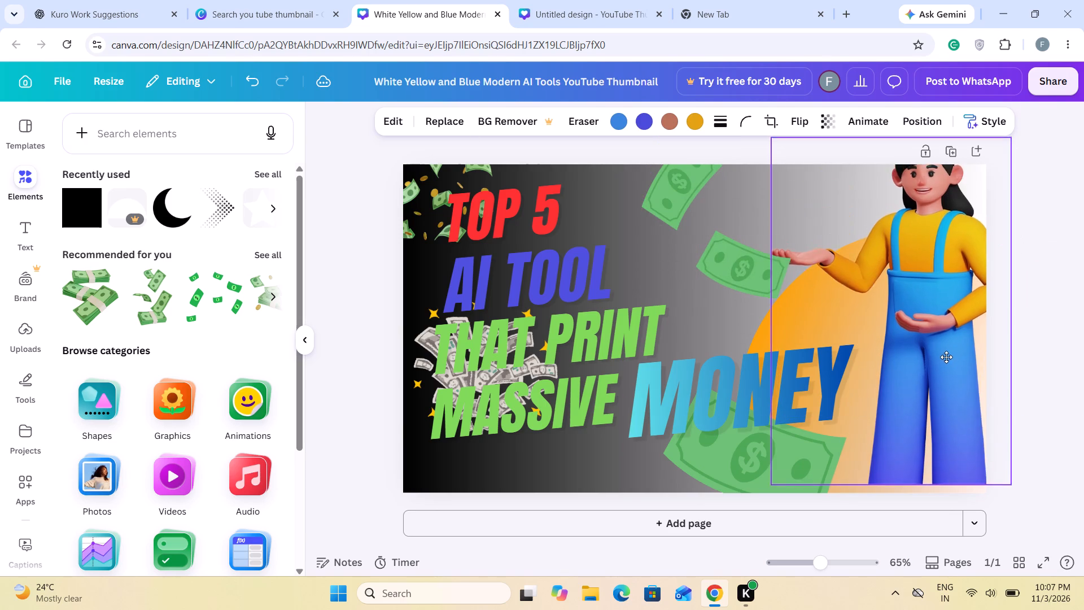
{"action": "left_click_drag", "start_coordinate": [946, 357], "coordinate": [940, 393]}
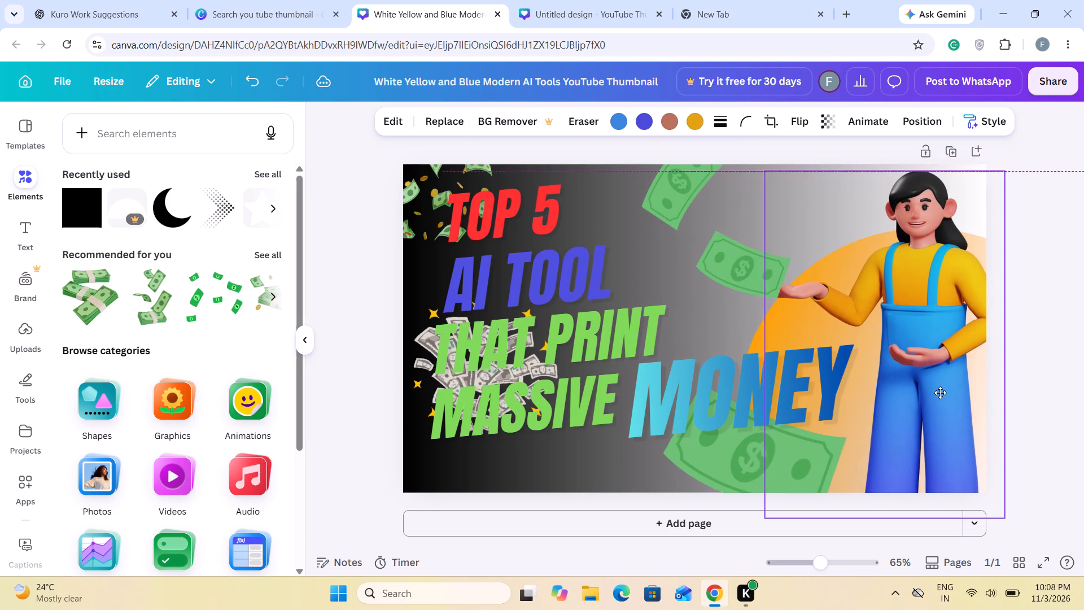
{"action": "left_click_drag", "start_coordinate": [940, 393], "coordinate": [946, 377]}
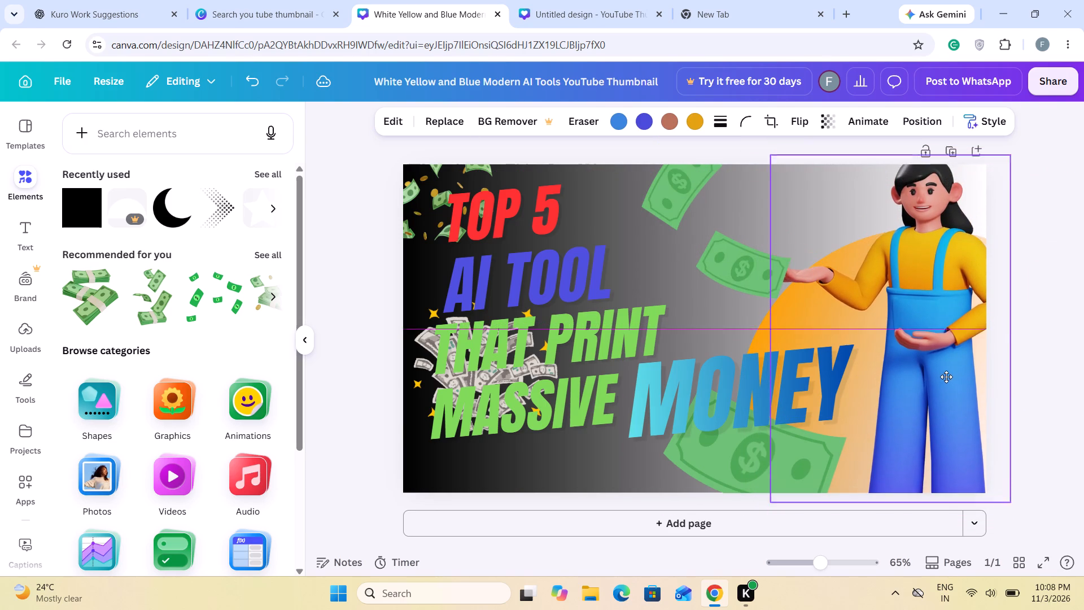
{"action": "left_click_drag", "start_coordinate": [946, 377], "coordinate": [945, 393]}
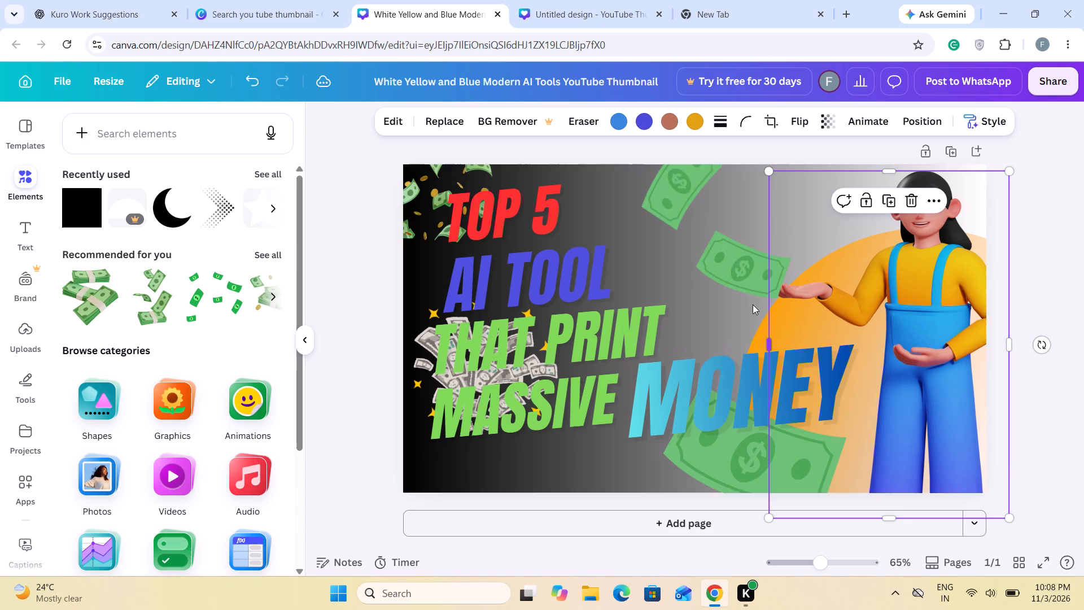
Move the green banknote near the woman's outstretched hand up so it floats just above her palm.
{"action": "left_click_drag", "start_coordinate": [743, 284], "coordinate": [751, 263]}
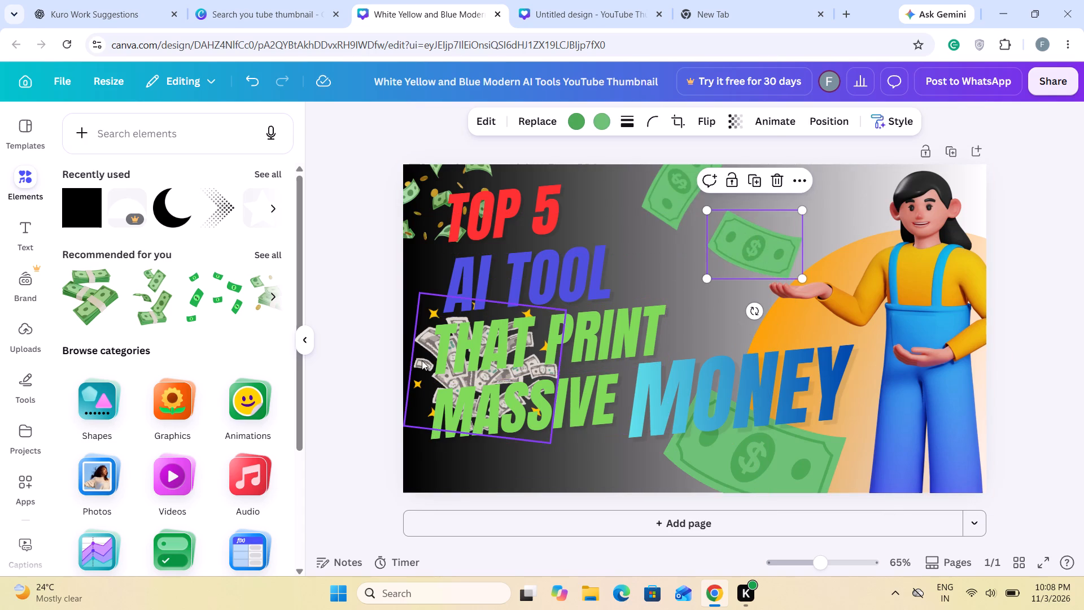
Move the grey dollar-bill burst down to the thumbnail's lower-left corner, behind the start of MASSIVE.
{"action": "left_click_drag", "start_coordinate": [422, 360], "coordinate": [458, 447]}
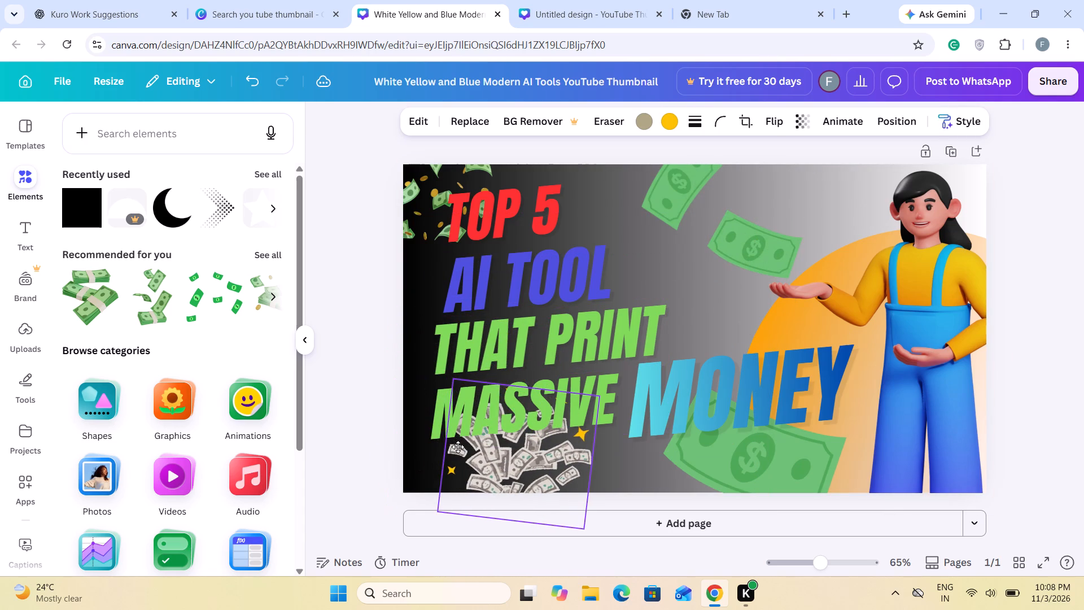
{"action": "left_click_drag", "start_coordinate": [458, 447], "coordinate": [397, 445]}
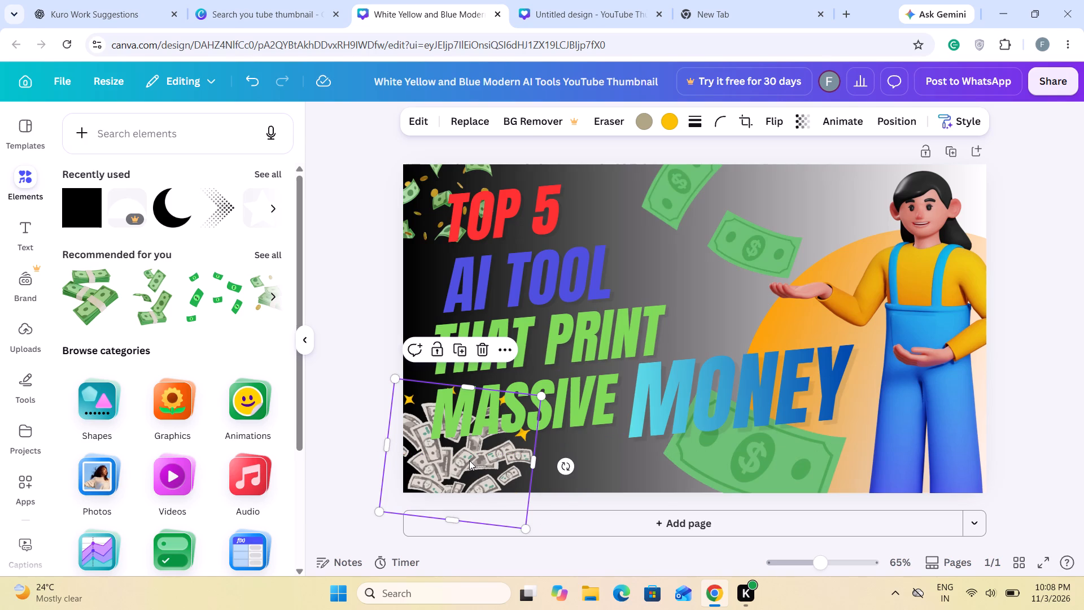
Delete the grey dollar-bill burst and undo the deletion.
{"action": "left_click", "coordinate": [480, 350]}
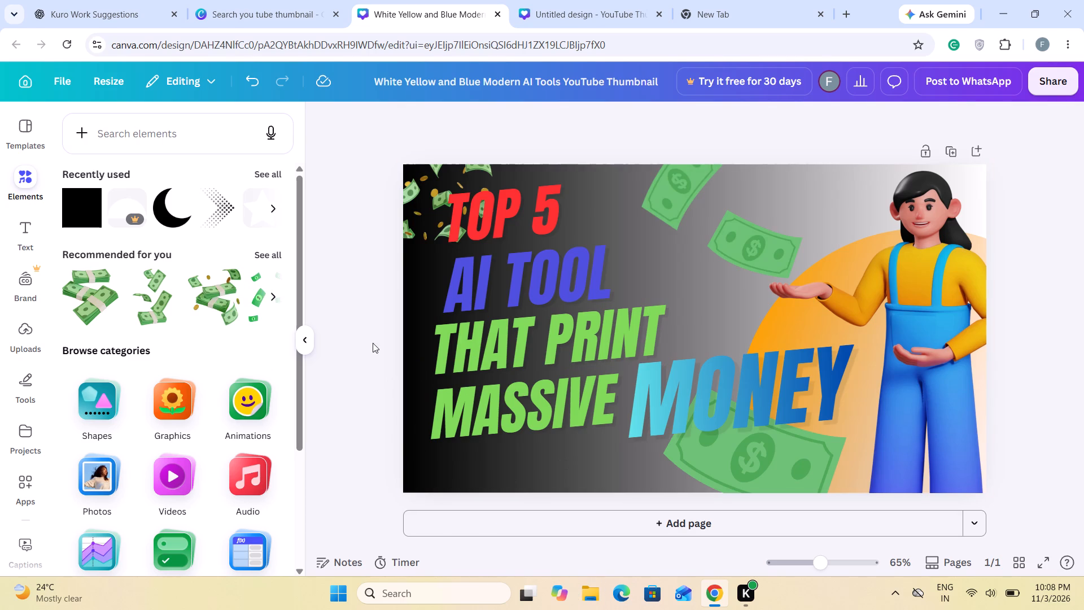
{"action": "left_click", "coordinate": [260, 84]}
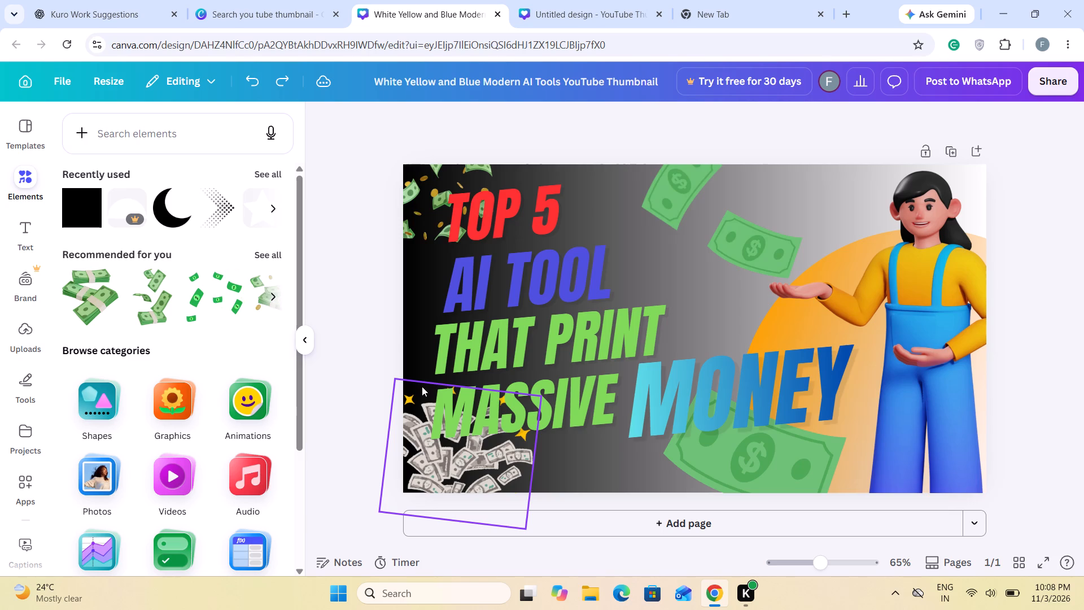
Apply the Etching style match to the grey dollar-bill burst in the thumbnail's lower-left corner.
{"action": "left_click", "coordinate": [435, 439]}
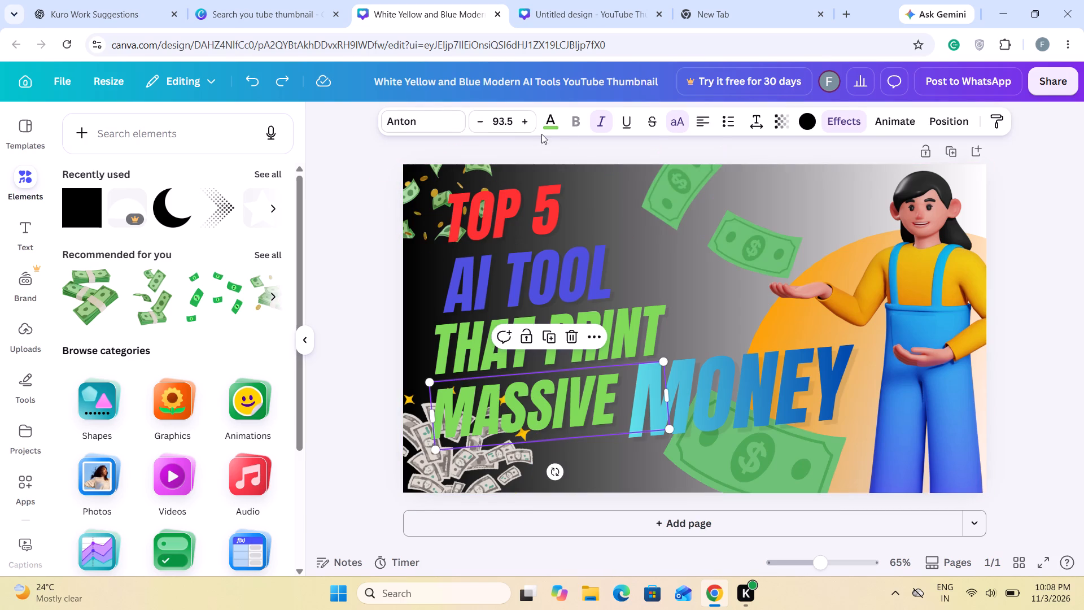
{"action": "left_click", "coordinate": [426, 468]}
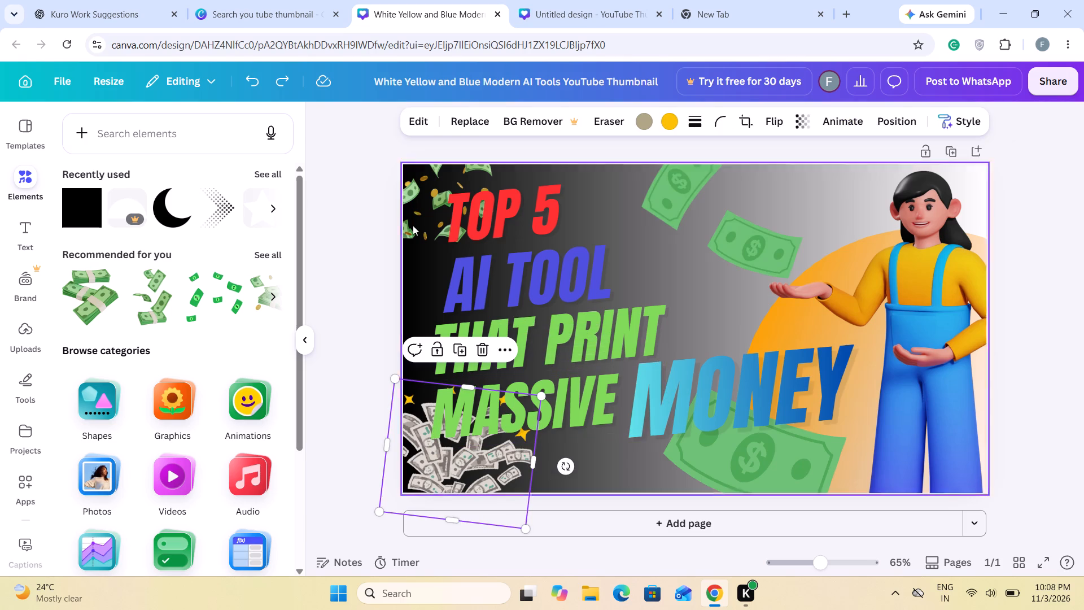
{"action": "left_click", "coordinate": [419, 124]}
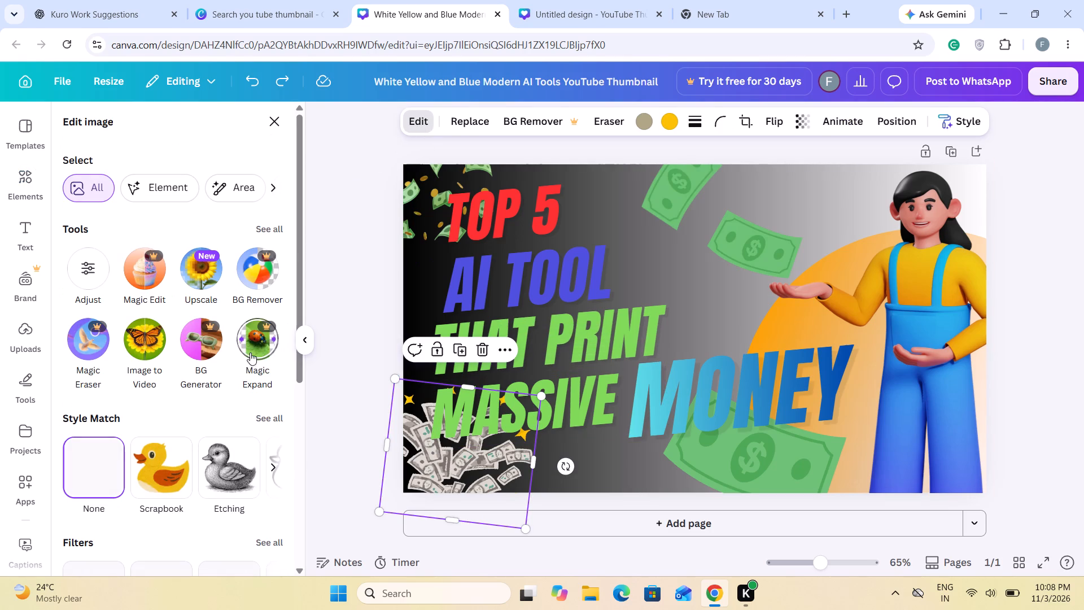
{"action": "scroll", "coordinate": [212, 374], "scroll_direction": "down", "scroll_amount": 1}
{"action": "left_click", "coordinate": [209, 382]}
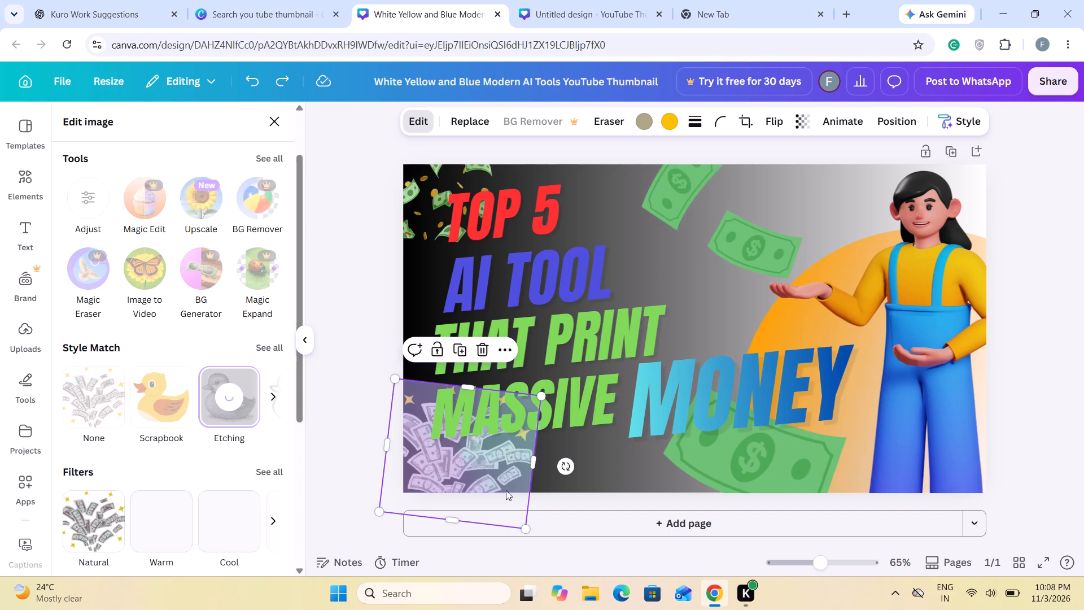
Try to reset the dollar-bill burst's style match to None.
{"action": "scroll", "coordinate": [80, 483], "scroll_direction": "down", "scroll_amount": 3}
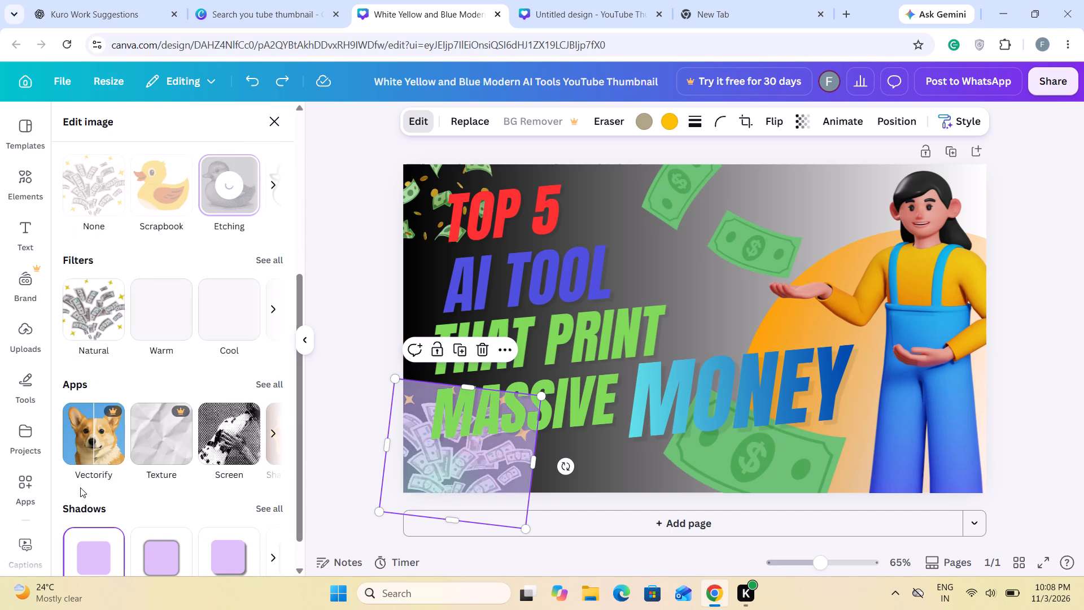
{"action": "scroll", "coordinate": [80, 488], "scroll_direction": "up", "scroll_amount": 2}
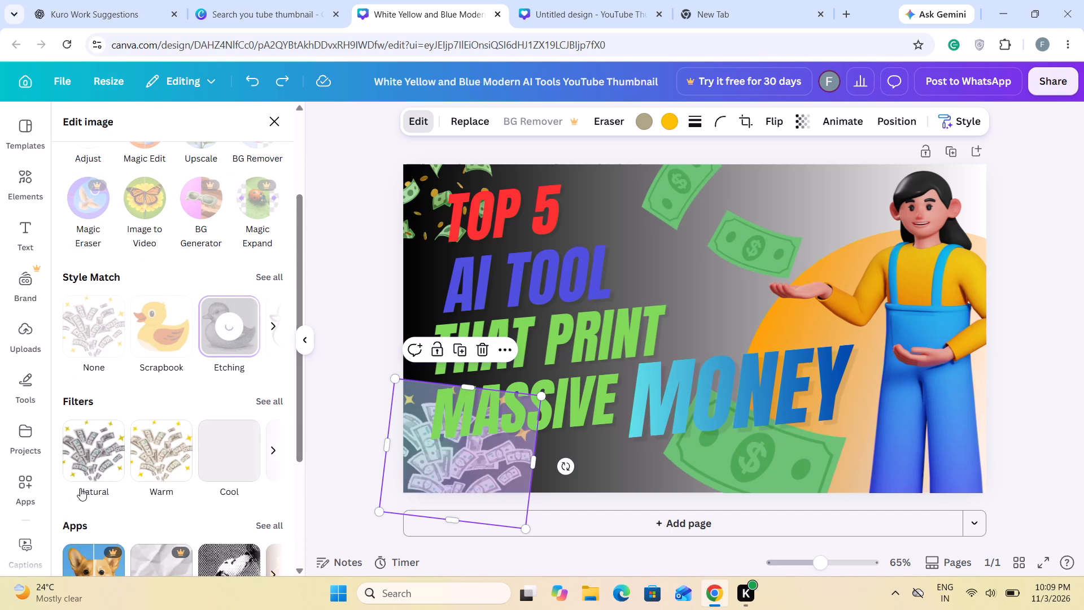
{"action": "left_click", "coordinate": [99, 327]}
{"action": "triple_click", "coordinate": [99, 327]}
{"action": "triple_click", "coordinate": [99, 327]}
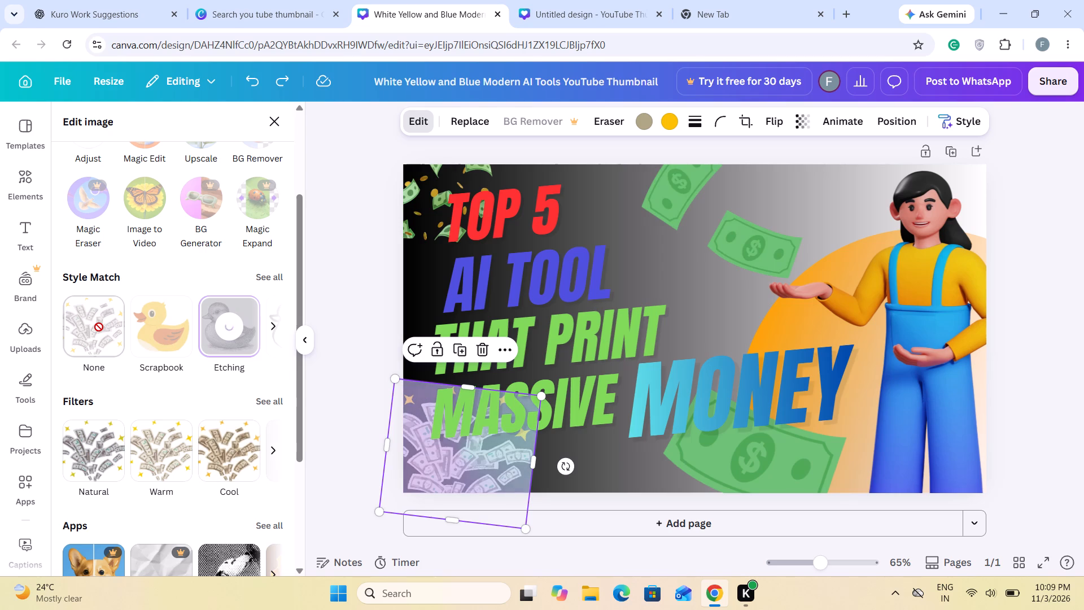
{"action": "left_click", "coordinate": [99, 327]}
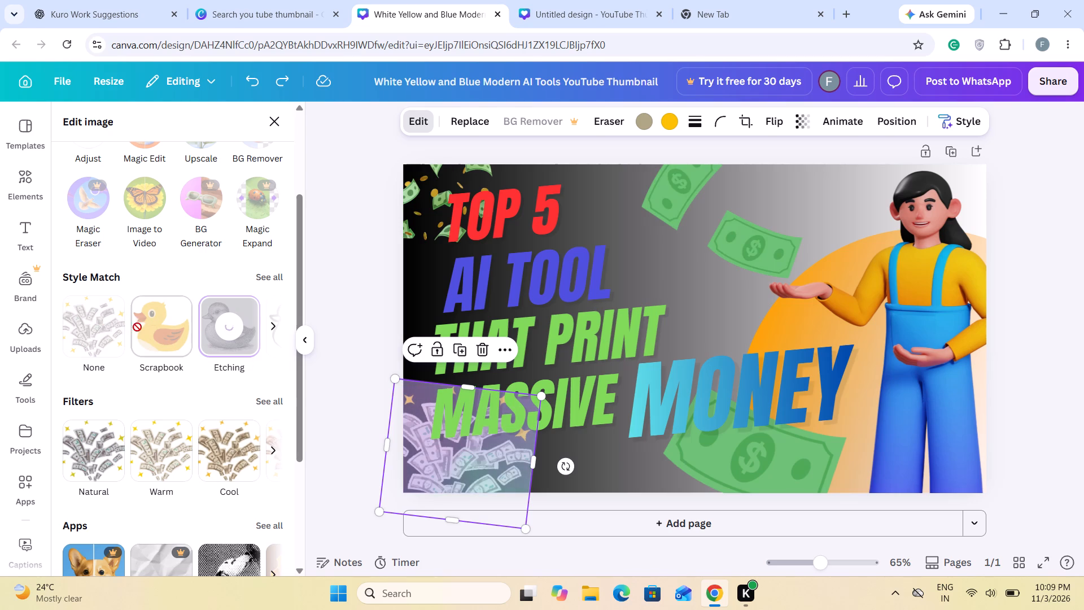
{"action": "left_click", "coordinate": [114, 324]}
Browse the image filters and apply the Natural group's Fresco filter to the dollar-bill burst.
{"action": "scroll", "coordinate": [212, 413], "scroll_direction": "down", "scroll_amount": 4}
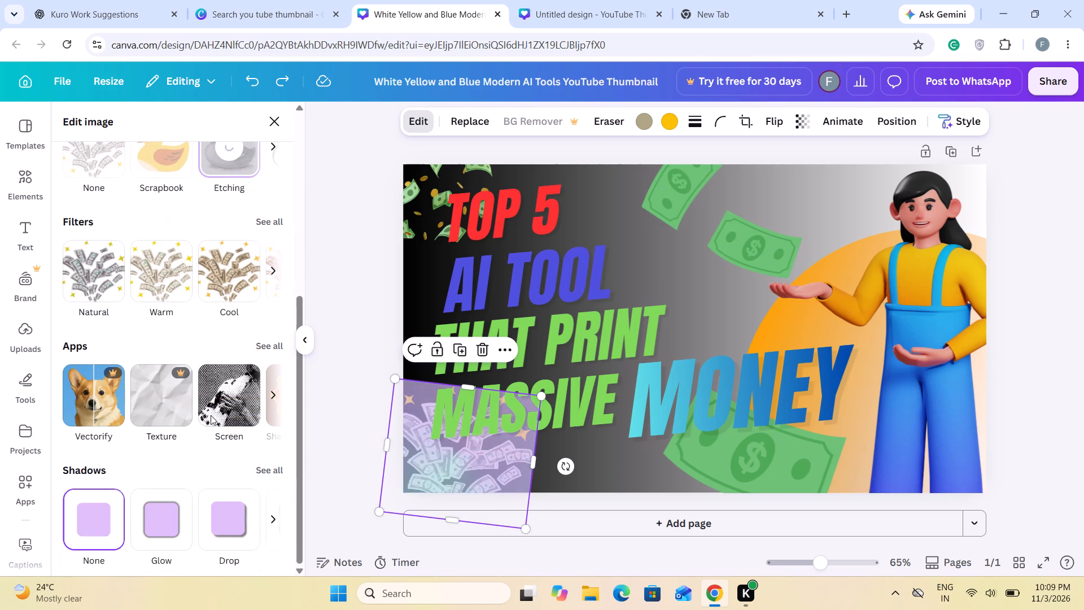
{"action": "left_click_drag", "start_coordinate": [222, 278], "coordinate": [150, 280]}
{"action": "left_click", "coordinate": [274, 275]}
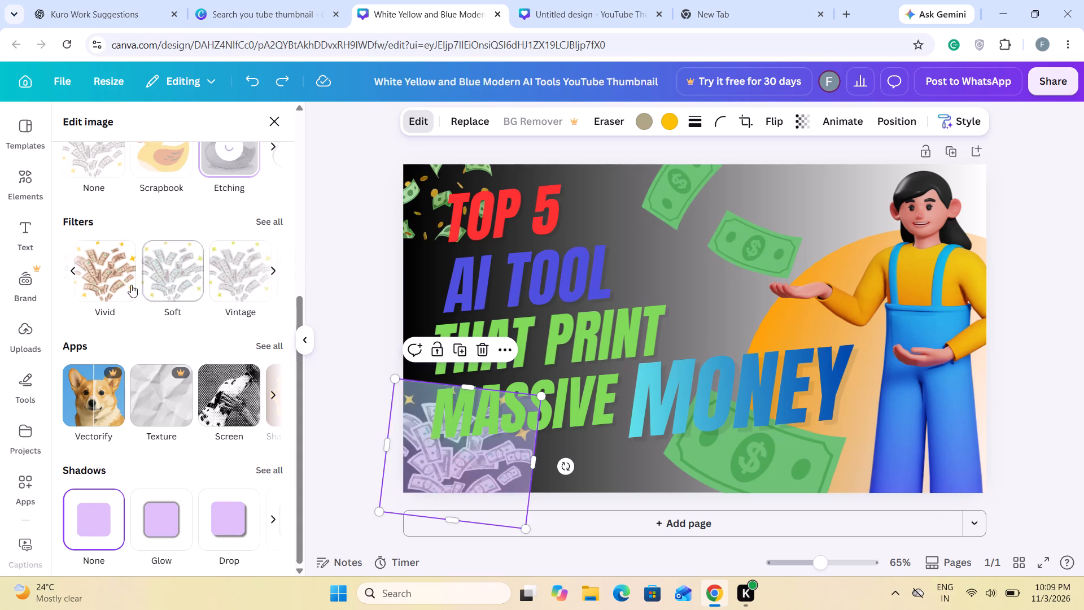
{"action": "left_click", "coordinate": [76, 273]}
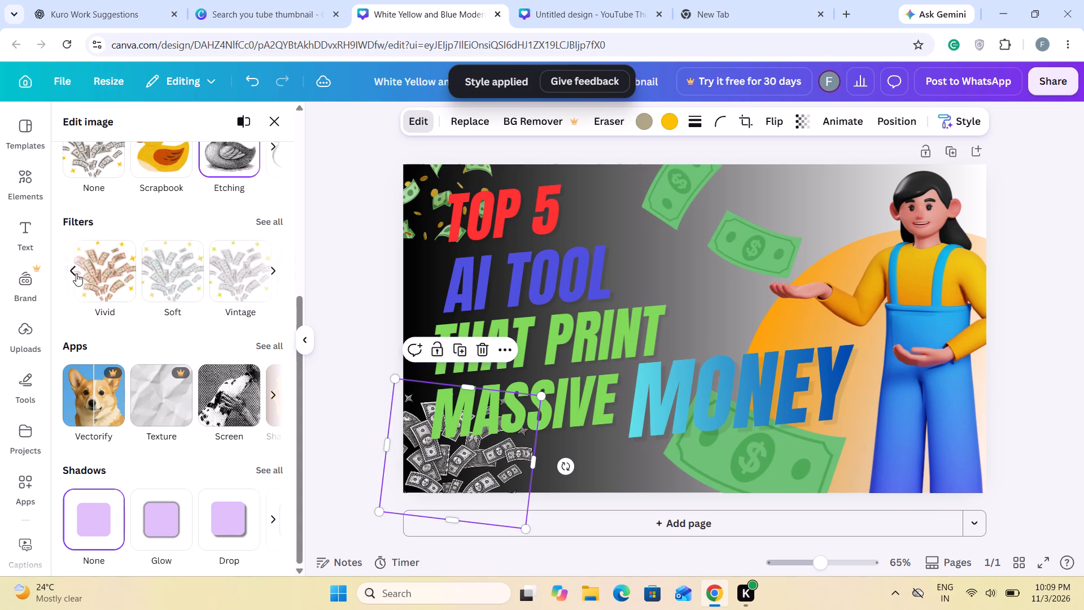
{"action": "left_click", "coordinate": [76, 273]}
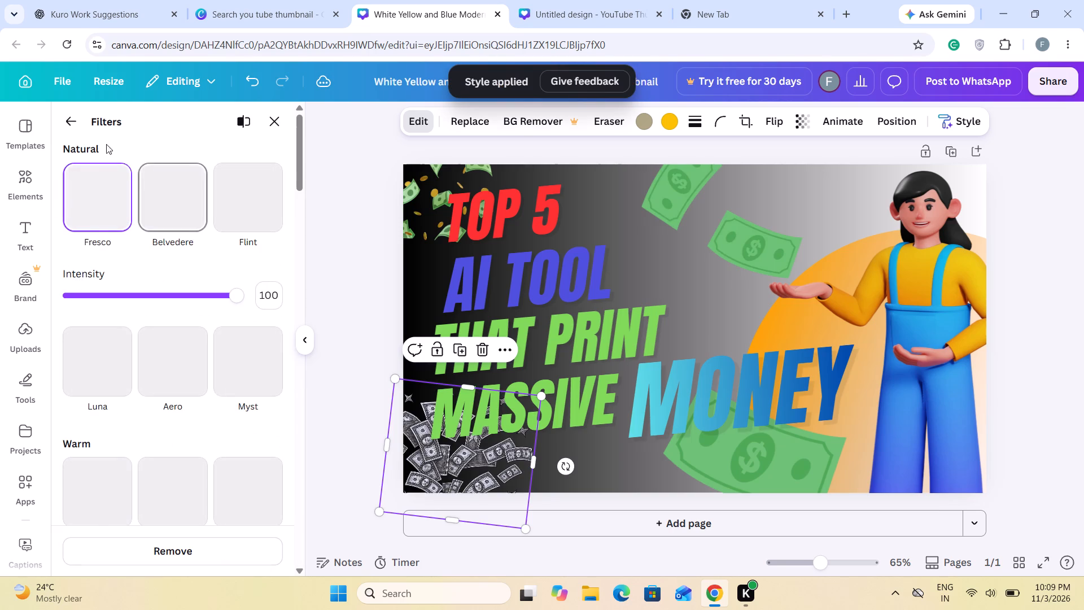
{"action": "left_click", "coordinate": [72, 123]}
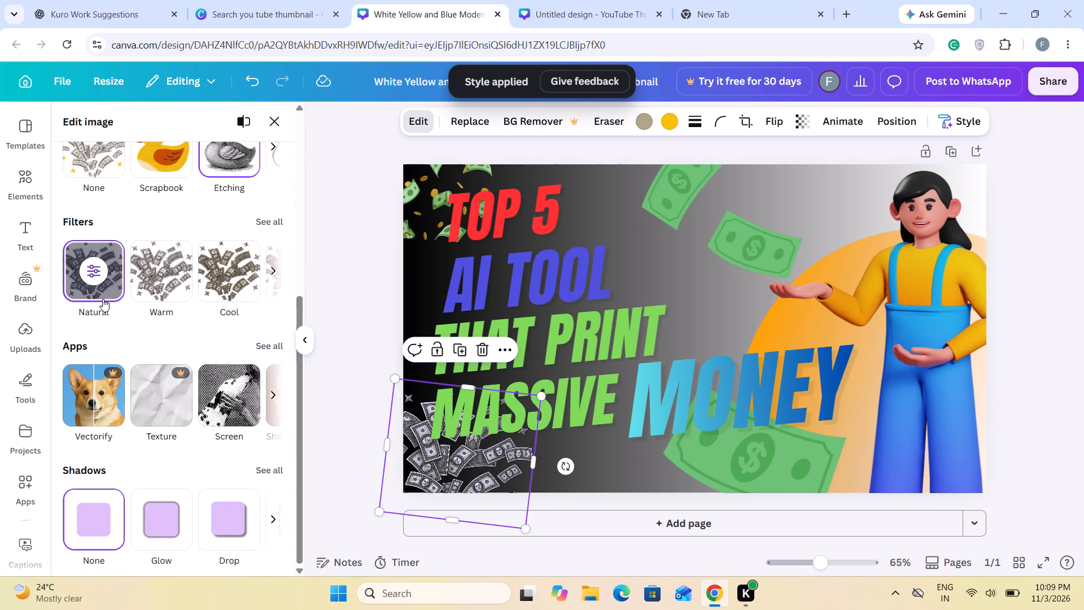
{"action": "left_click", "coordinate": [181, 340]}
{"action": "scroll", "coordinate": [201, 323], "scroll_direction": "up", "scroll_amount": 1}
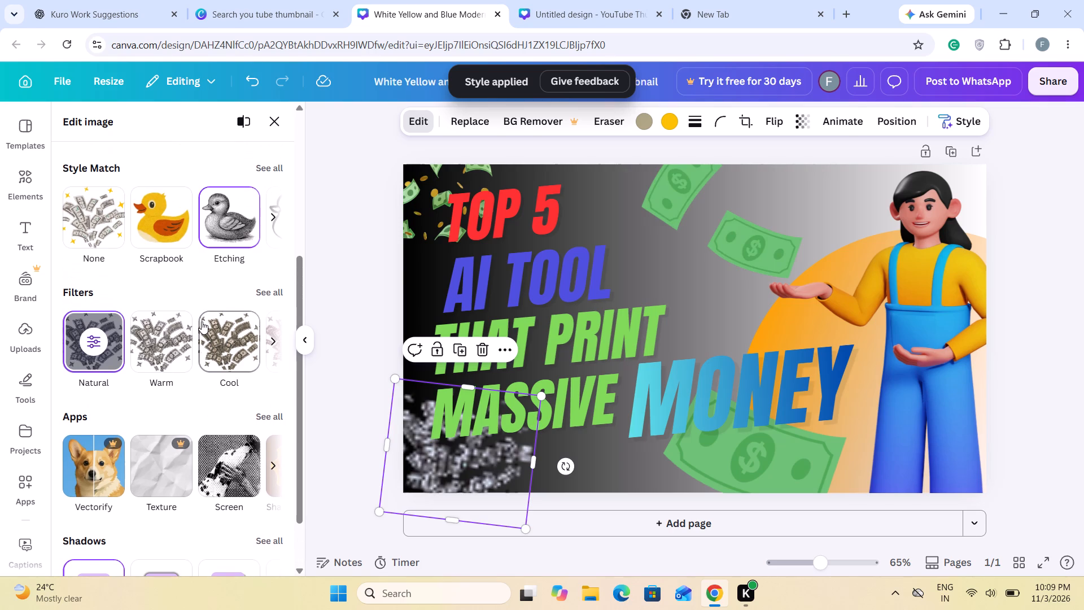
{"action": "left_click", "coordinate": [337, 354]}
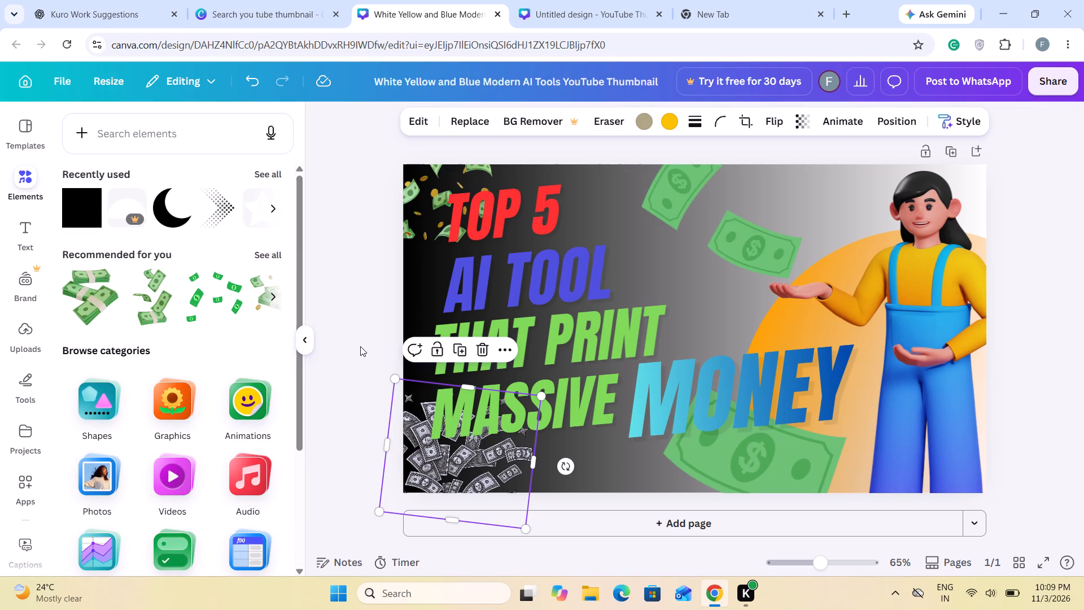
{"action": "left_click", "coordinate": [359, 340]}
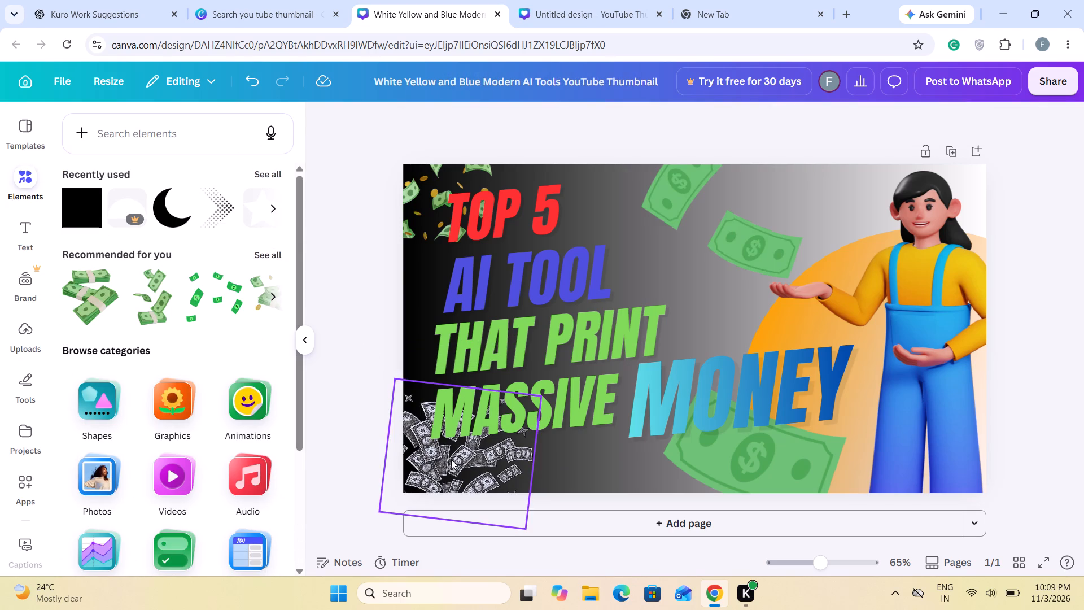
Shift the etched dollar-bill burst lower in the thumbnail's lower-left corner so it sits mostly beneath MASSIVE.
{"action": "left_click_drag", "start_coordinate": [452, 459], "coordinate": [426, 486]}
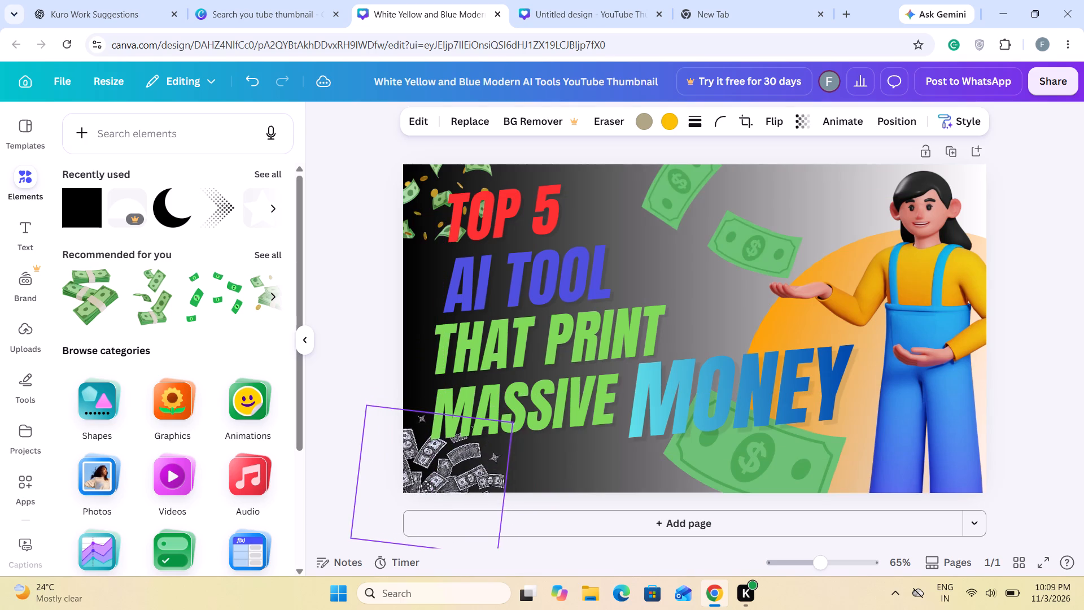
{"action": "left_click_drag", "start_coordinate": [426, 486], "coordinate": [443, 487]}
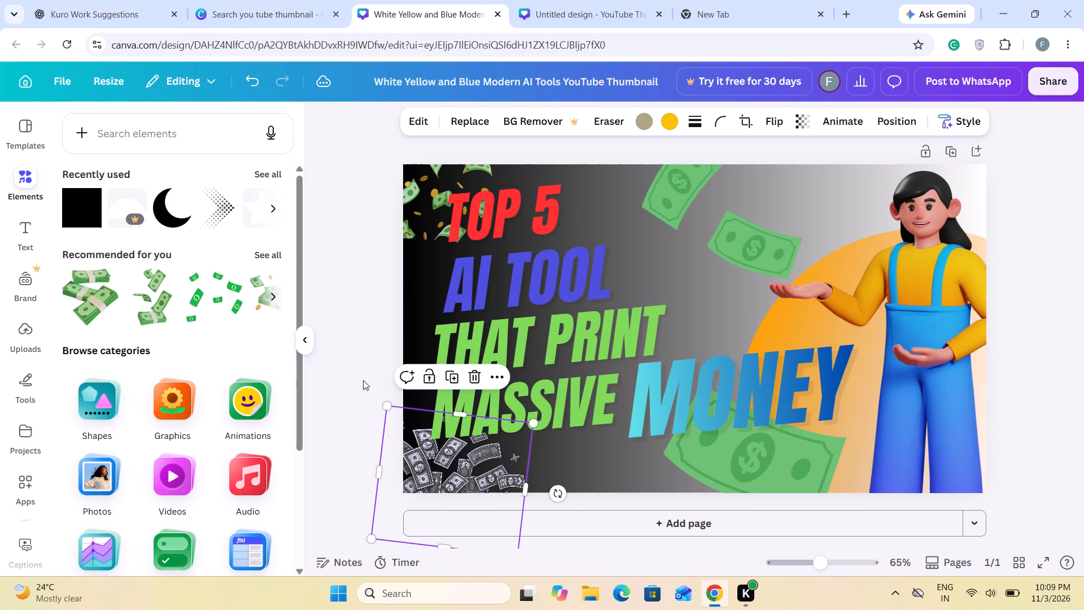
{"action": "left_click", "coordinate": [363, 380]}
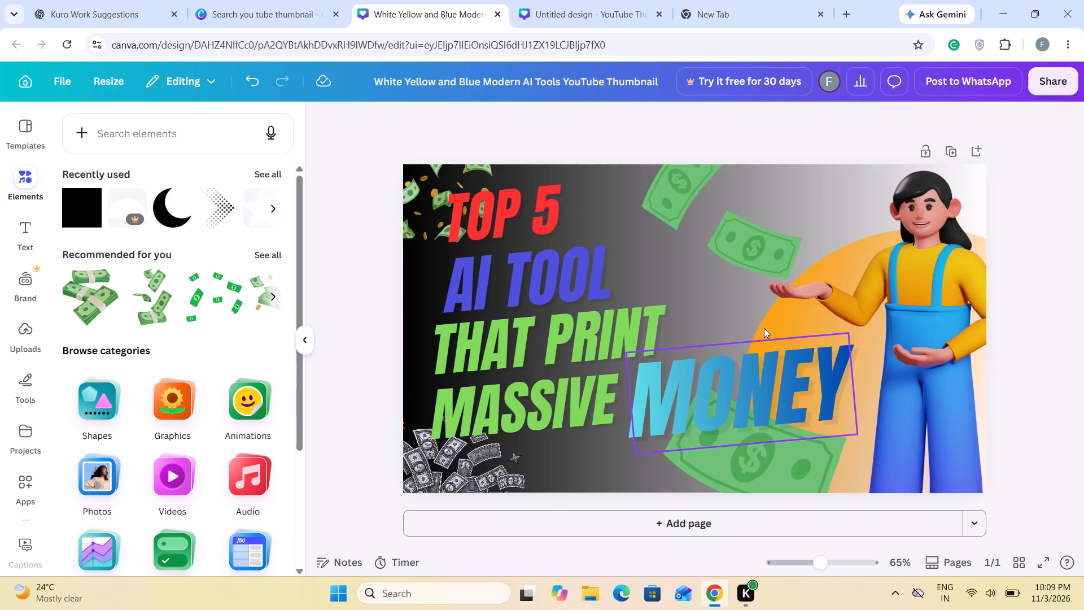
Reposition the orange gradient circle higher behind the woman, so its edge reaches just past her outstretched hand.
{"action": "left_click_drag", "start_coordinate": [764, 320], "coordinate": [727, 217]}
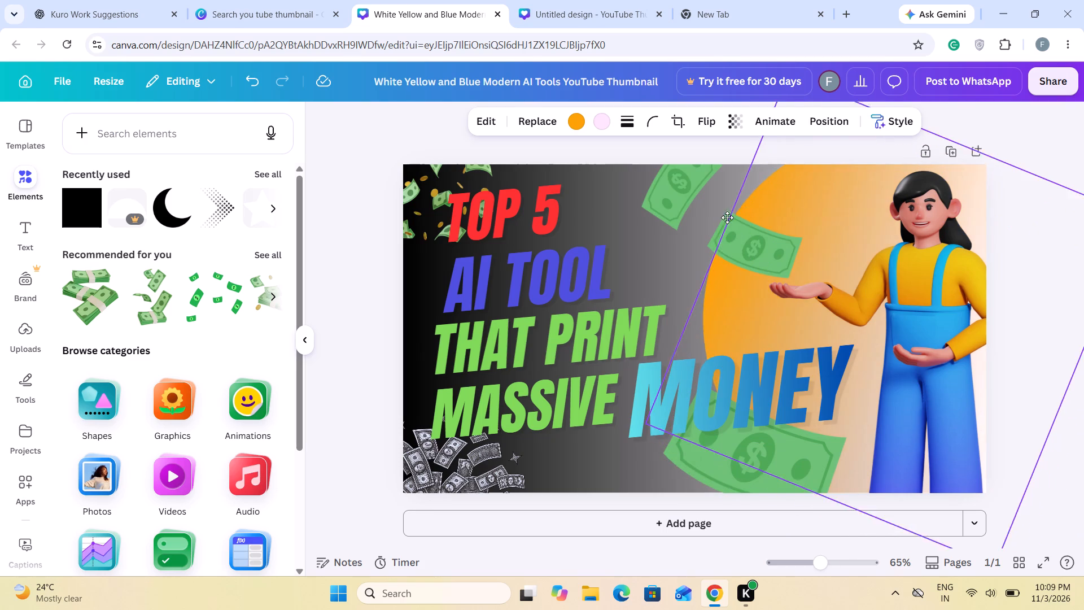
{"action": "left_click_drag", "start_coordinate": [727, 217], "coordinate": [444, 241]}
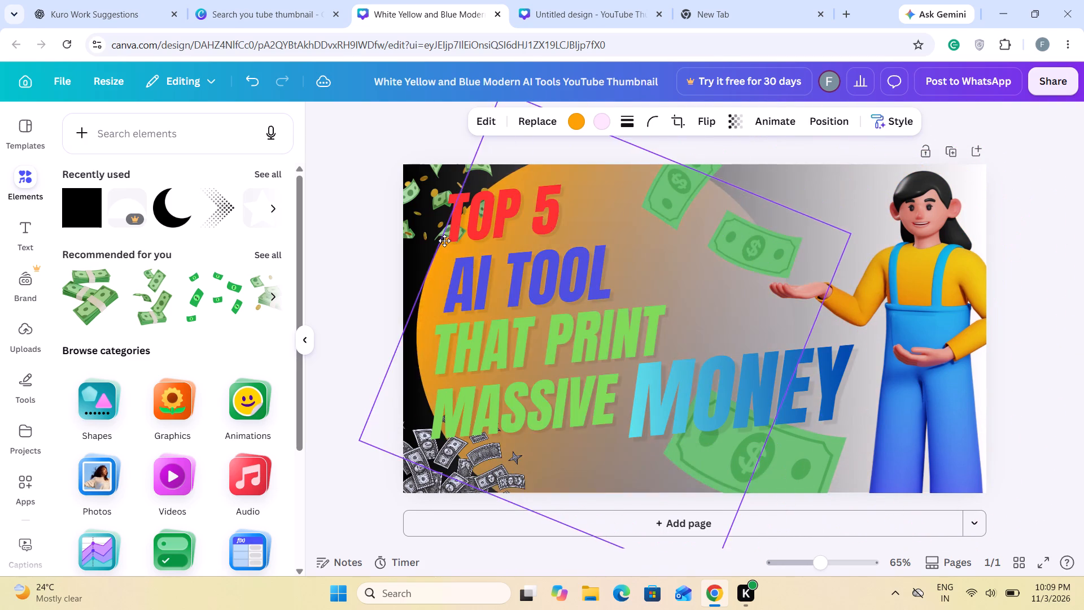
{"action": "left_click_drag", "start_coordinate": [444, 241], "coordinate": [728, 214]}
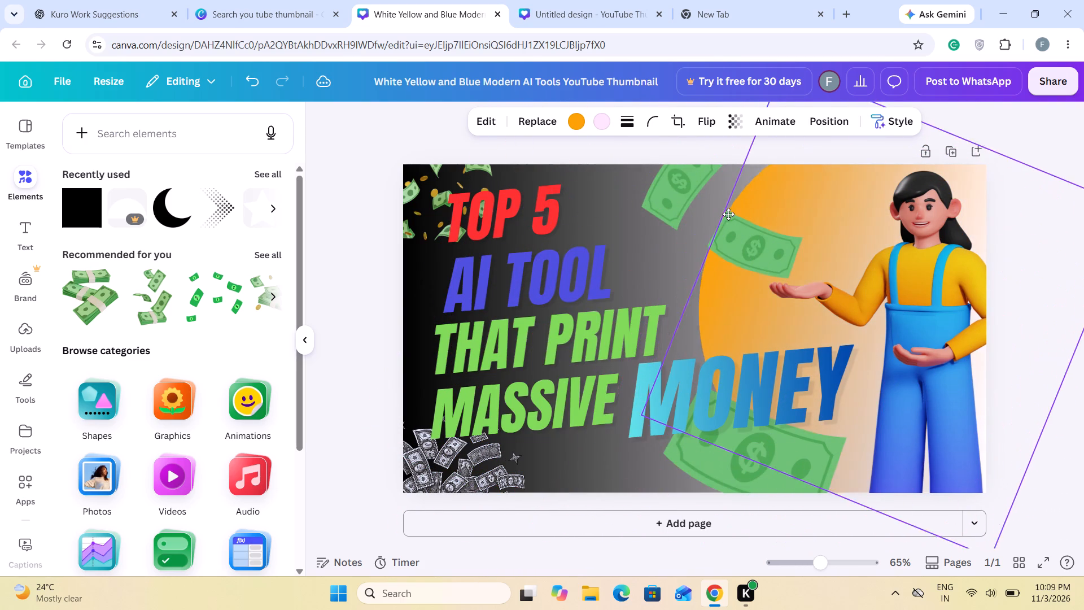
{"action": "left_click_drag", "start_coordinate": [728, 214], "coordinate": [750, 297]}
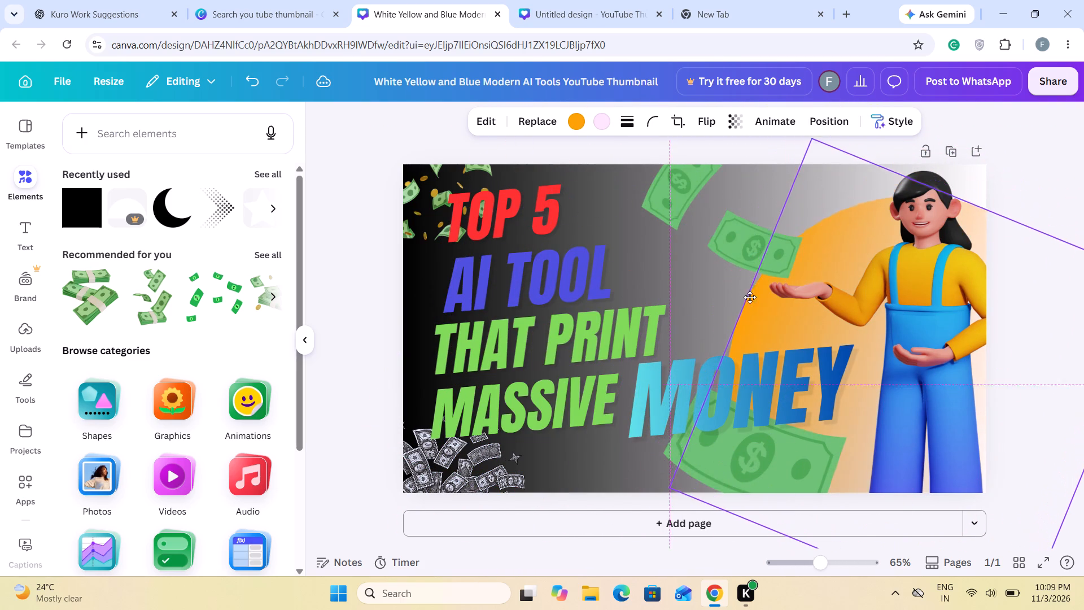
{"action": "left_click_drag", "start_coordinate": [750, 297], "coordinate": [759, 252]}
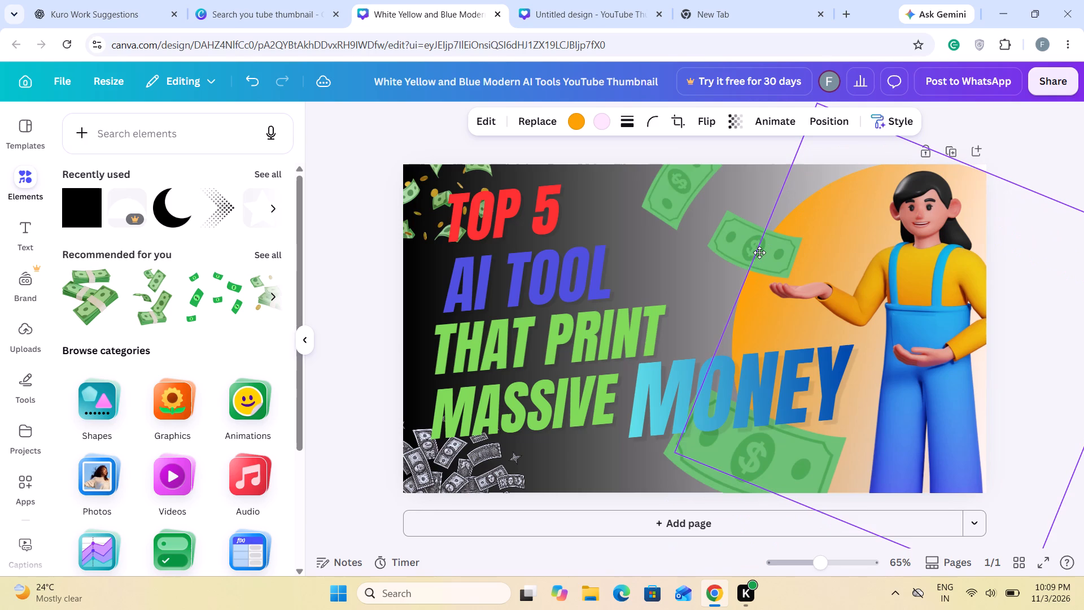
{"action": "left_click_drag", "start_coordinate": [759, 252], "coordinate": [764, 250]}
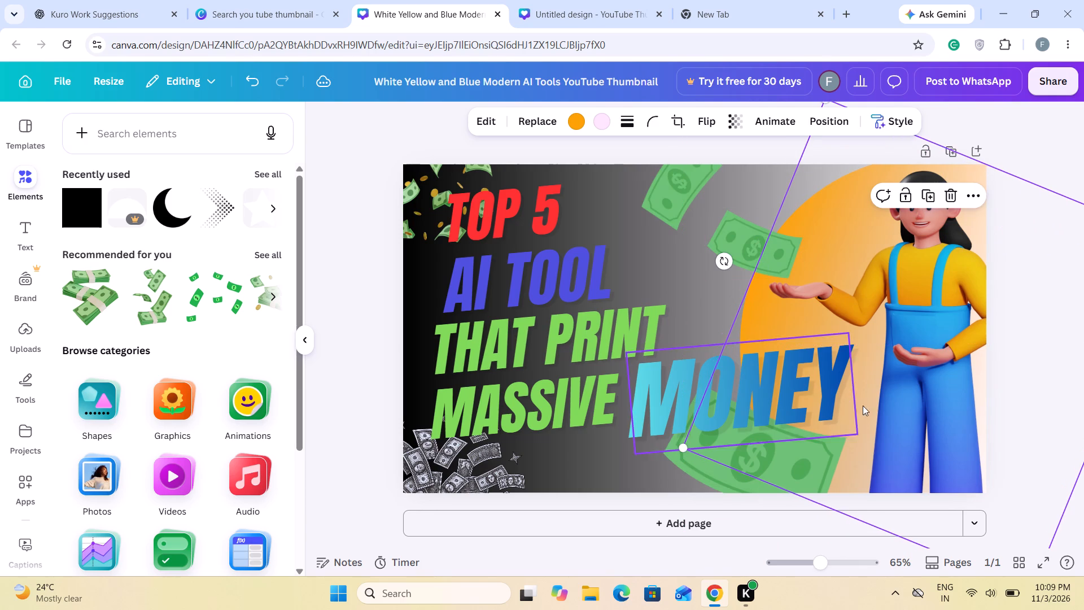
{"action": "left_click", "coordinate": [335, 467]}
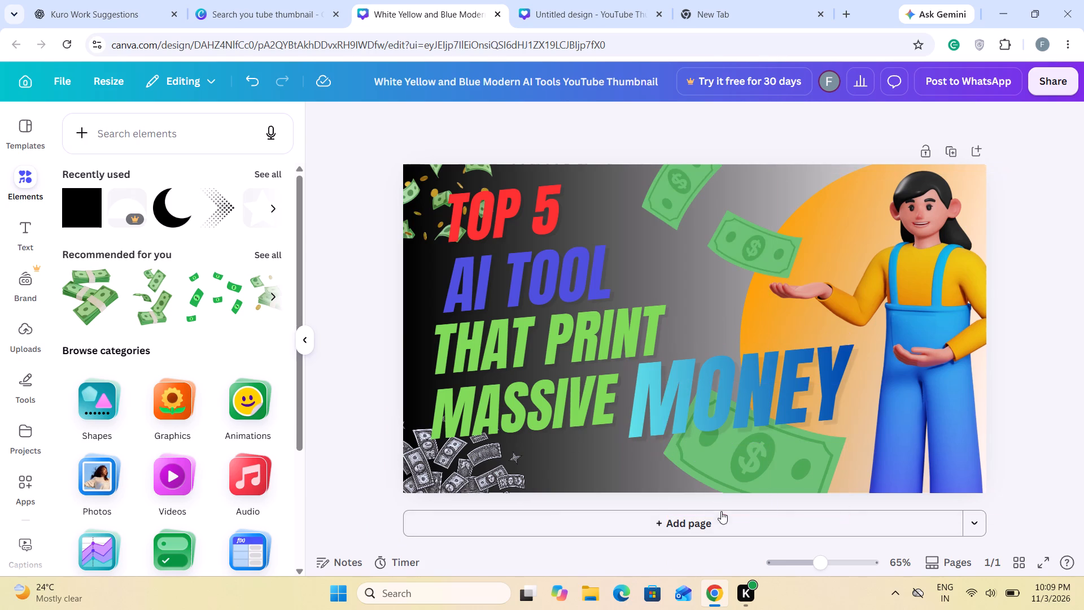
Try the default gradient colours on the MONEY text and settle on the black-to-dark-blue gradient.
{"action": "scroll", "coordinate": [473, 404], "scroll_direction": "down", "scroll_amount": 2}
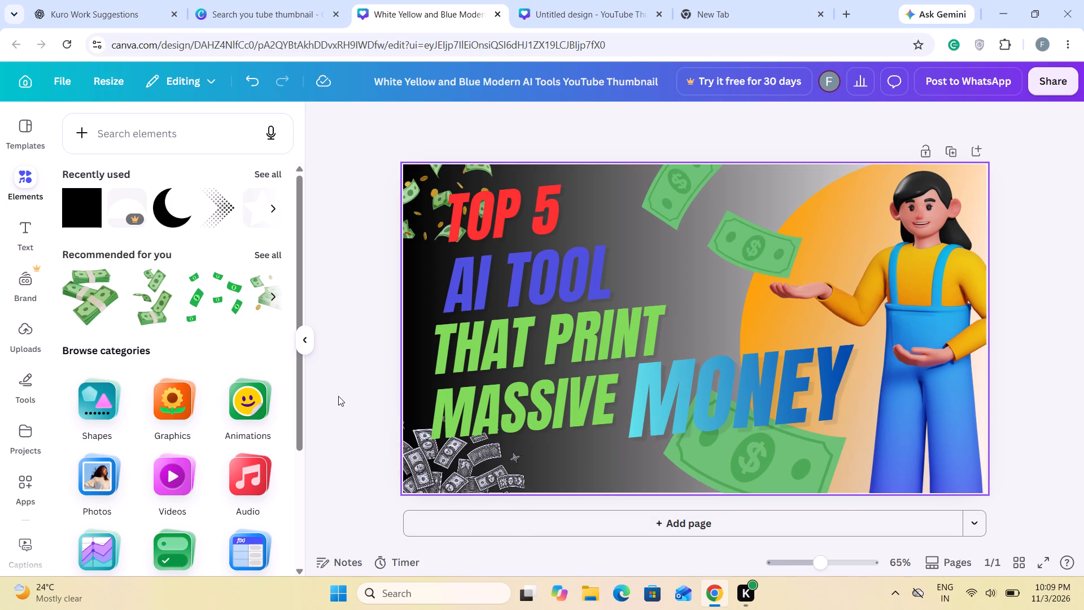
{"action": "scroll", "coordinate": [327, 386], "scroll_direction": "down", "scroll_amount": 2}
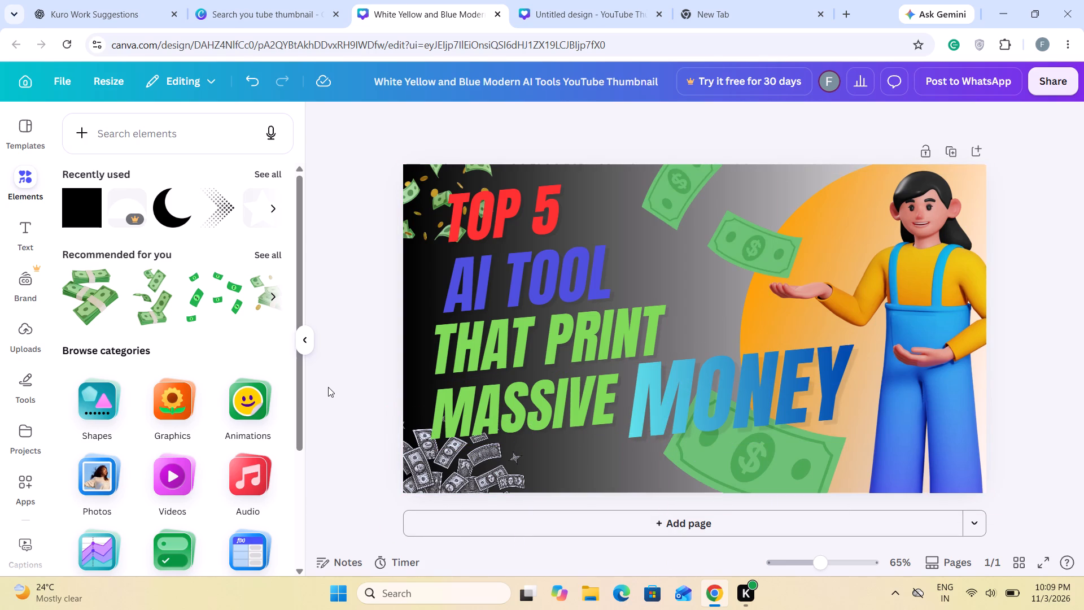
{"action": "left_click", "coordinate": [762, 412]}
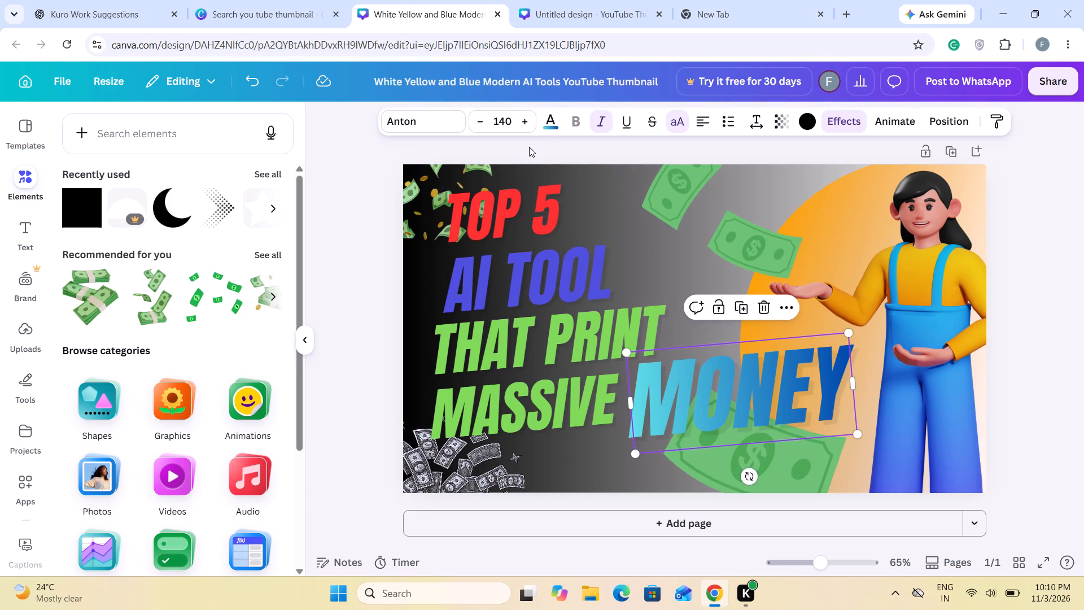
{"action": "left_click", "coordinate": [549, 125]}
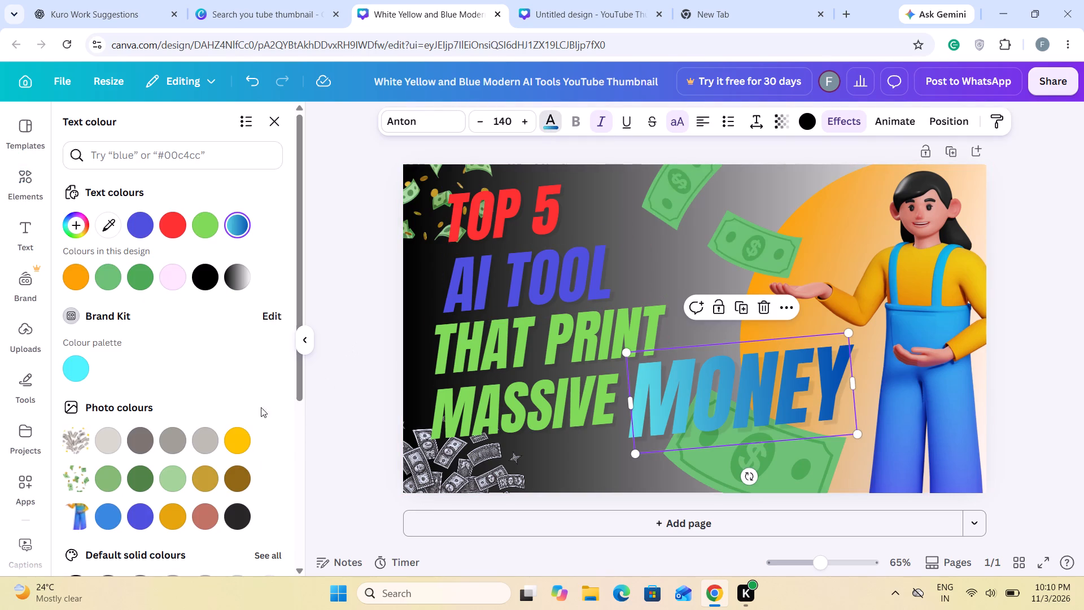
{"action": "scroll", "coordinate": [207, 433], "scroll_direction": "down", "scroll_amount": 2}
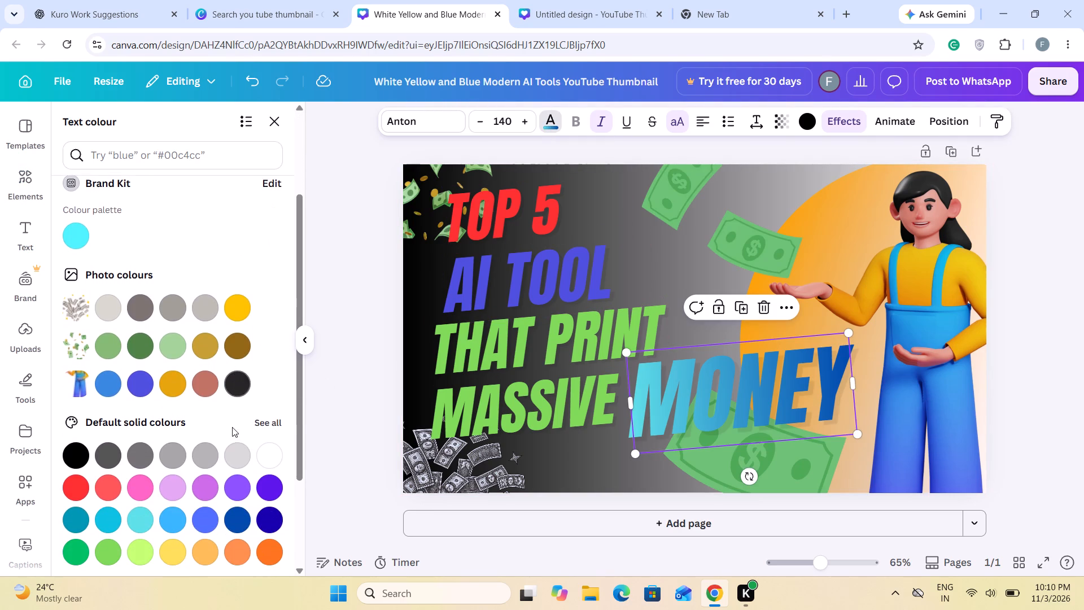
{"action": "scroll", "coordinate": [120, 496], "scroll_direction": "down", "scroll_amount": 4}
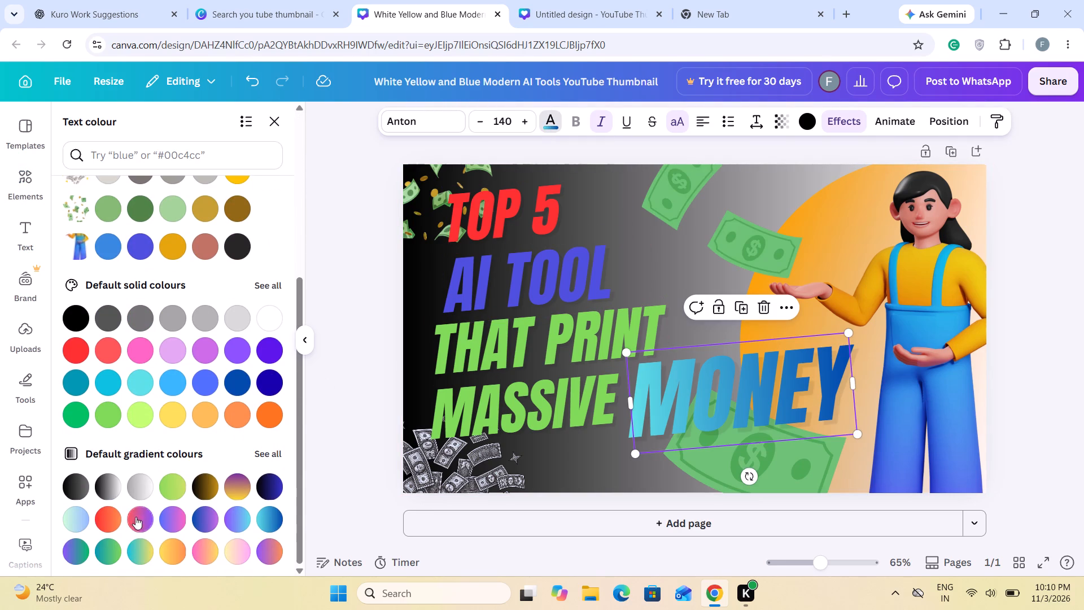
{"action": "left_click", "coordinate": [111, 518]}
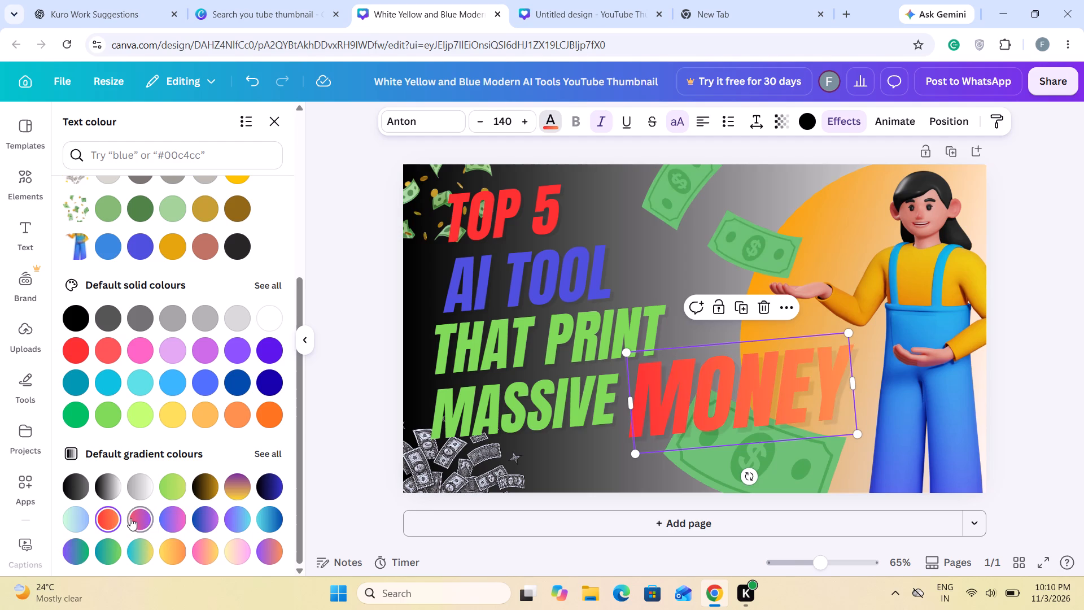
{"action": "left_click", "coordinate": [131, 517]}
{"action": "left_click", "coordinate": [168, 519]}
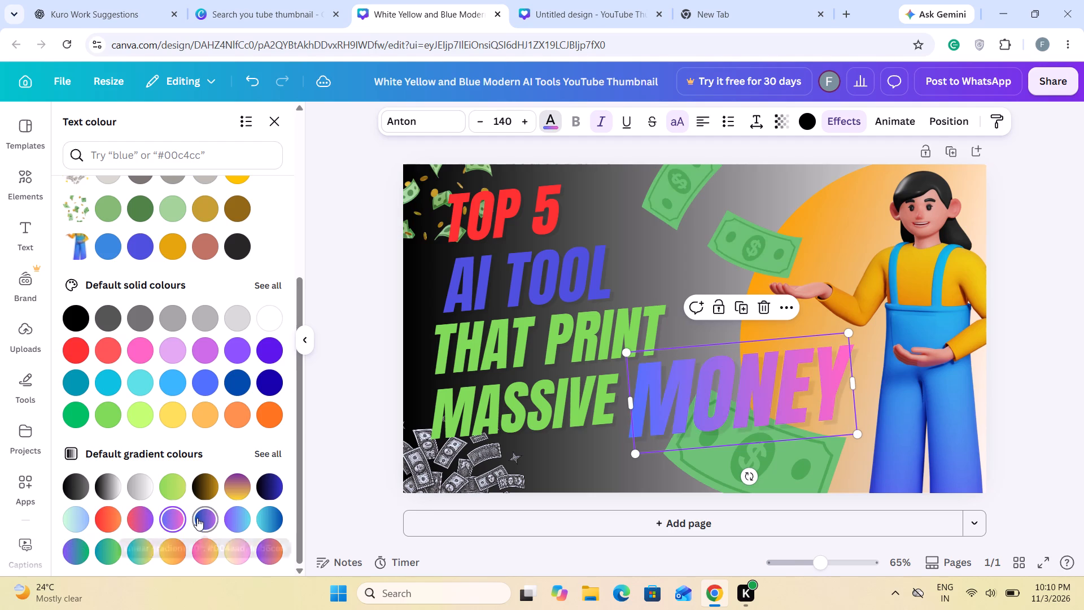
{"action": "left_click", "coordinate": [197, 518]}
{"action": "left_click", "coordinate": [229, 518]}
{"action": "left_click", "coordinate": [272, 519]}
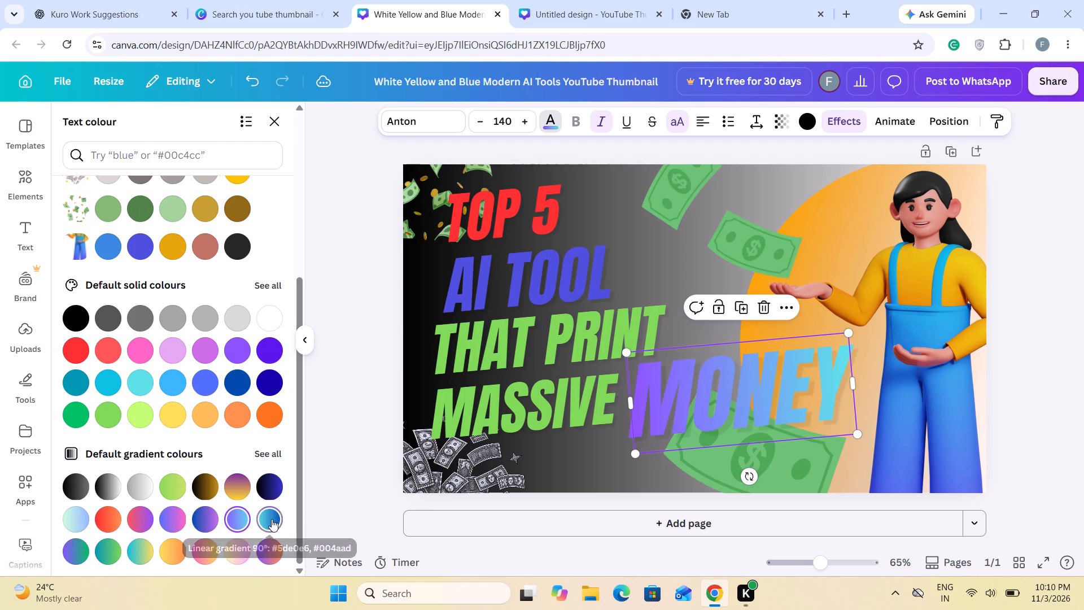
{"action": "scroll", "coordinate": [203, 493], "scroll_direction": "down", "scroll_amount": 2}
{"action": "left_click", "coordinate": [112, 551]}
{"action": "left_click", "coordinate": [80, 551]}
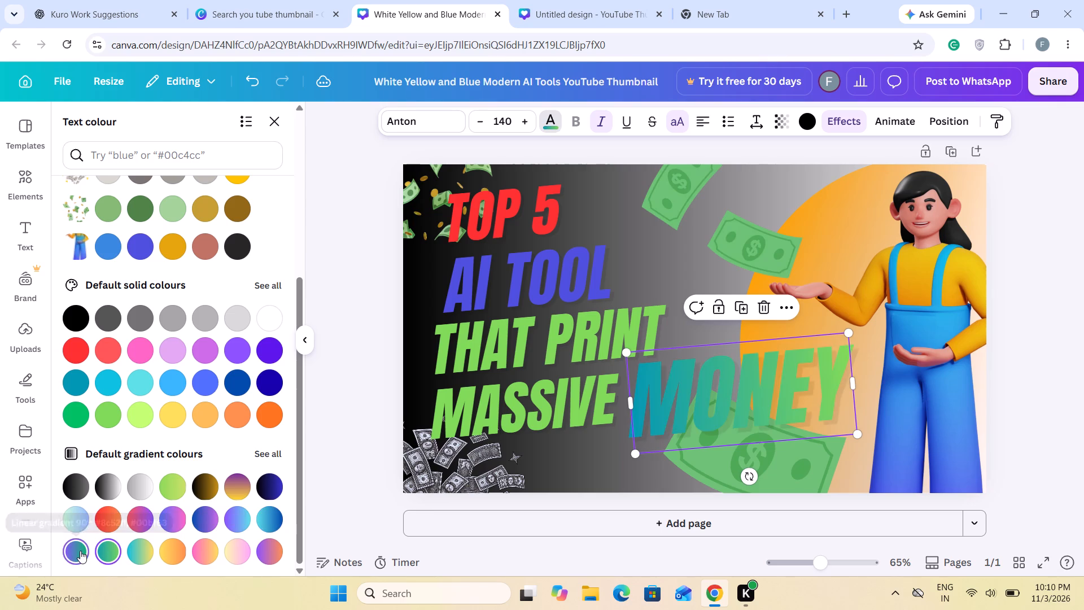
{"action": "left_click", "coordinate": [139, 552]}
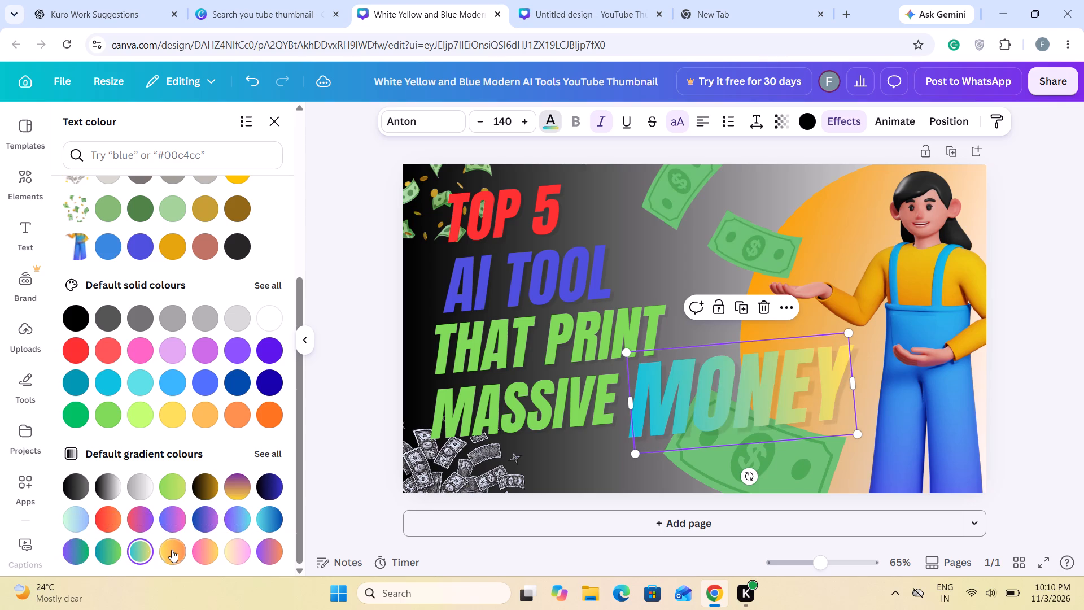
{"action": "left_click", "coordinate": [172, 550]}
{"action": "left_click", "coordinate": [199, 550]}
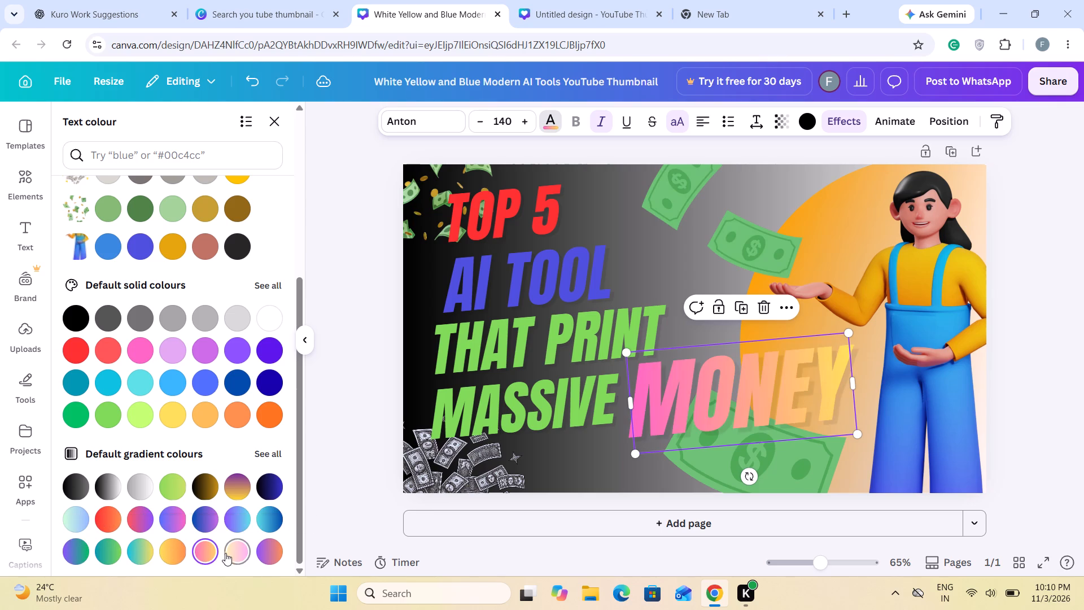
{"action": "left_click", "coordinate": [225, 553]}
{"action": "left_click", "coordinate": [265, 553]}
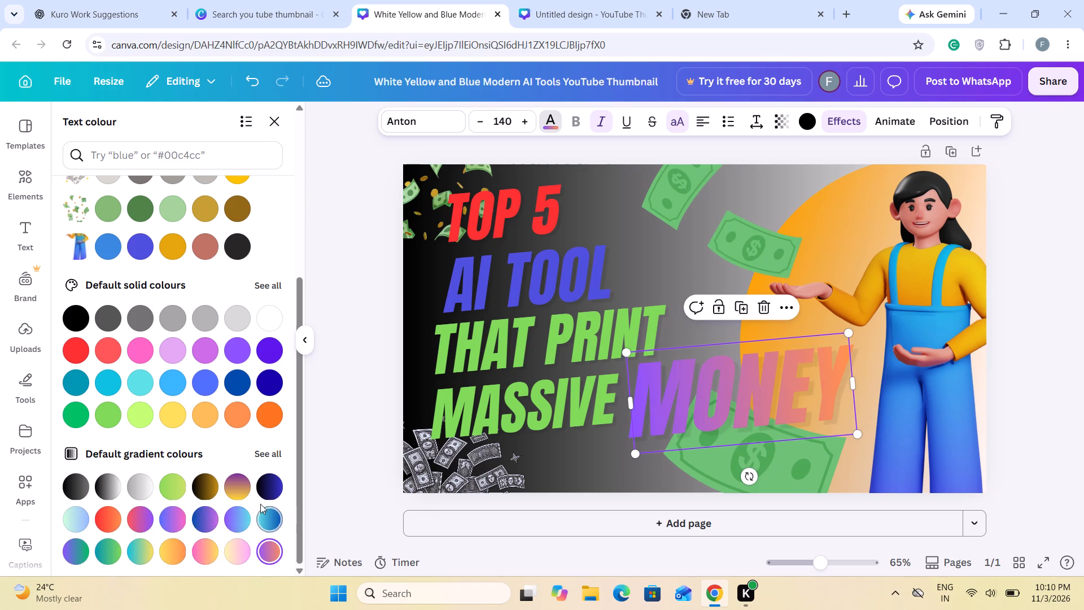
{"action": "left_click", "coordinate": [263, 494]}
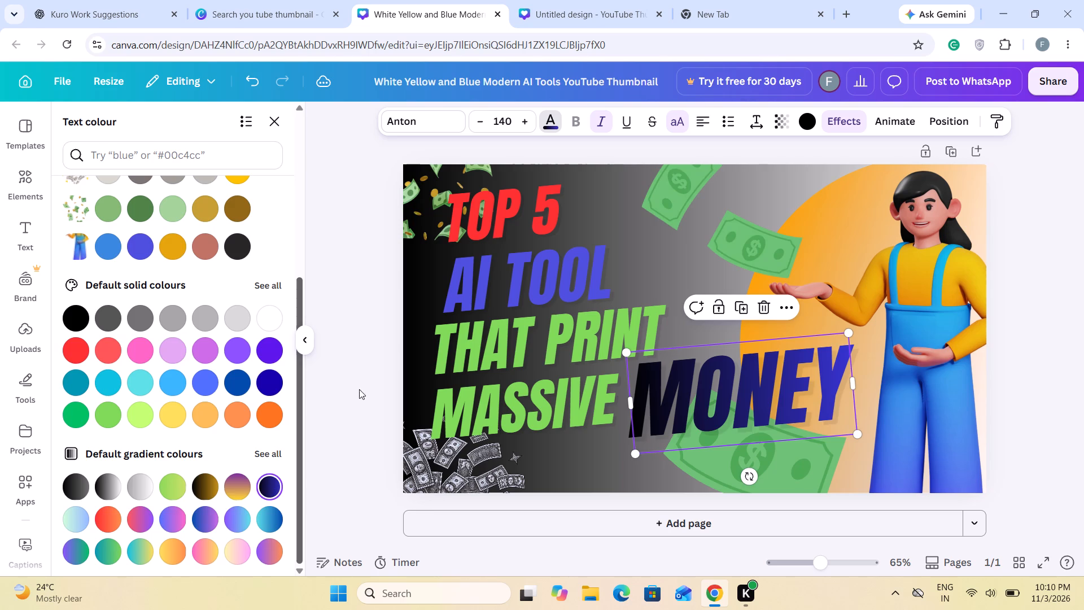
{"action": "left_click", "coordinate": [361, 378]}
{"action": "left_click", "coordinate": [363, 377]}
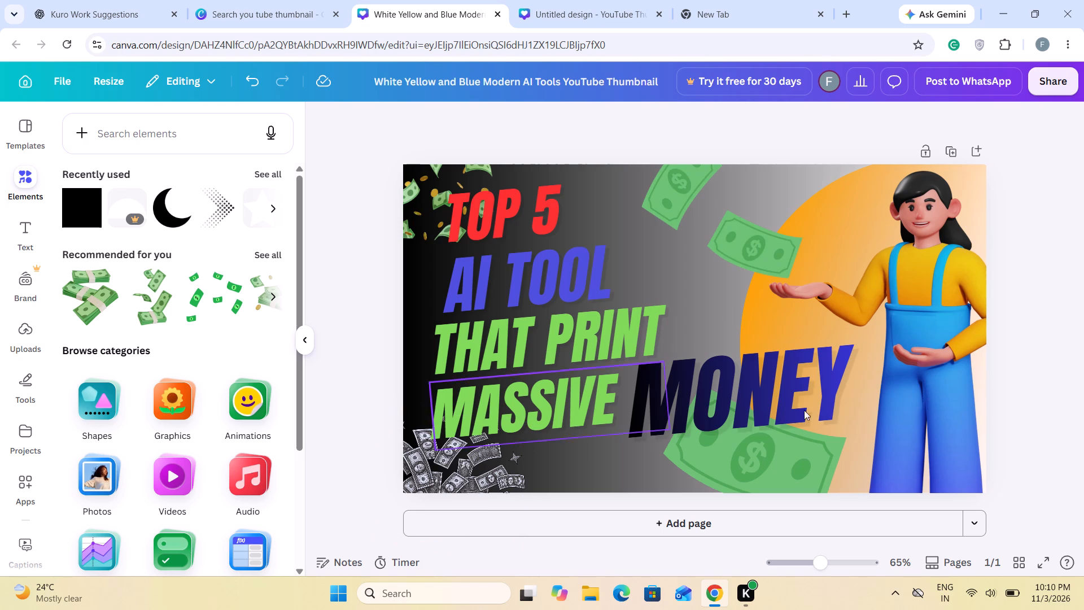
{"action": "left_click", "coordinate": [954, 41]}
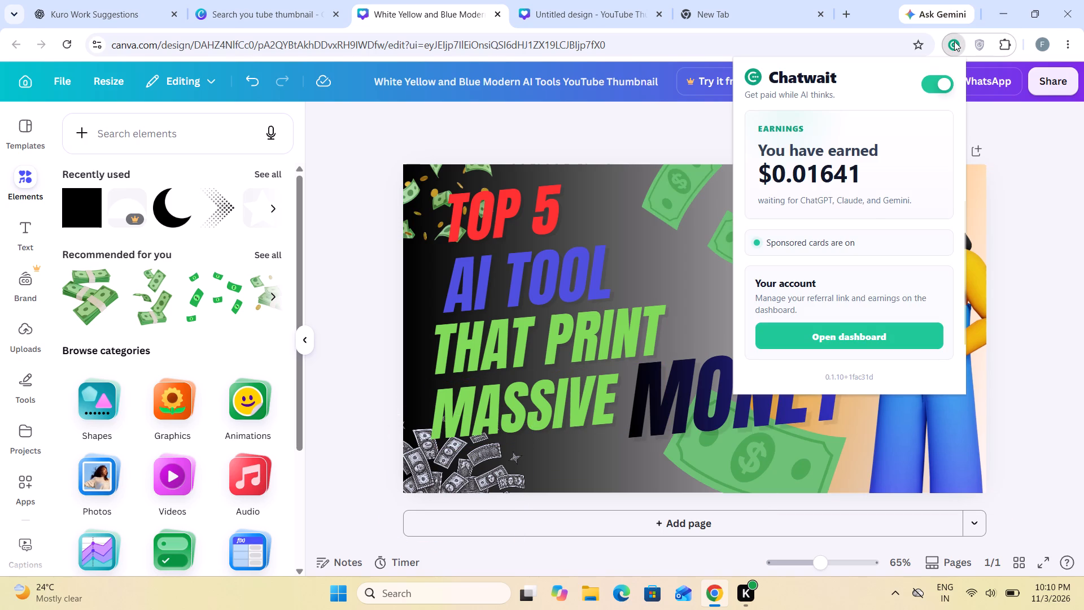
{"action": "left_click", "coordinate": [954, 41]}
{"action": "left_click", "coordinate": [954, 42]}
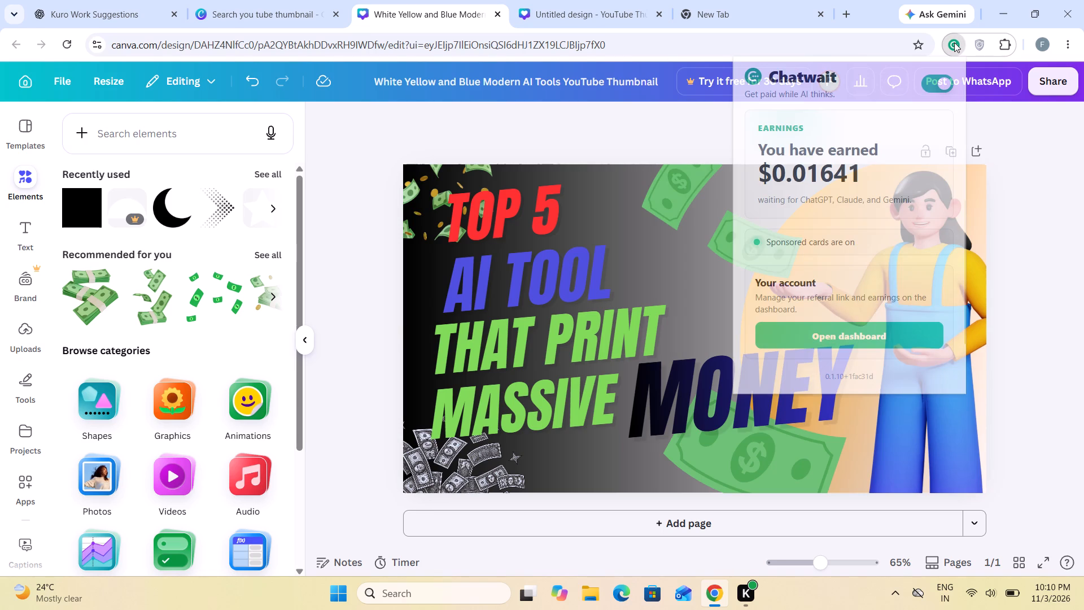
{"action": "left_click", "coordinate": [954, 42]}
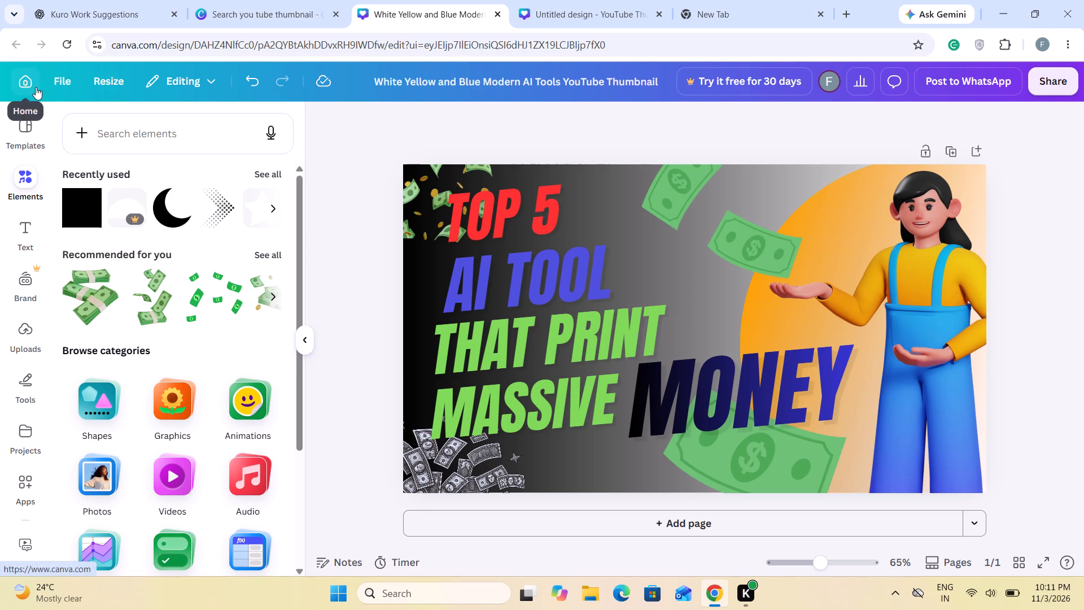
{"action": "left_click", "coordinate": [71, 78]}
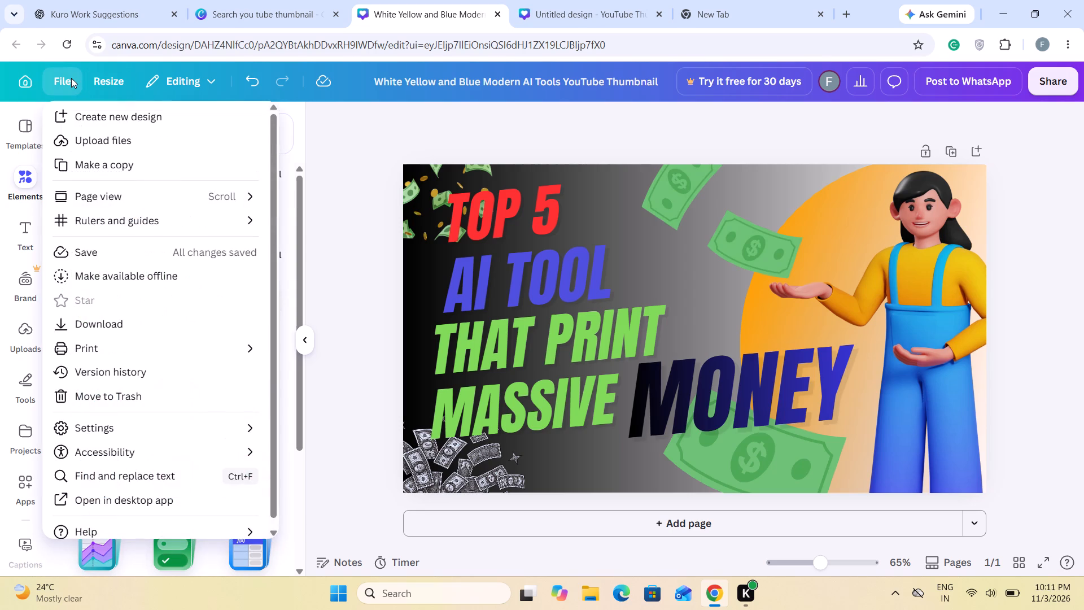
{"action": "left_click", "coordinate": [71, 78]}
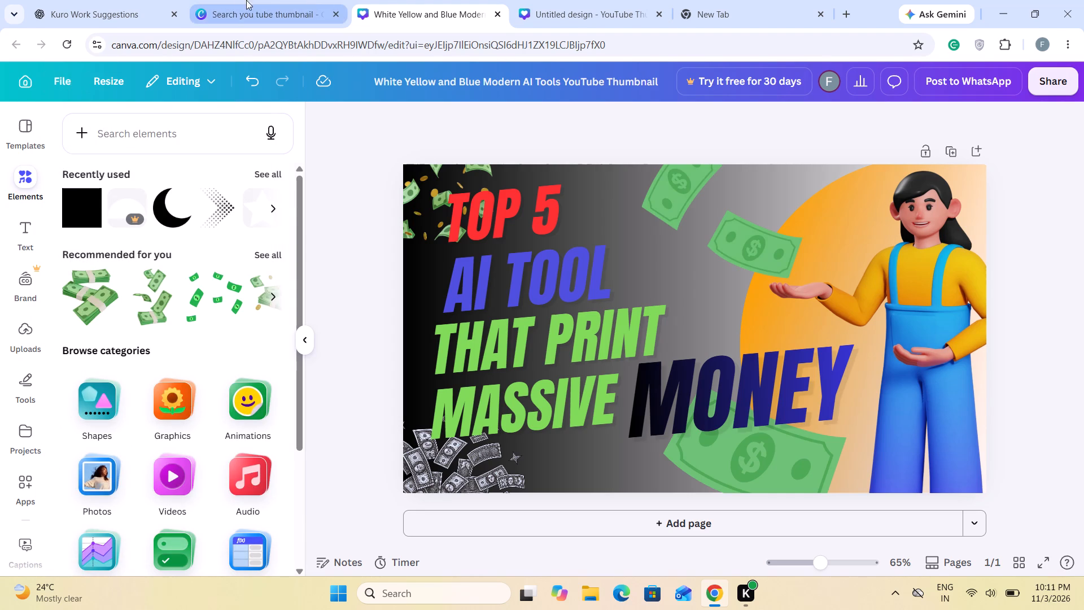
Review the original AI Tools template's preview and similar designs in the search tab, and close the preview.
{"action": "left_click", "coordinate": [266, 0]}
{"action": "scroll", "coordinate": [373, 325], "scroll_direction": "down", "scroll_amount": 1}
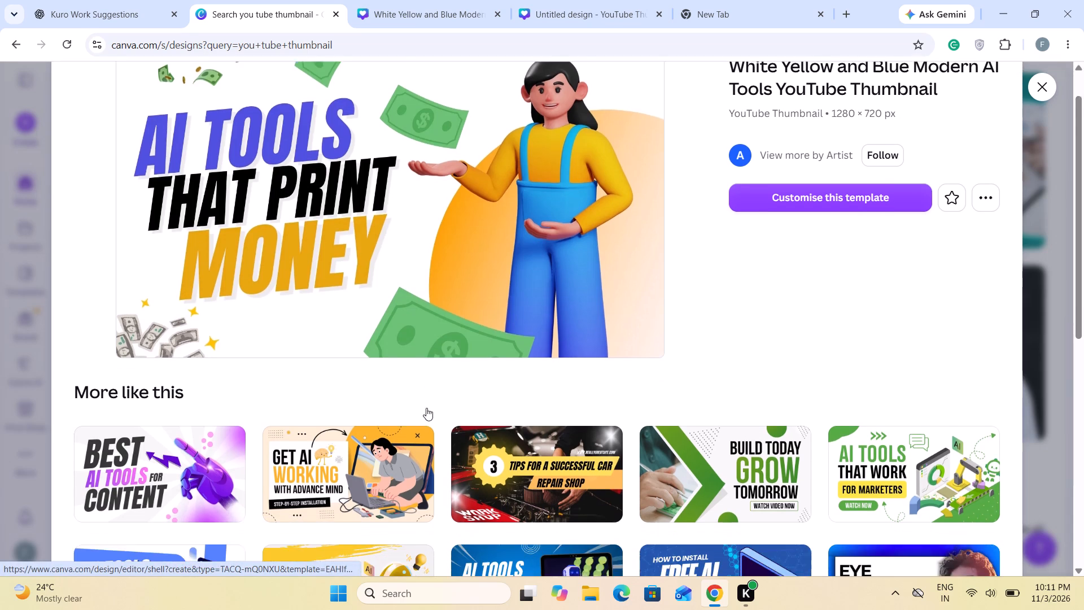
{"action": "scroll", "coordinate": [427, 406], "scroll_direction": "down", "scroll_amount": 3}
{"action": "scroll", "coordinate": [735, 279], "scroll_direction": "up", "scroll_amount": 2}
{"action": "scroll", "coordinate": [910, 201], "scroll_direction": "up", "scroll_amount": 2}
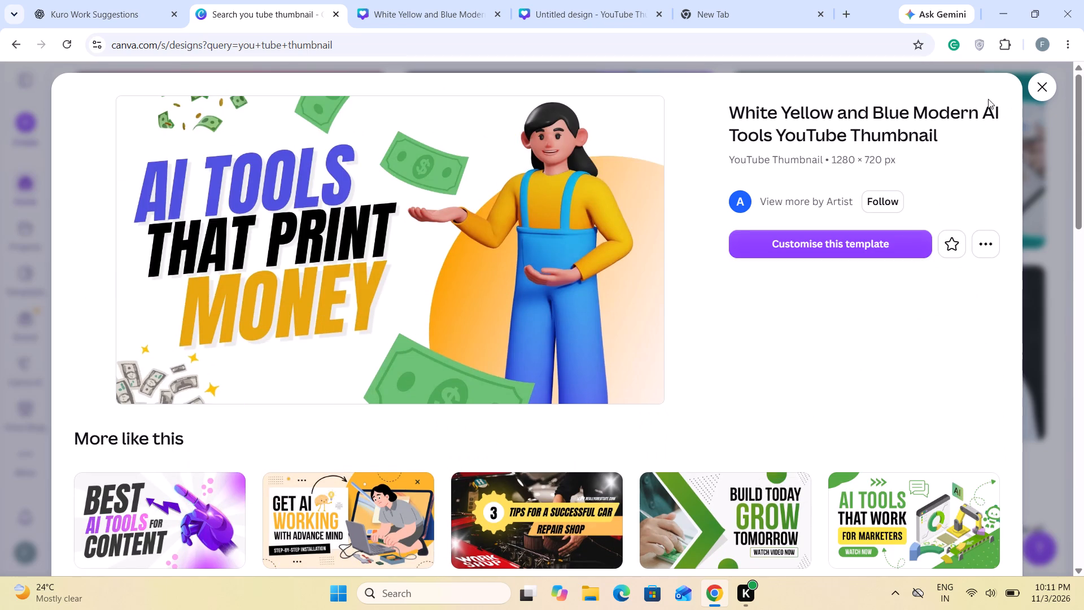
{"action": "left_click", "coordinate": [1042, 88]}
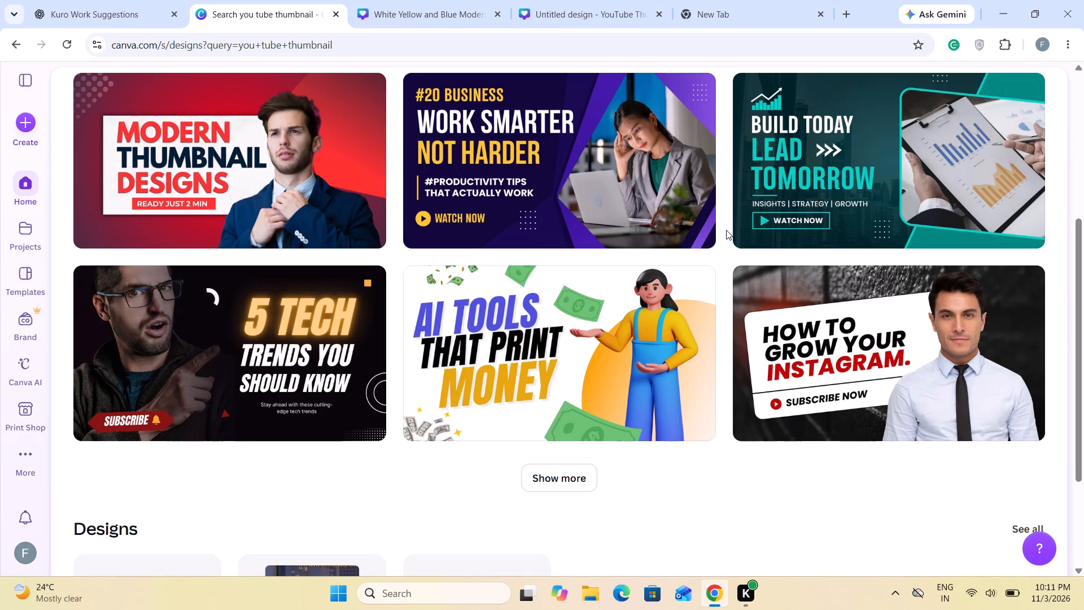
Close the blank Untitled design browser tab and return to the AI Tools thumbnail design.
{"action": "left_click", "coordinate": [575, 0]}
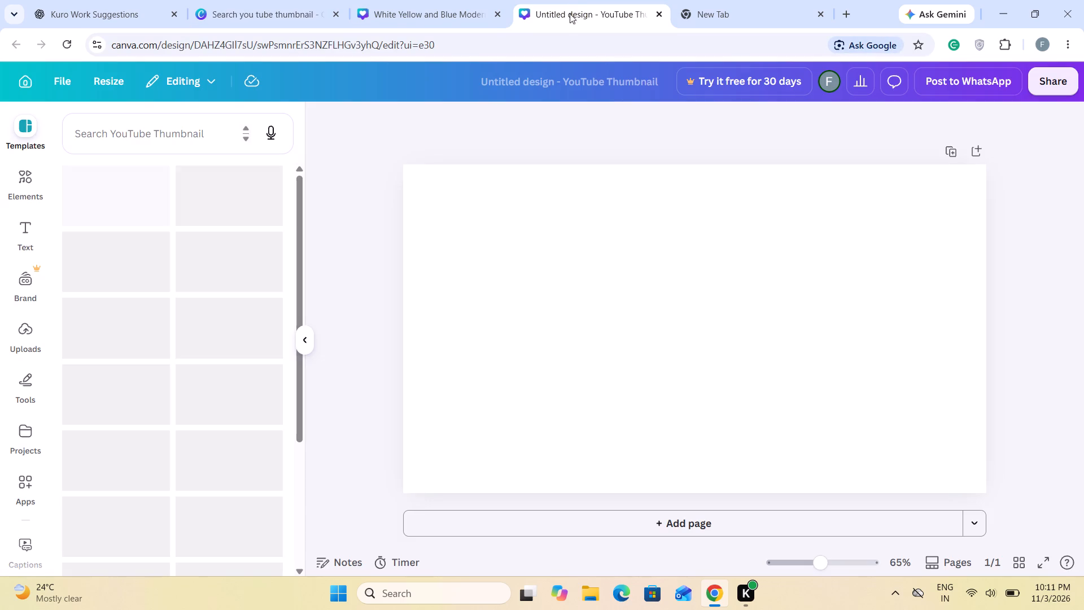
{"action": "left_click", "coordinate": [448, 0]}
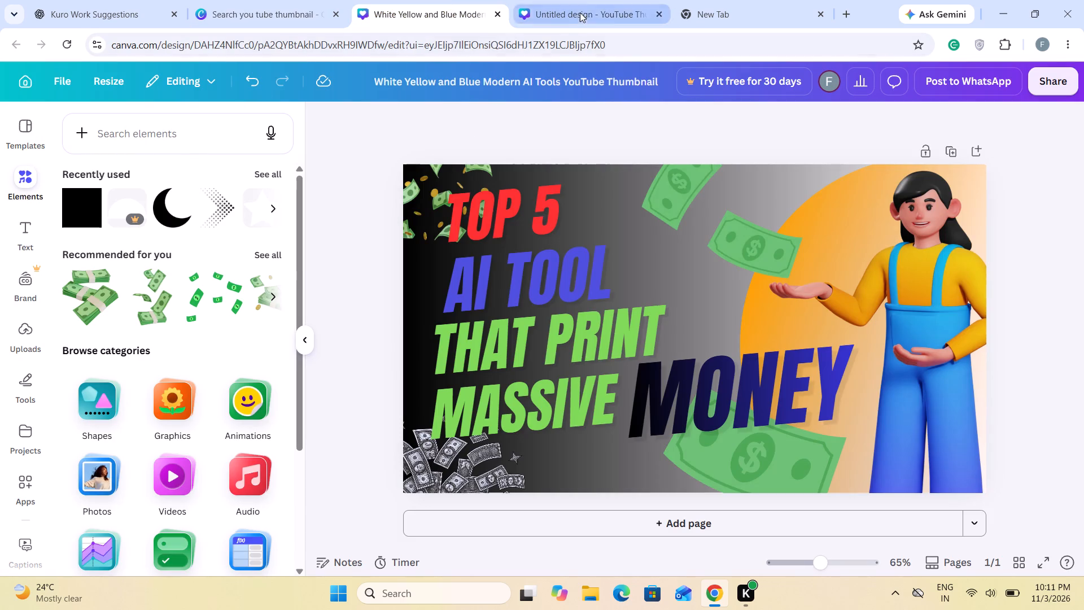
{"action": "left_click", "coordinate": [580, 12]}
{"action": "left_click", "coordinate": [658, 15]}
{"action": "left_click", "coordinate": [457, 12]}
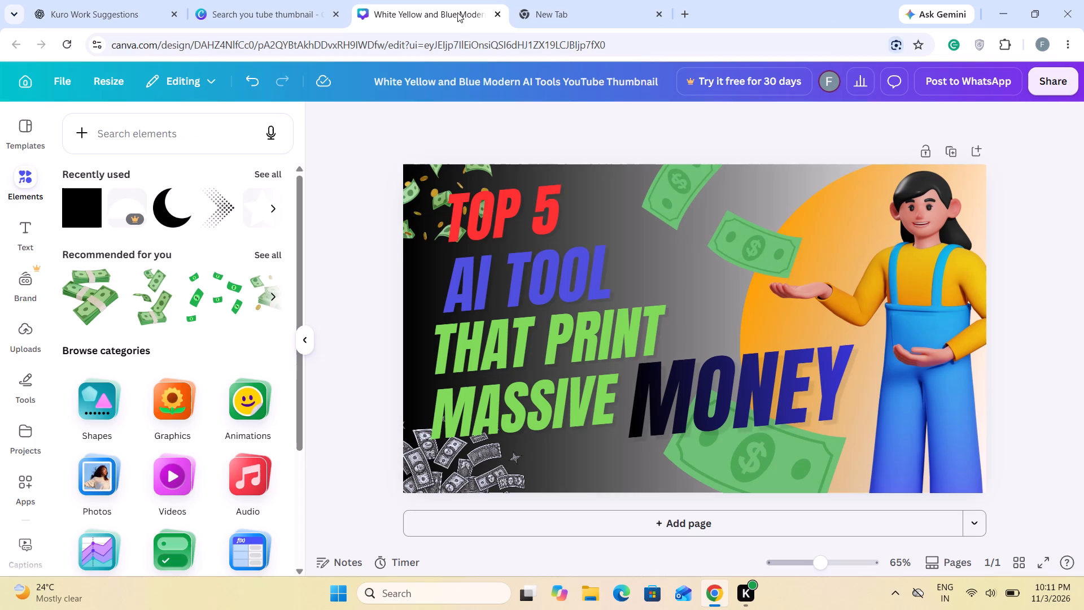
Move the middle green dollar bill slightly up and toward the woman, above her outstretched hand.
{"action": "left_click_drag", "start_coordinate": [746, 253], "coordinate": [756, 237]}
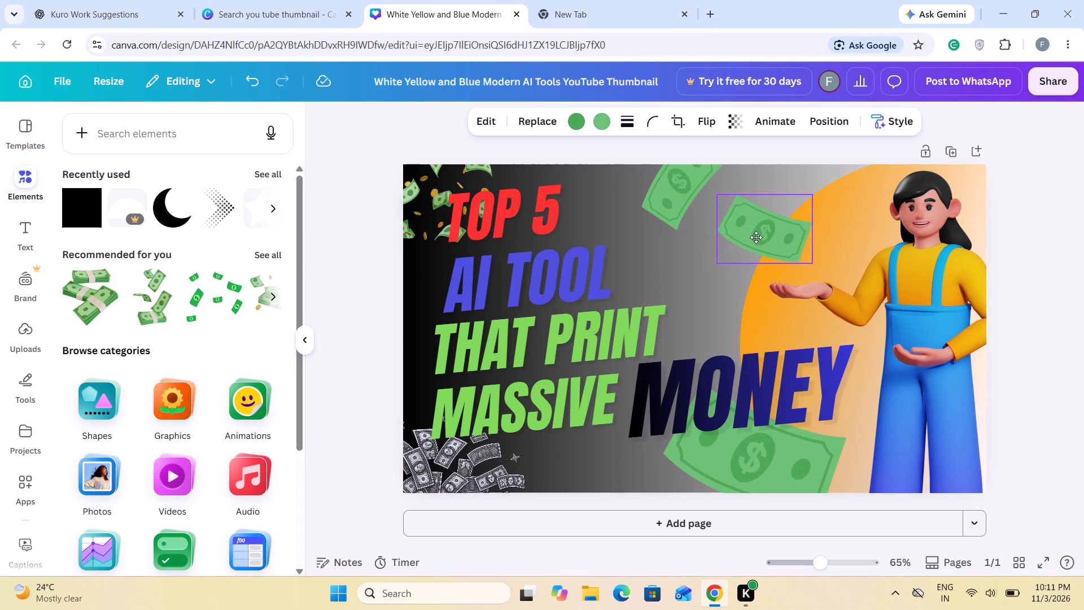
{"action": "left_click_drag", "start_coordinate": [756, 237], "coordinate": [755, 242]}
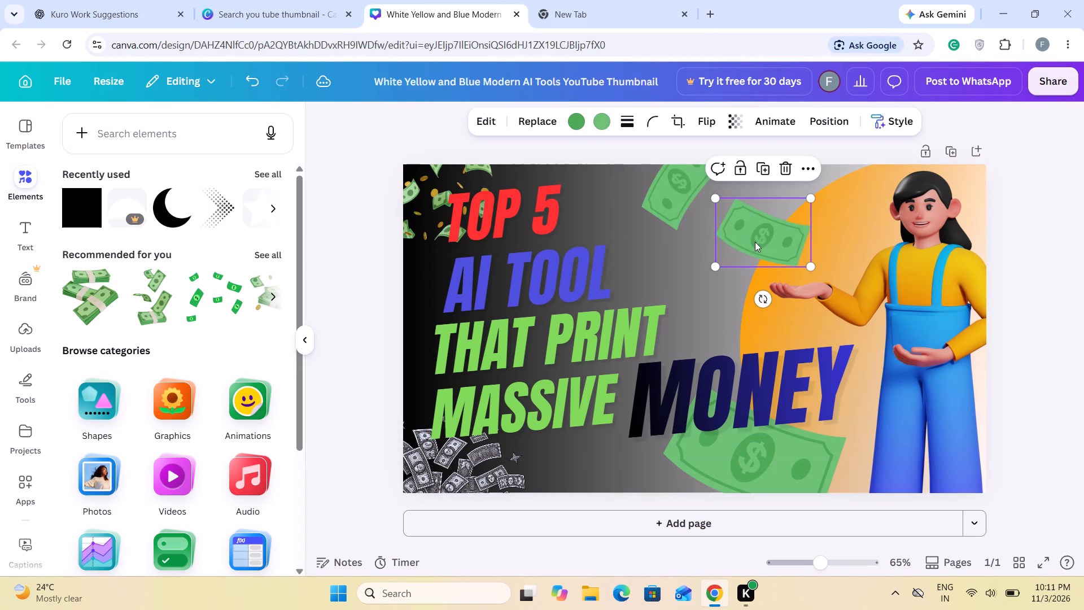
Shift the large bottom green dollar bill slightly toward the woman and deselect it.
{"action": "left_click", "coordinate": [799, 462]}
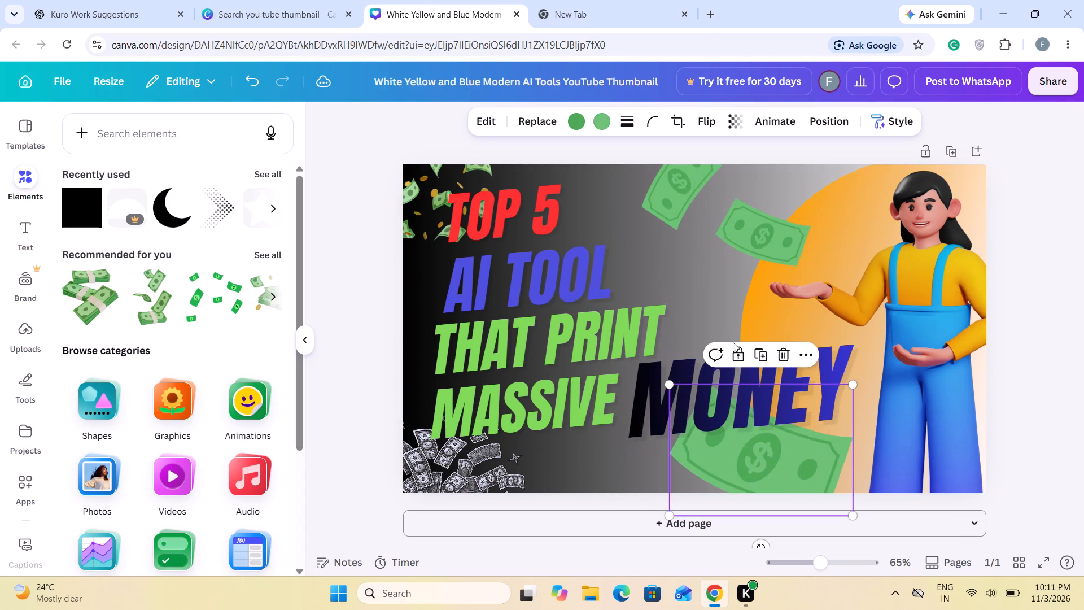
{"action": "left_click", "coordinate": [674, 273]}
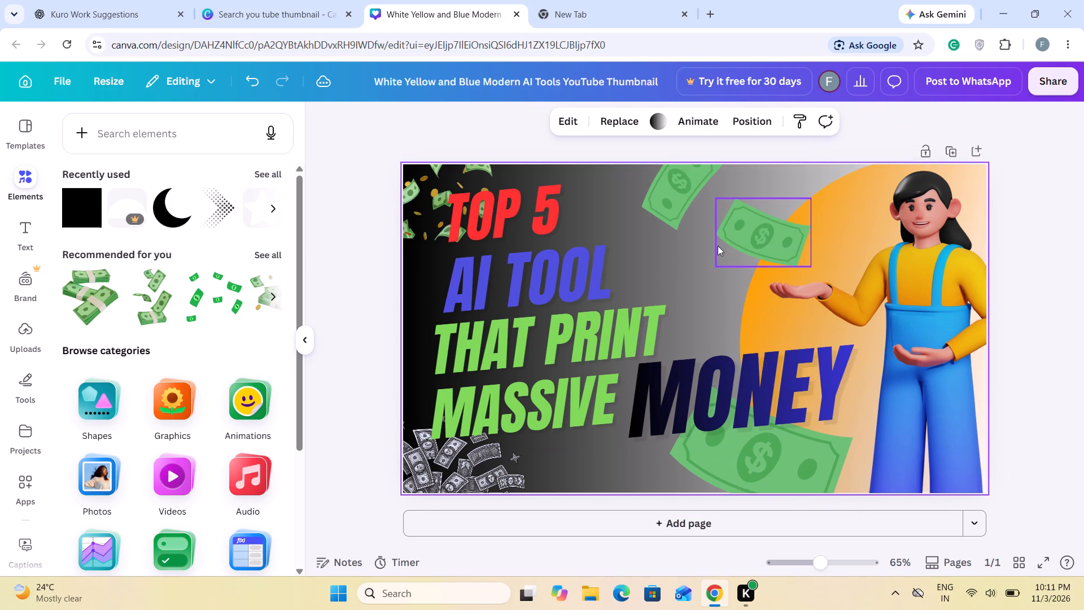
Return to the template search tab and browse the YouTube thumbnail designs for another template.
{"action": "left_click", "coordinate": [308, 0]}
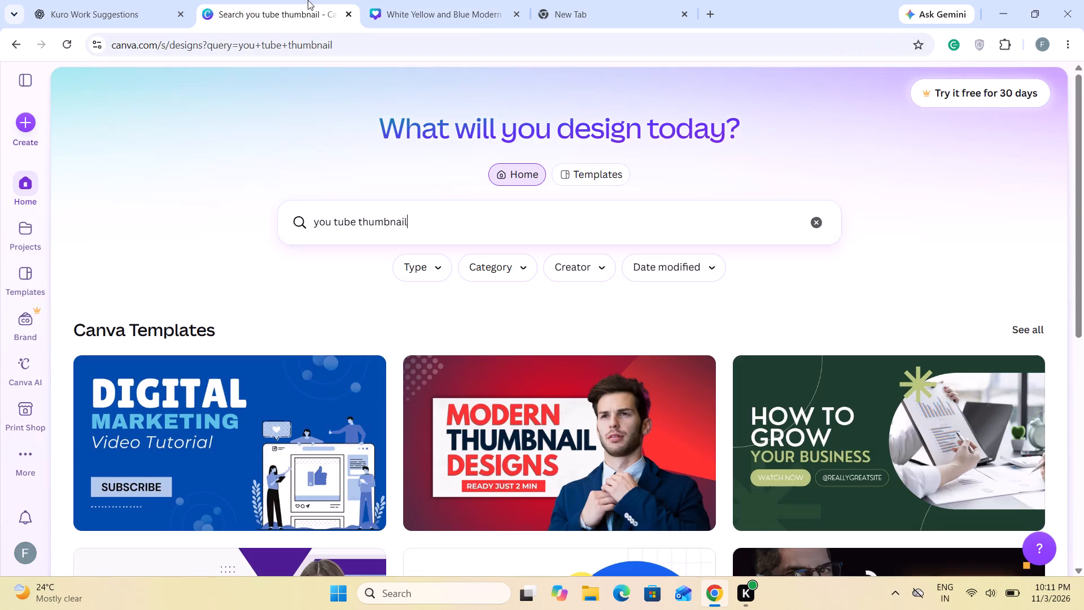
{"action": "scroll", "coordinate": [403, 324], "scroll_direction": "down", "scroll_amount": 3}
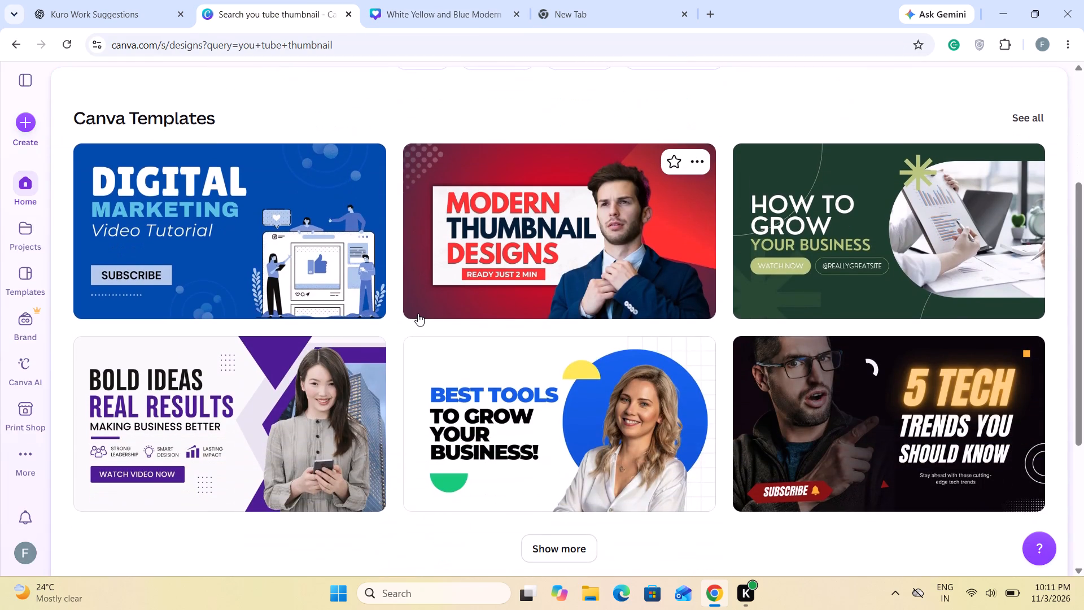
Find the "How to grow your Instagram" template among more YouTube thumbnail results, open it for customising, and reload the blank editor page.
{"action": "scroll", "coordinate": [418, 313], "scroll_direction": "down", "scroll_amount": 5}
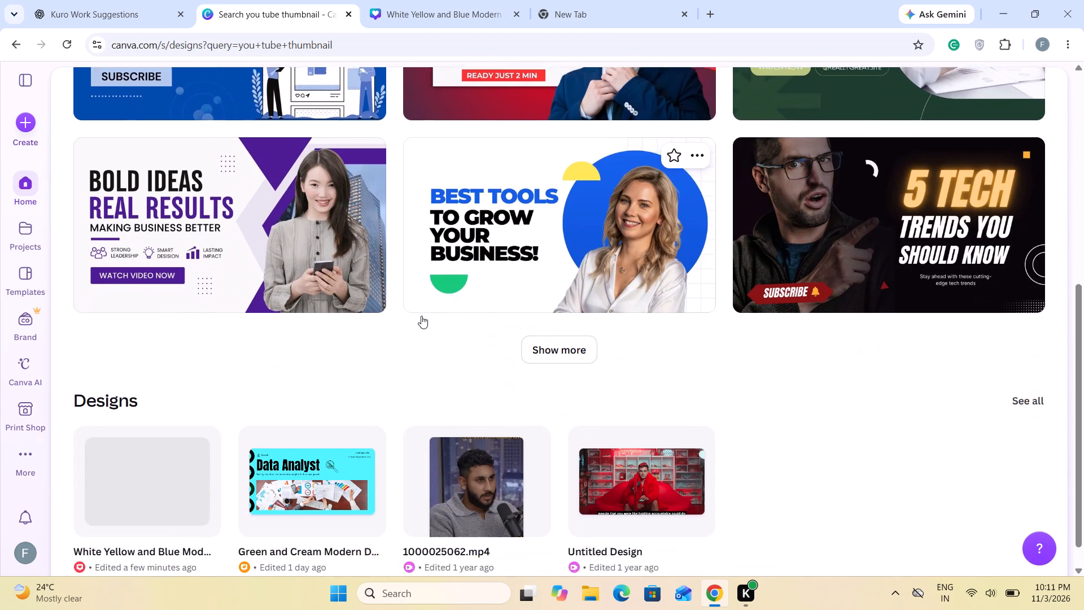
{"action": "left_click", "coordinate": [554, 309]}
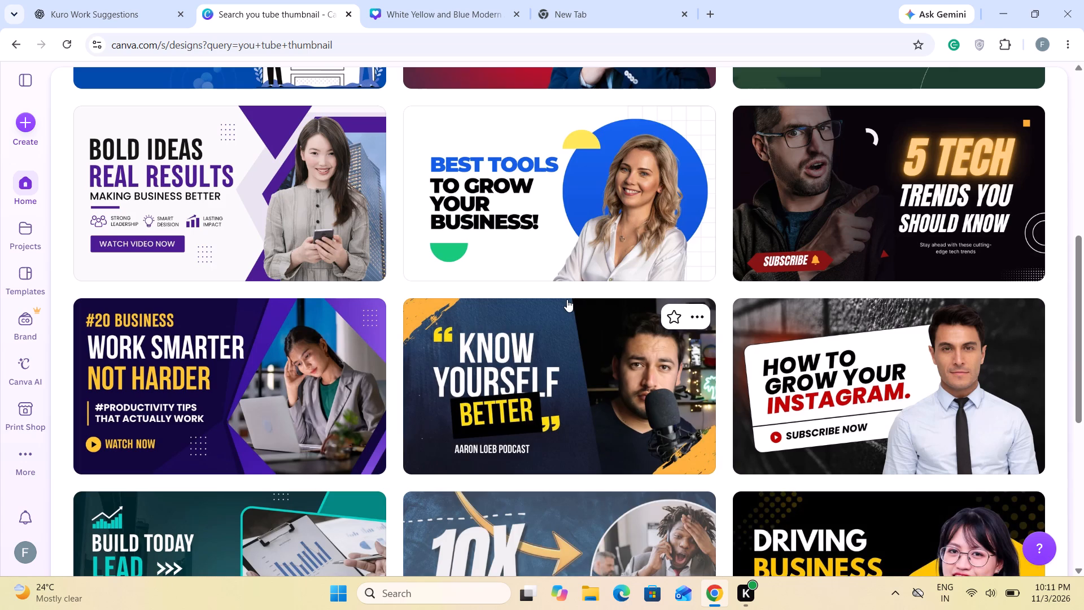
{"action": "left_click", "coordinate": [821, 398]}
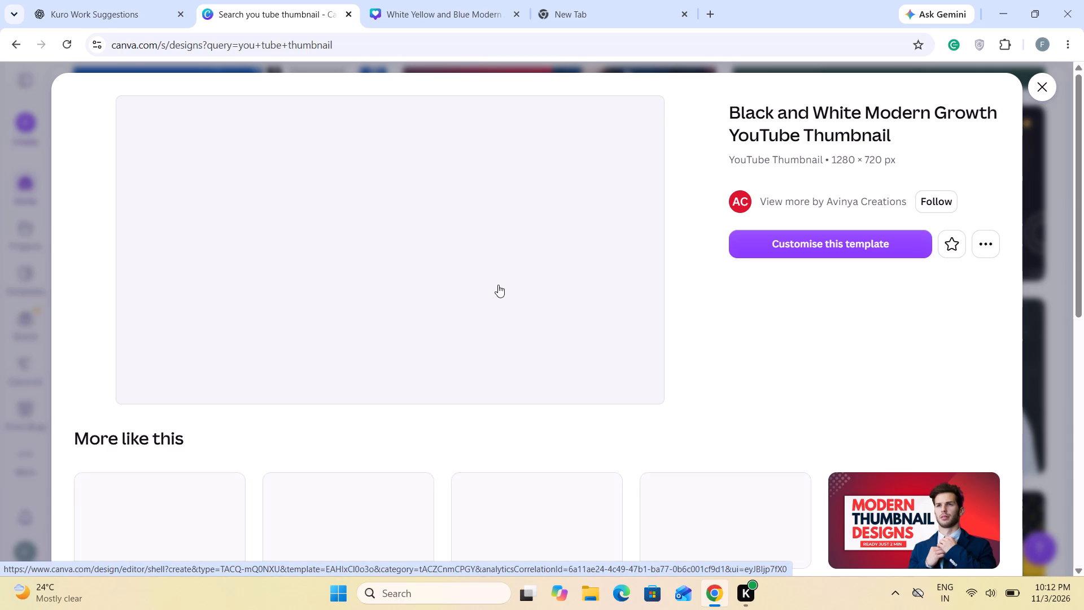
{"action": "left_click", "coordinate": [513, 328]}
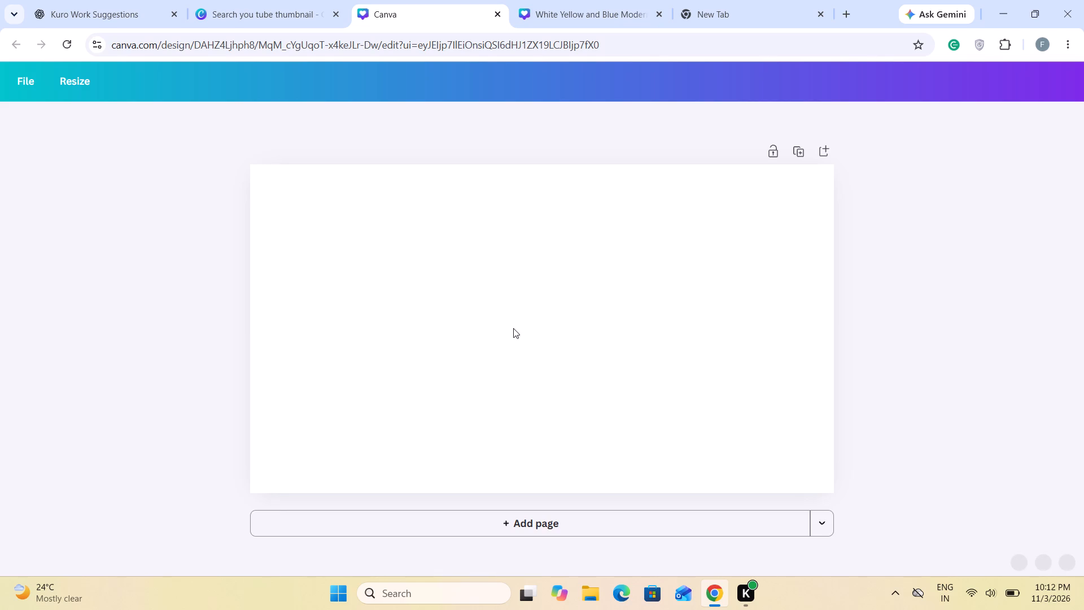
{"action": "left_click", "coordinate": [266, 0]}
{"action": "left_click", "coordinate": [386, 11]}
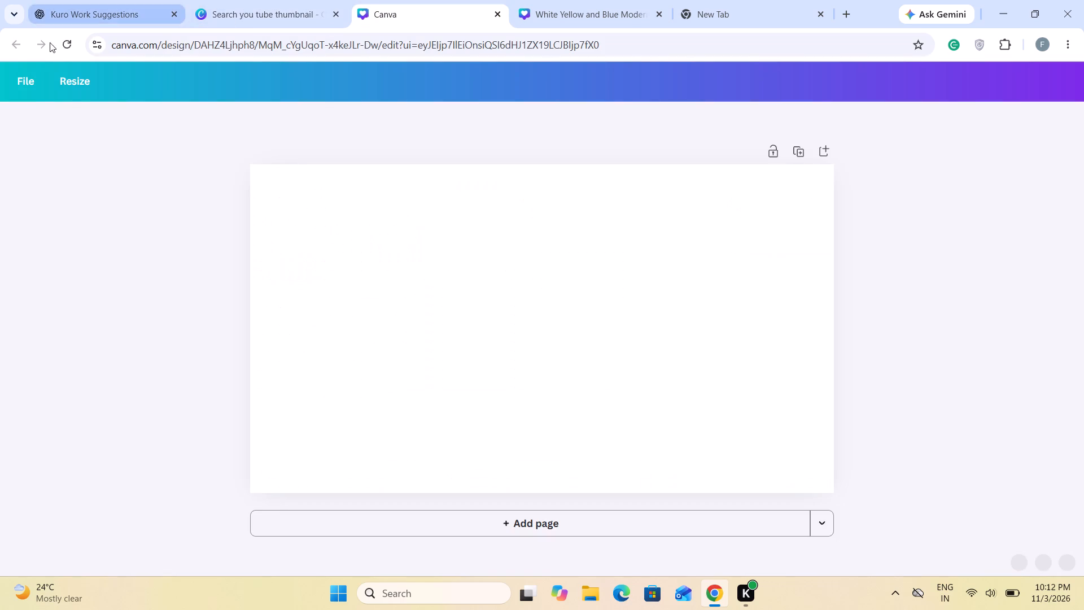
{"action": "left_click", "coordinate": [62, 46]}
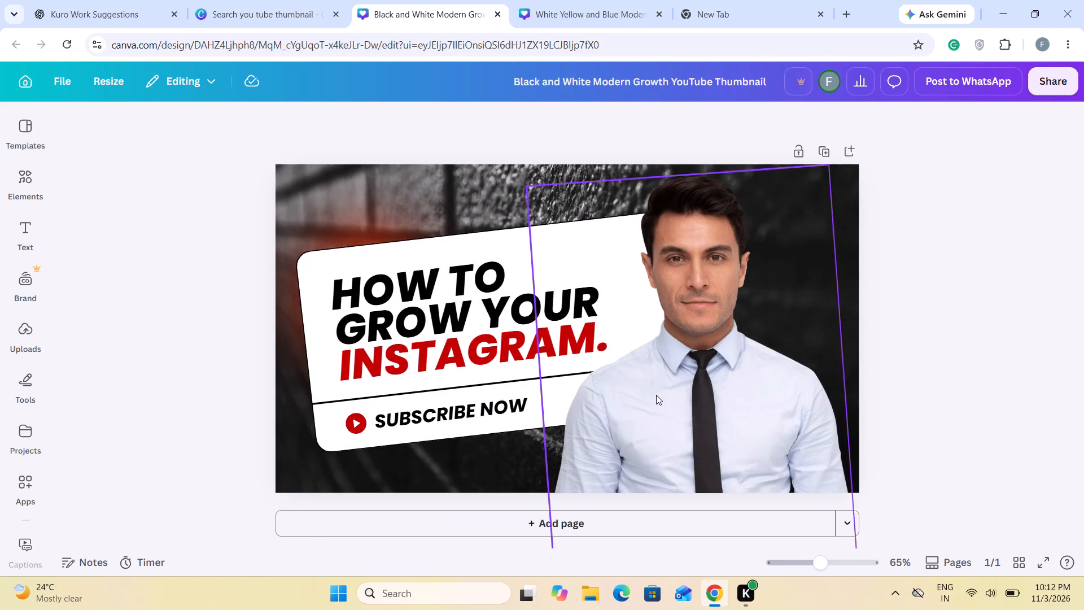
Move the photo of the man up and toward the thumbnail's right edge, clear of most of the white text card.
{"action": "left_click_drag", "start_coordinate": [701, 345], "coordinate": [784, 310]}
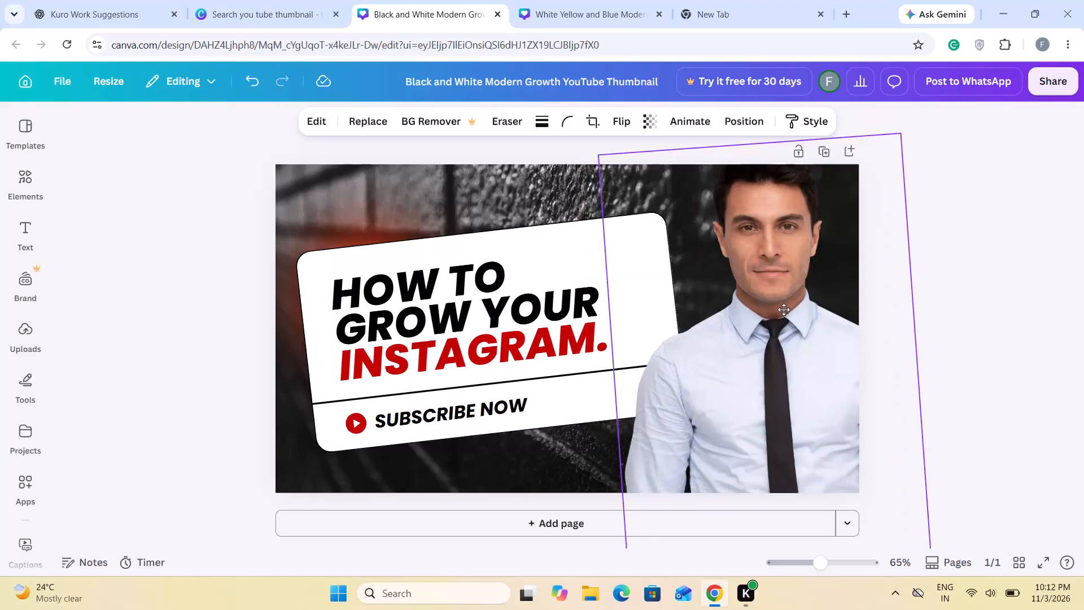
{"action": "left_click_drag", "start_coordinate": [784, 310], "coordinate": [802, 300]}
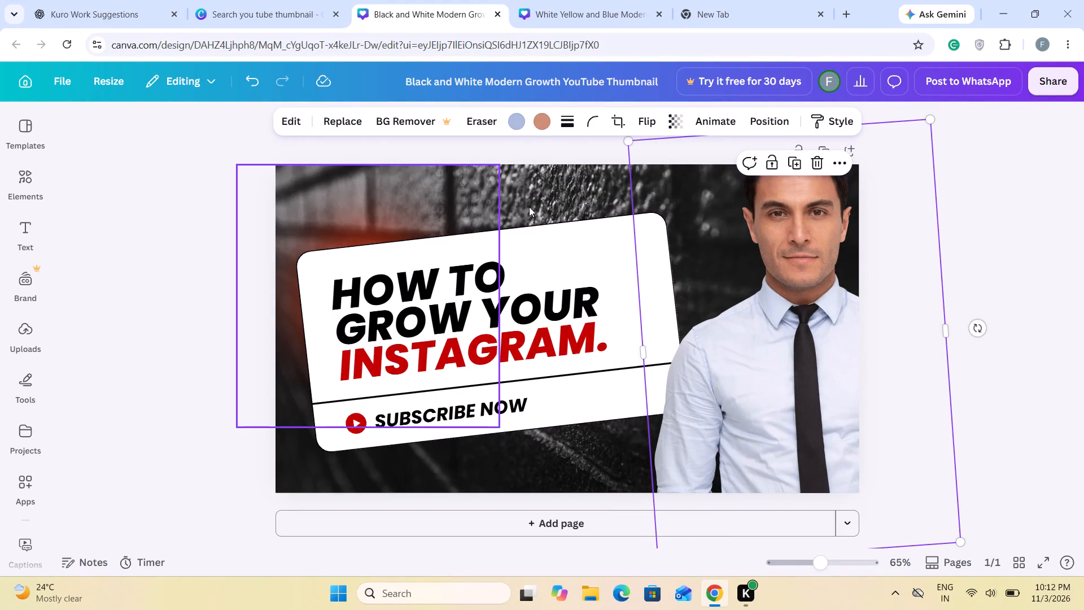
Replace the thumbnail's background photo with the dark brick wall image from the Magic recommendations.
{"action": "left_click", "coordinate": [532, 207]}
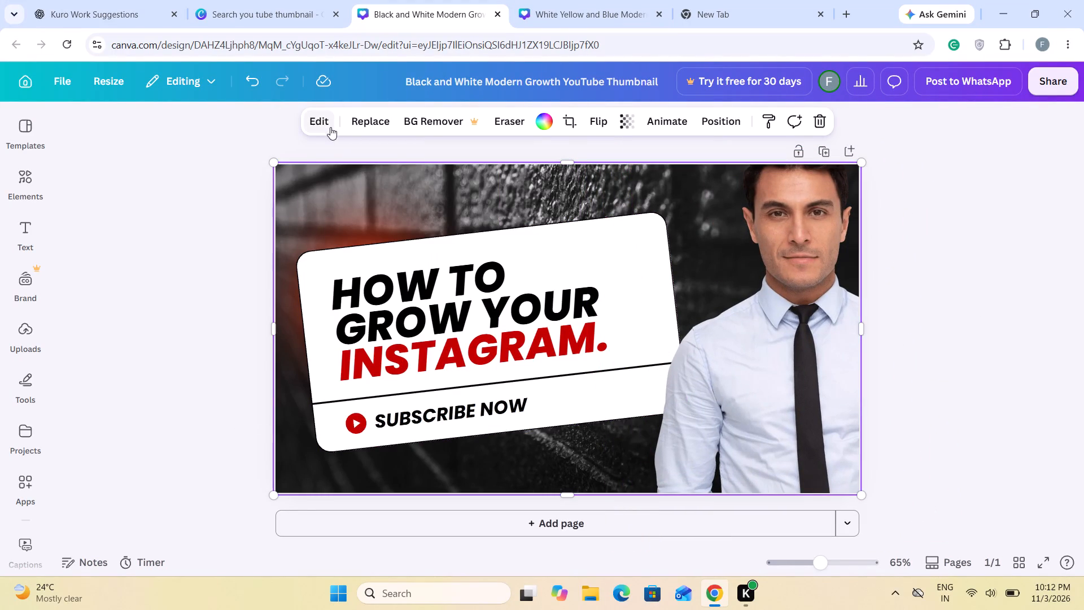
{"action": "left_click", "coordinate": [353, 123]}
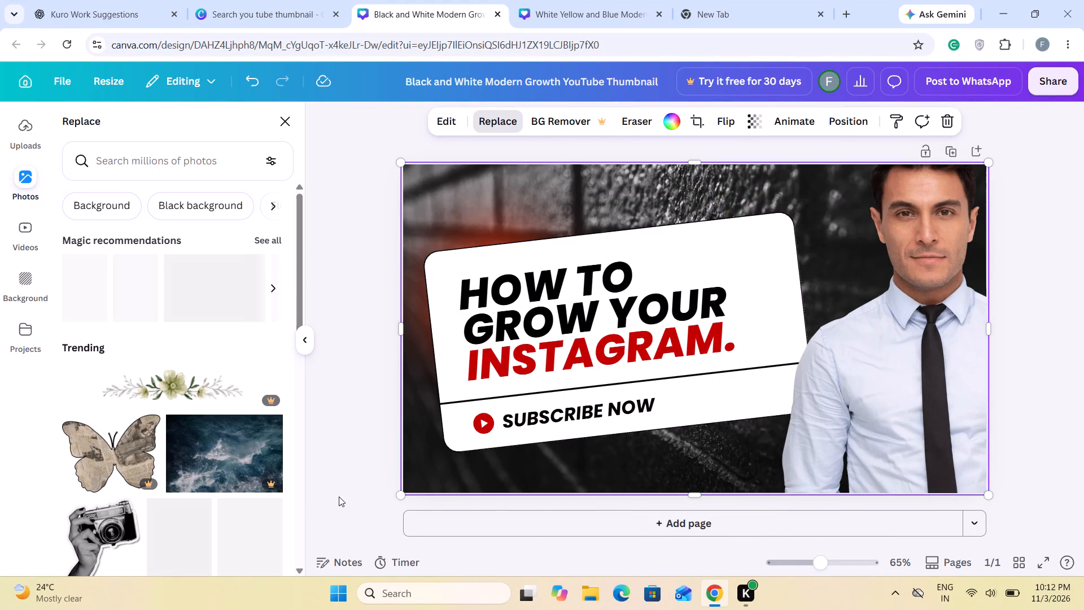
{"action": "scroll", "coordinate": [218, 467], "scroll_direction": "down", "scroll_amount": 1}
{"action": "scroll", "coordinate": [217, 465], "scroll_direction": "up", "scroll_amount": 1}
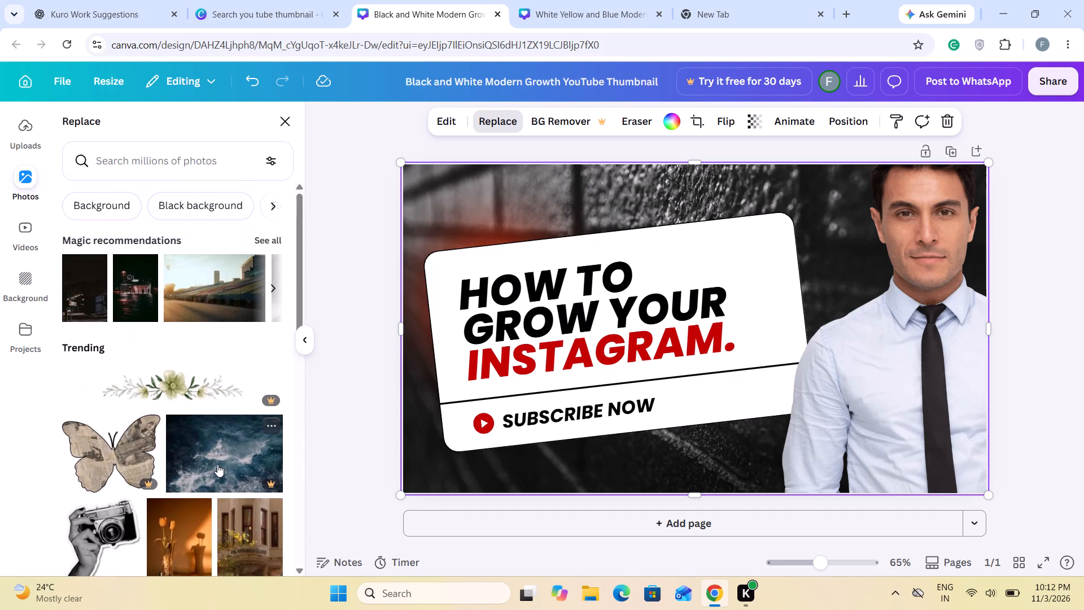
{"action": "scroll", "coordinate": [217, 464], "scroll_direction": "up", "scroll_amount": 1}
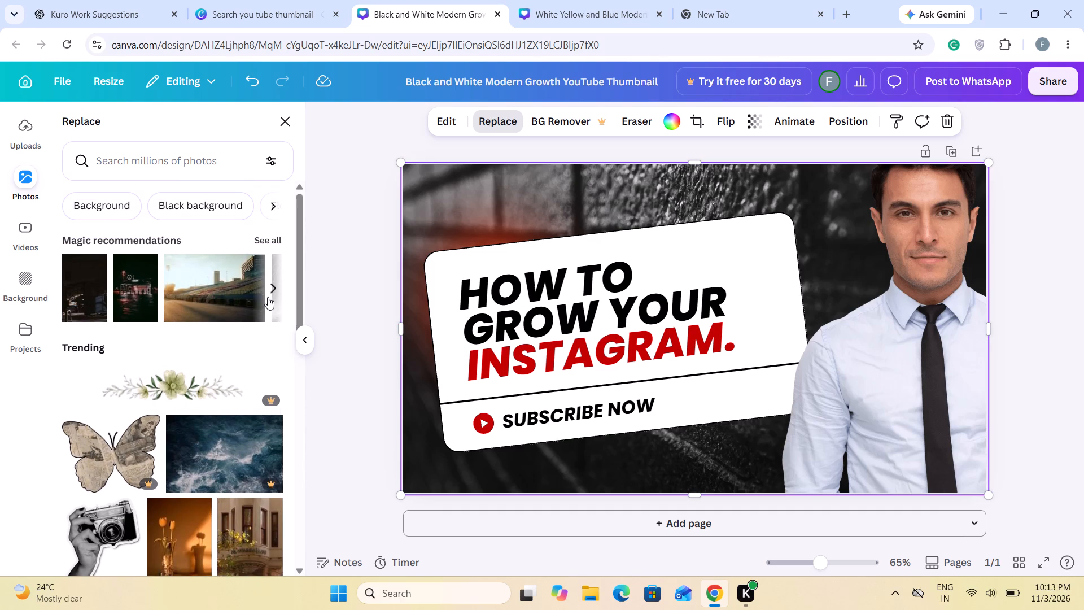
{"action": "left_click", "coordinate": [274, 294]}
{"action": "left_click", "coordinate": [274, 294]}
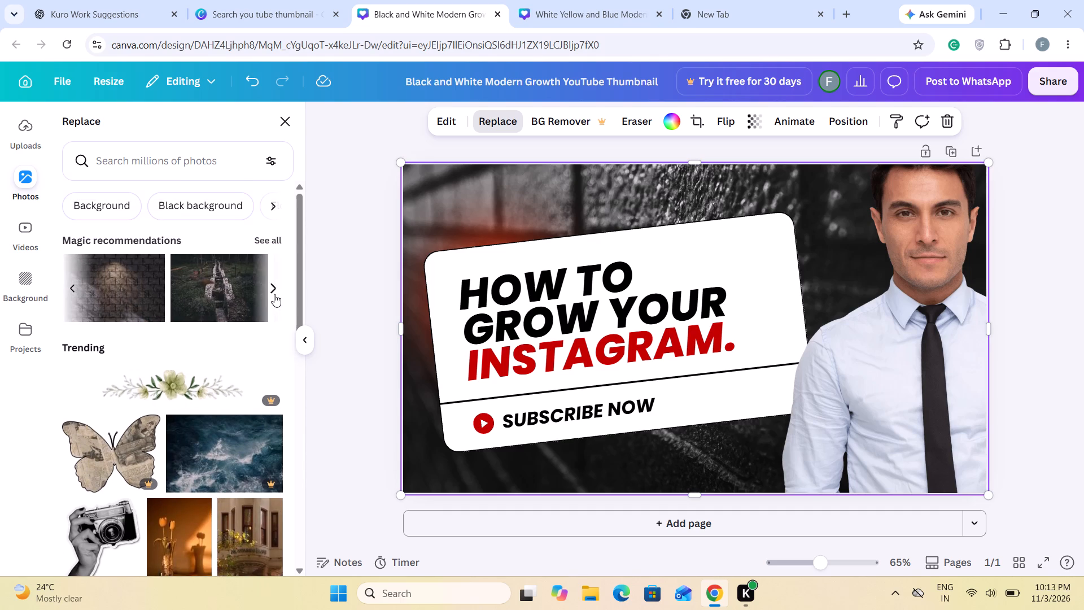
{"action": "left_click", "coordinate": [146, 280]}
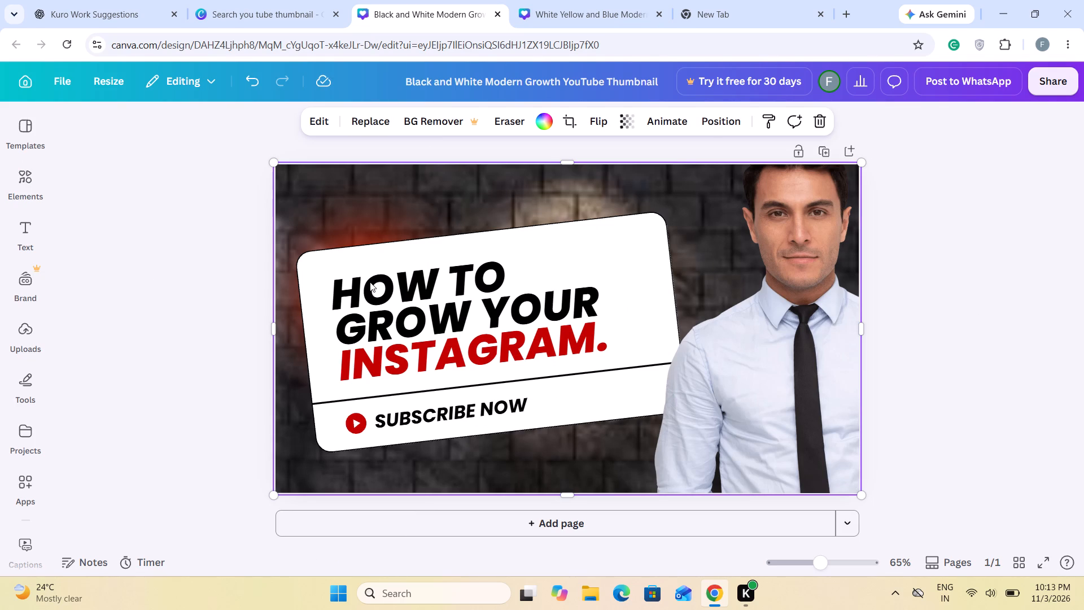
Select the photo of the man in the shirt and tie.
{"action": "left_click", "coordinate": [789, 310]}
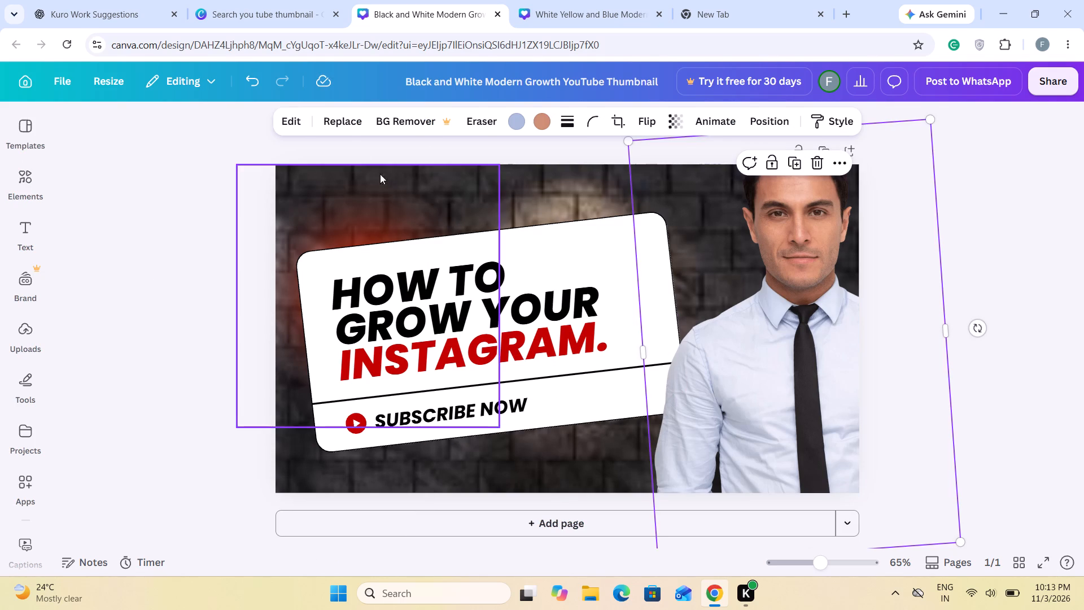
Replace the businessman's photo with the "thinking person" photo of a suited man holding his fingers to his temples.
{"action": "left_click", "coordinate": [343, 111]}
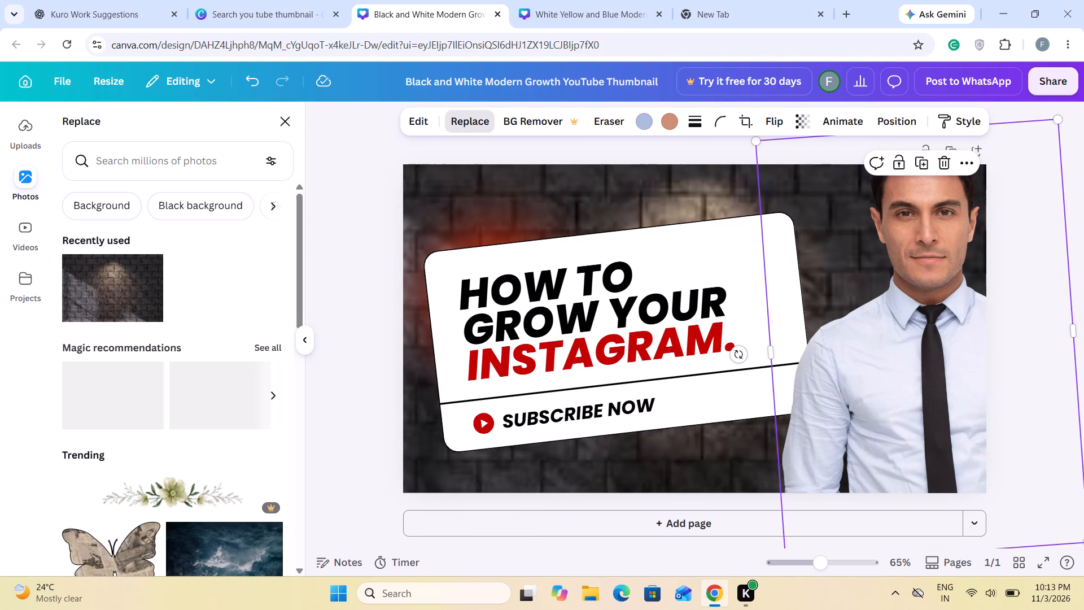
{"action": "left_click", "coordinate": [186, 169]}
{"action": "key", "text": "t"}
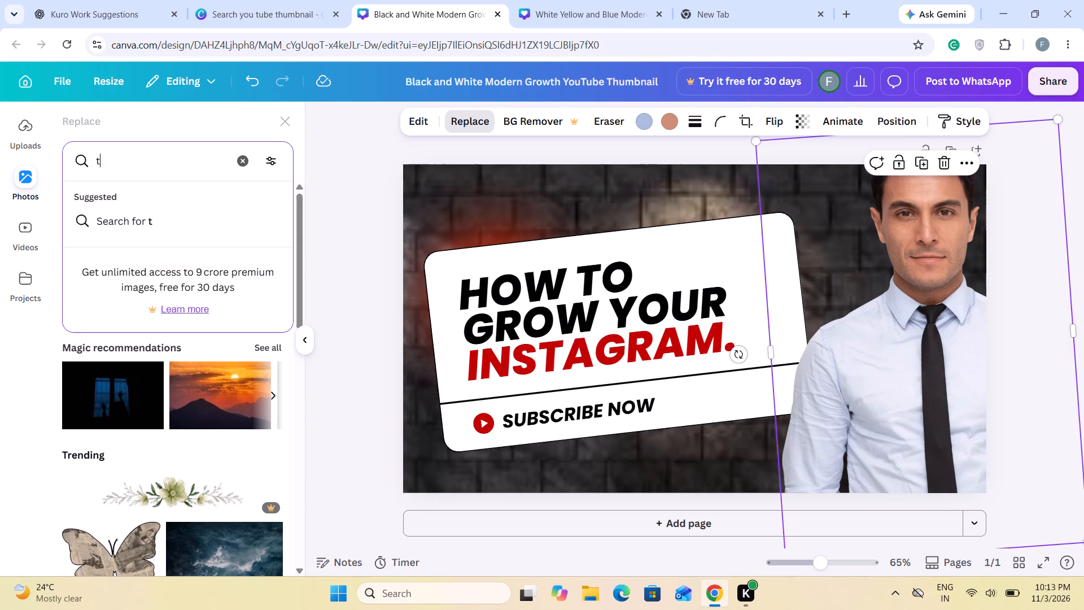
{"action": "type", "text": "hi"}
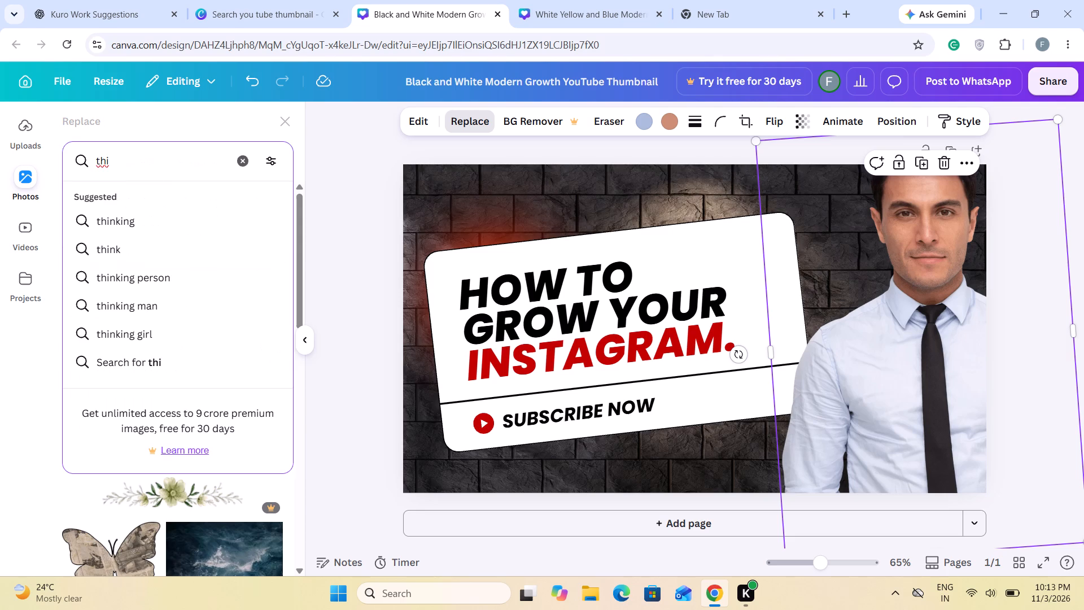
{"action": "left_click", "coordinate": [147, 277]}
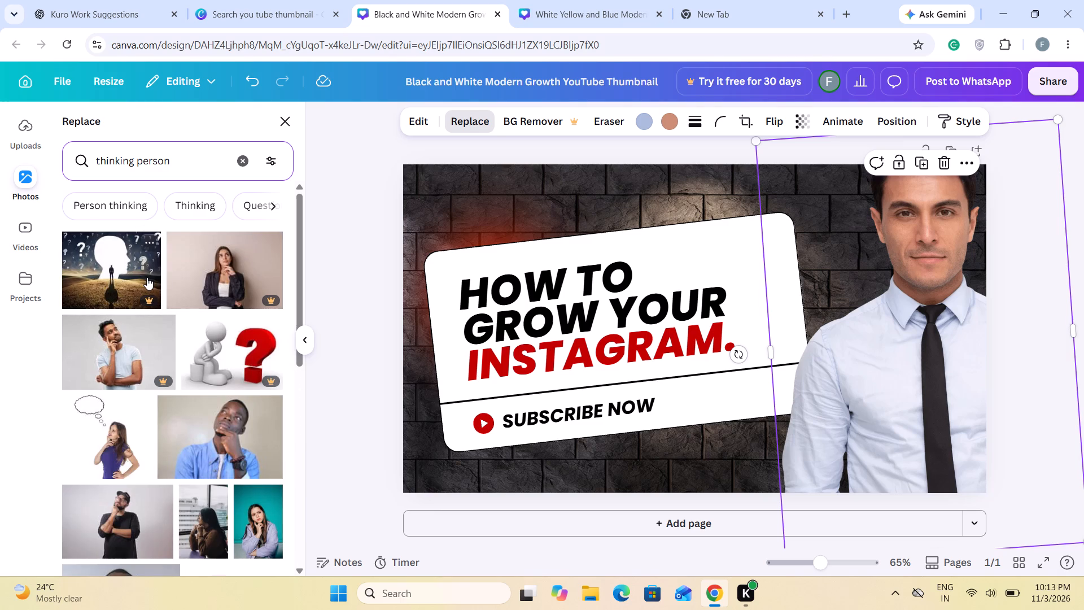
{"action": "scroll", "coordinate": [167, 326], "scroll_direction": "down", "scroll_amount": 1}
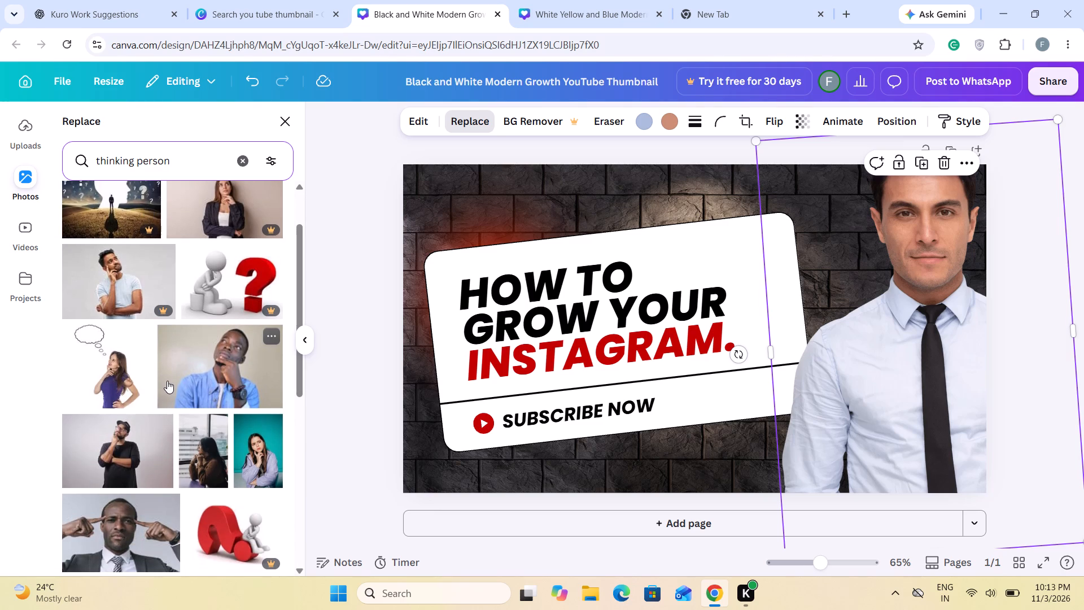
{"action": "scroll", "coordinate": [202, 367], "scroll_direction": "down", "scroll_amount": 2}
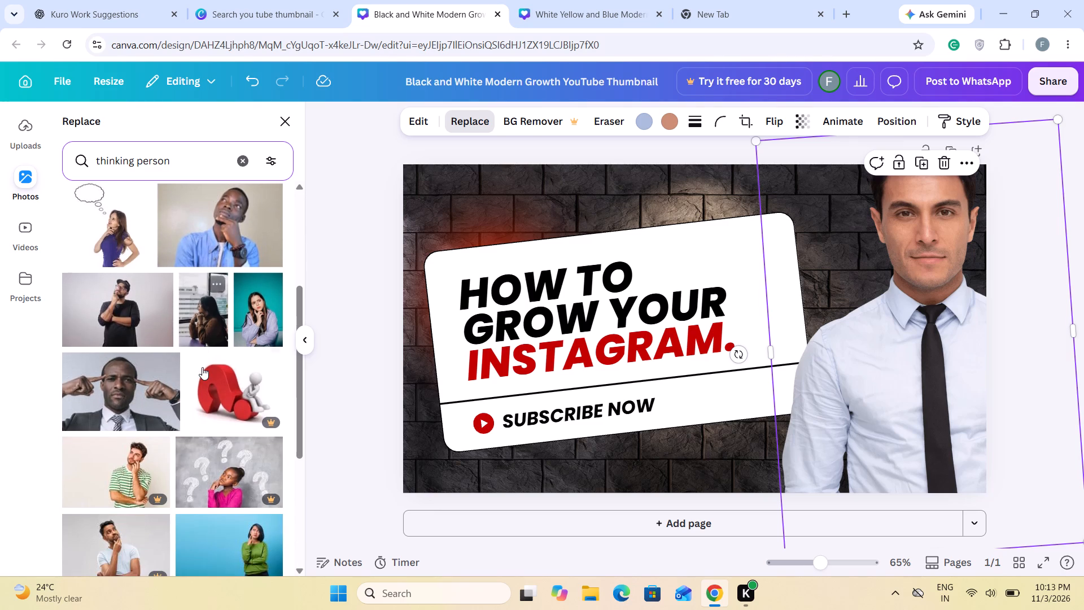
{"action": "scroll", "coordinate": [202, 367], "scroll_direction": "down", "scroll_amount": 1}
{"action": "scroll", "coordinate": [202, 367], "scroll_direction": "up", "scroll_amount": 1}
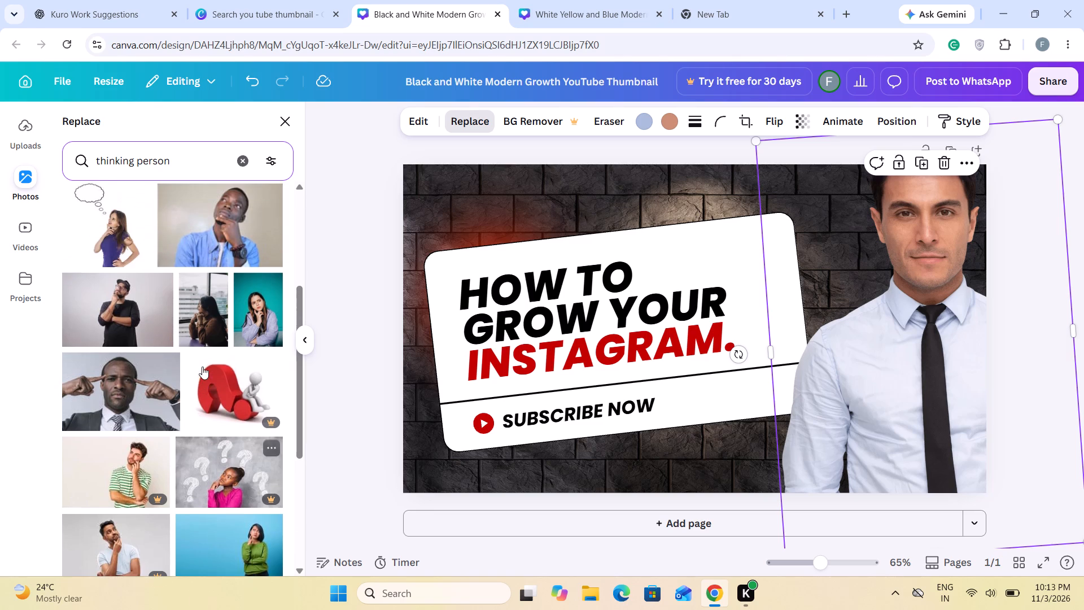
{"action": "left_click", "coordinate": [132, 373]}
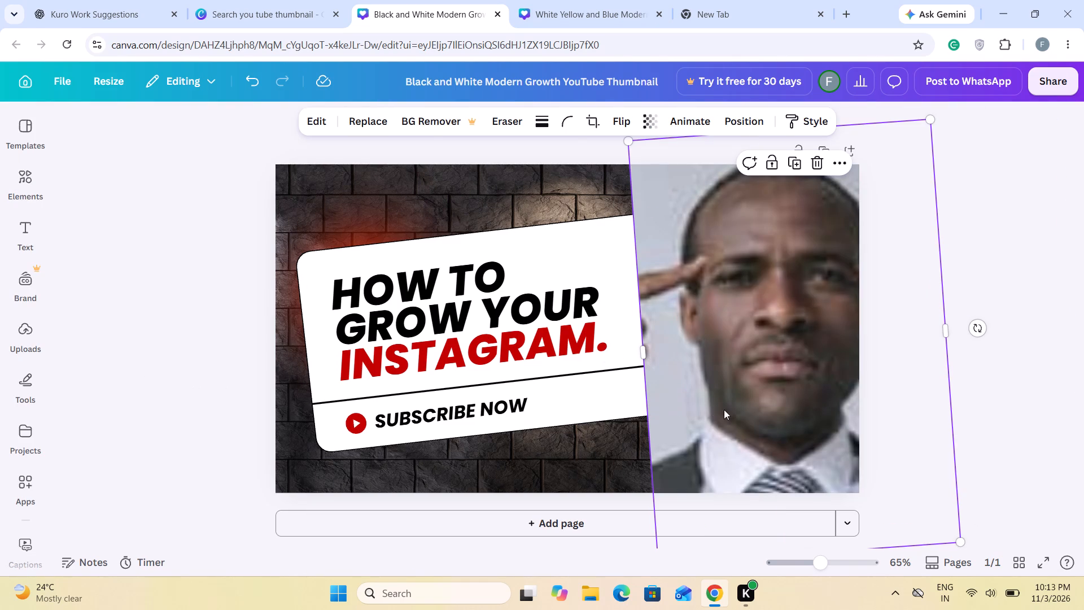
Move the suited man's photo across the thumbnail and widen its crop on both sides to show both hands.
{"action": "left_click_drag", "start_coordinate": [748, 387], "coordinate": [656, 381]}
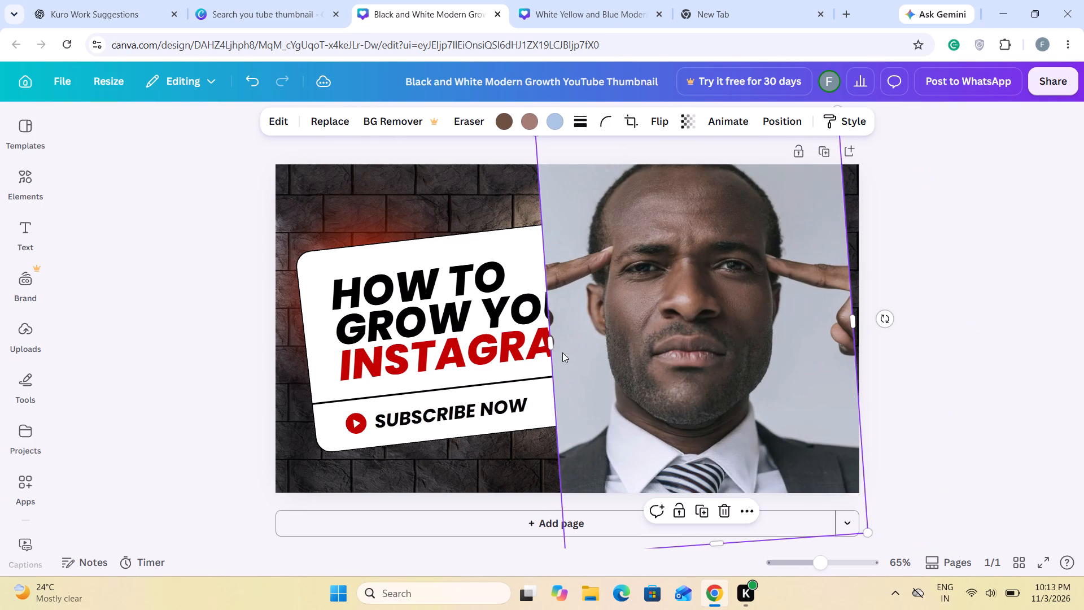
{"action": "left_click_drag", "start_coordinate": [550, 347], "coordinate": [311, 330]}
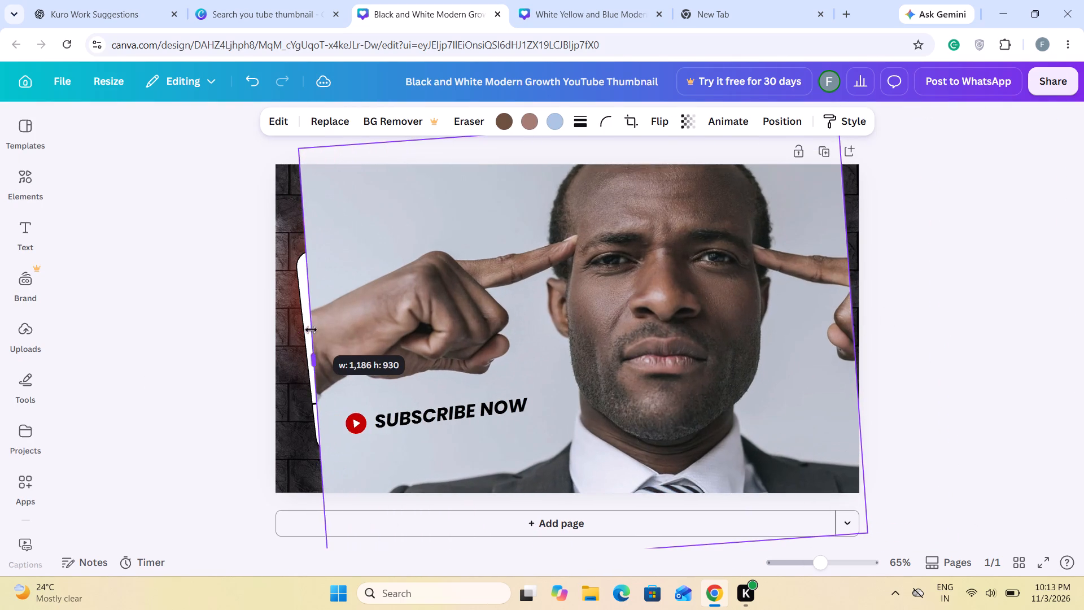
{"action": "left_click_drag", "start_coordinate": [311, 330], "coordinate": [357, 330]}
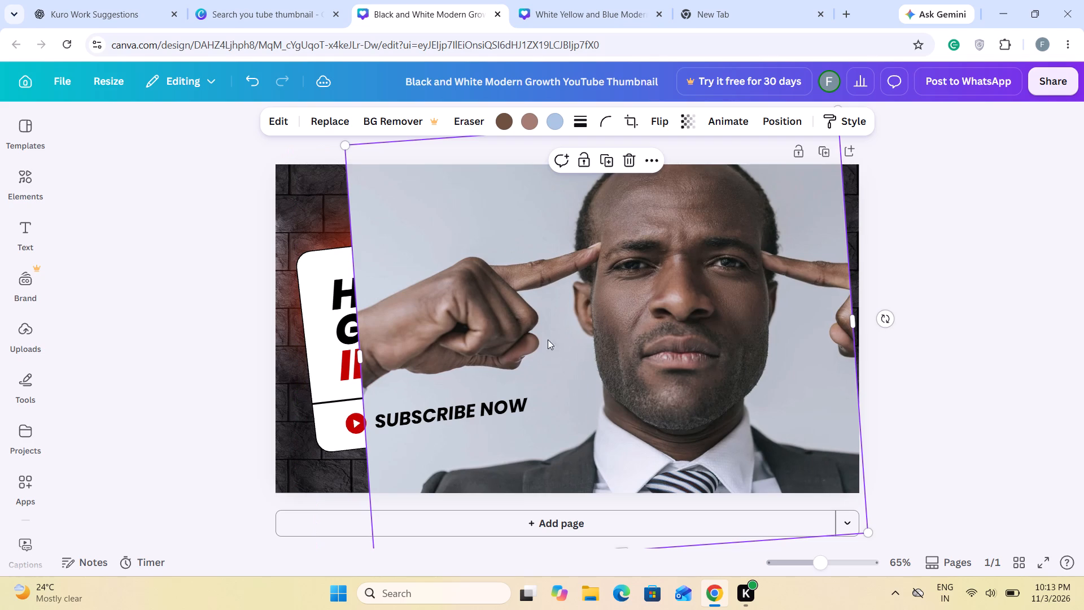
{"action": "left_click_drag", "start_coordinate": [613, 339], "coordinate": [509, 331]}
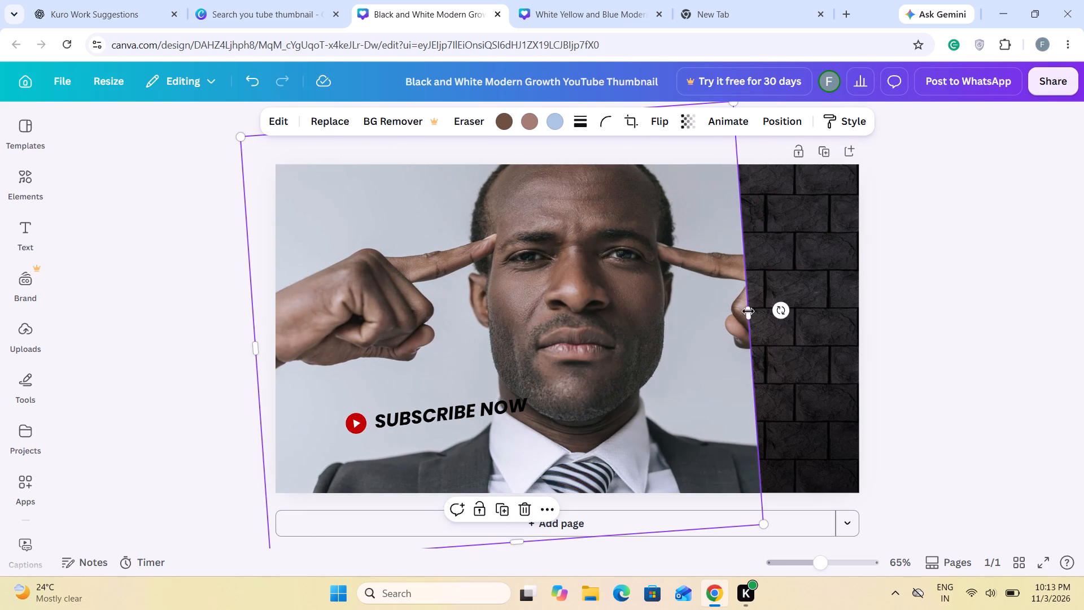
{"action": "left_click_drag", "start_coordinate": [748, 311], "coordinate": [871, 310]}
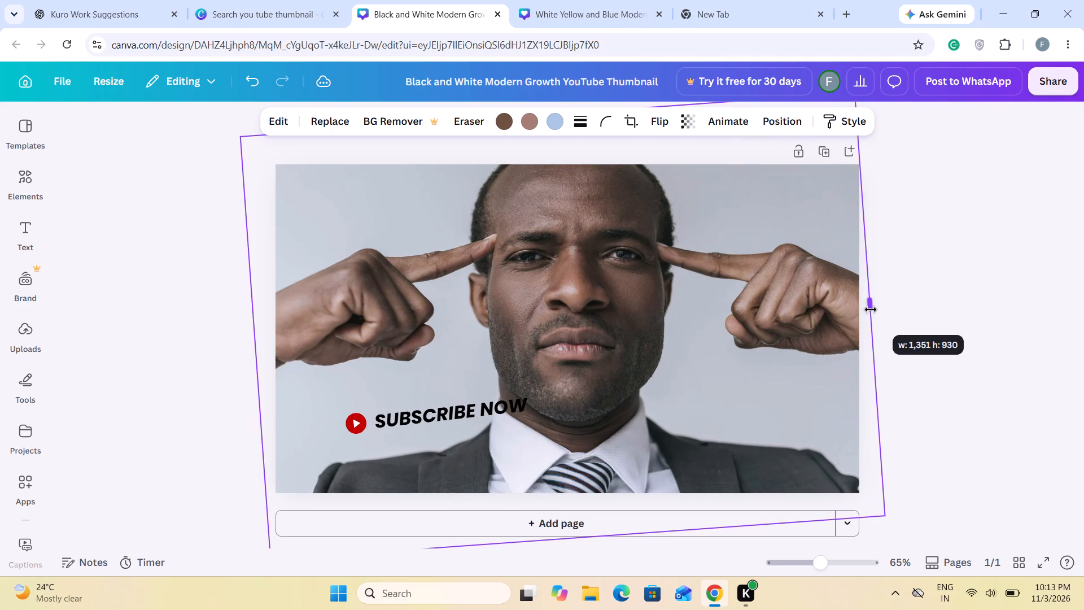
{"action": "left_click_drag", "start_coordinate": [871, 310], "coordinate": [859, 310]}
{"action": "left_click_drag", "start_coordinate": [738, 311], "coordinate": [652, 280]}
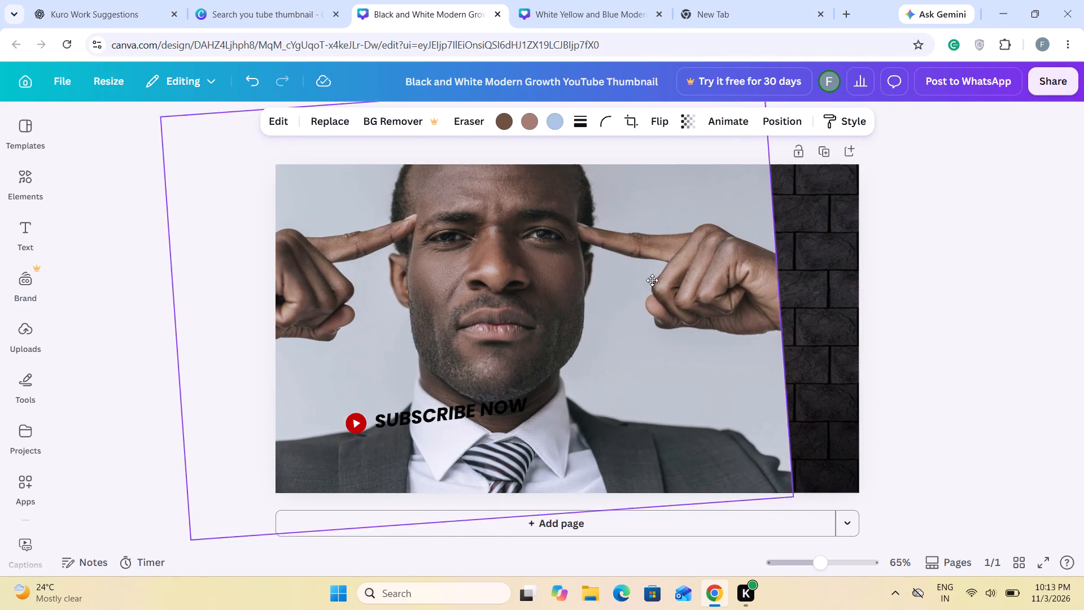
Shrink the suited man's photo and trim its crop to about 682 × 432, keeping both hands in frame.
{"action": "left_click_drag", "start_coordinate": [652, 280], "coordinate": [652, 278]}
{"action": "left_click_drag", "start_coordinate": [789, 487], "coordinate": [706, 436]}
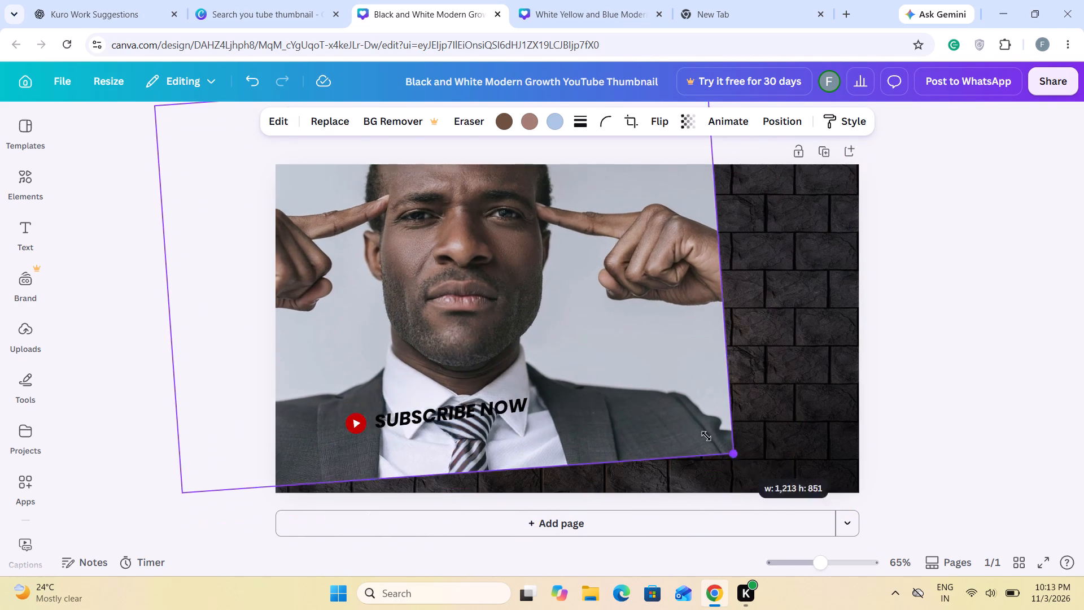
{"action": "left_click_drag", "start_coordinate": [706, 436], "coordinate": [592, 367]}
{"action": "left_click_drag", "start_coordinate": [394, 232], "coordinate": [560, 303]}
{"action": "left_click_drag", "start_coordinate": [322, 178], "coordinate": [404, 235]}
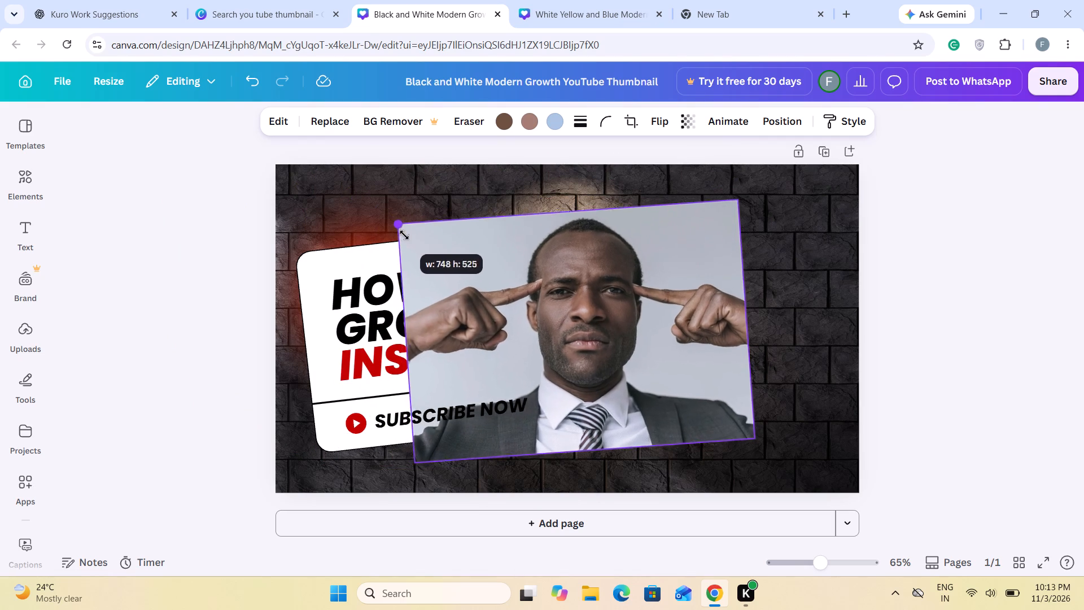
{"action": "left_click_drag", "start_coordinate": [404, 235], "coordinate": [460, 268]}
{"action": "left_click_drag", "start_coordinate": [751, 342], "coordinate": [802, 343]}
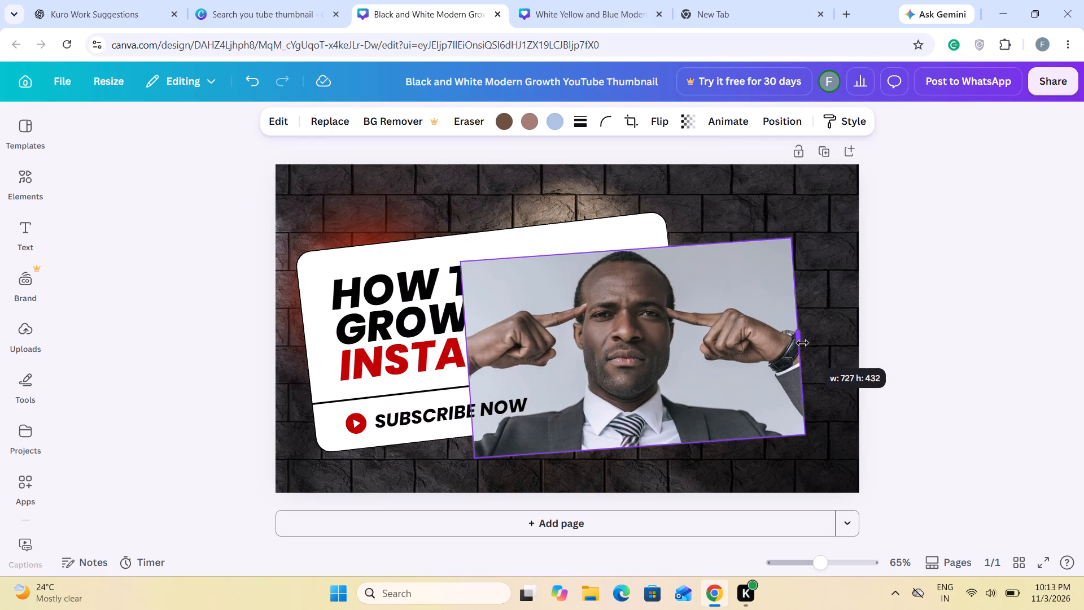
{"action": "left_click_drag", "start_coordinate": [802, 343], "coordinate": [780, 342]}
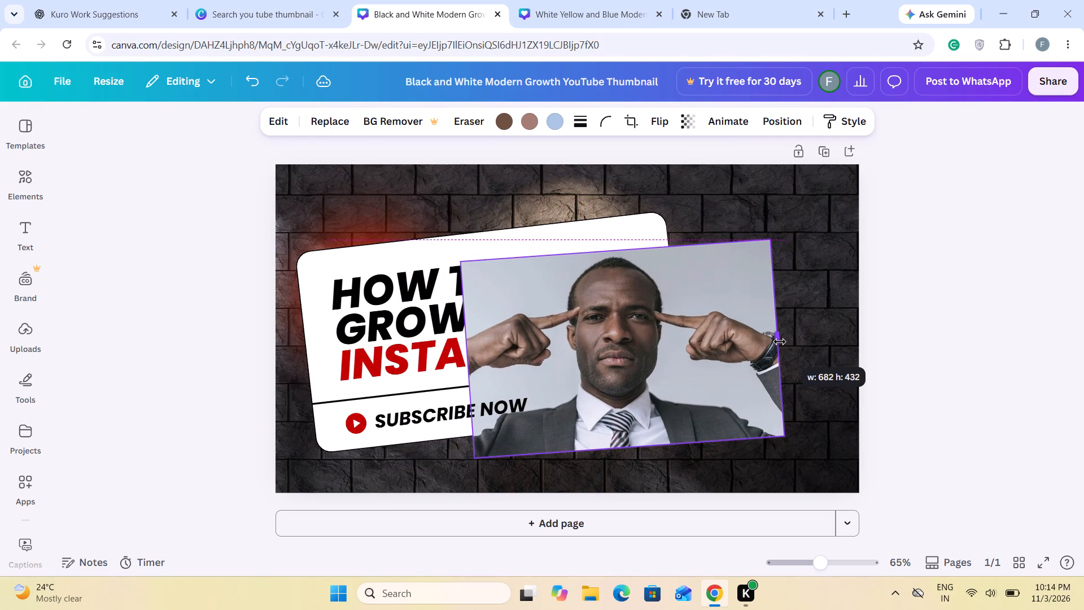
{"action": "left_click_drag", "start_coordinate": [780, 342], "coordinate": [780, 341]}
{"action": "left_click", "coordinate": [471, 354]}
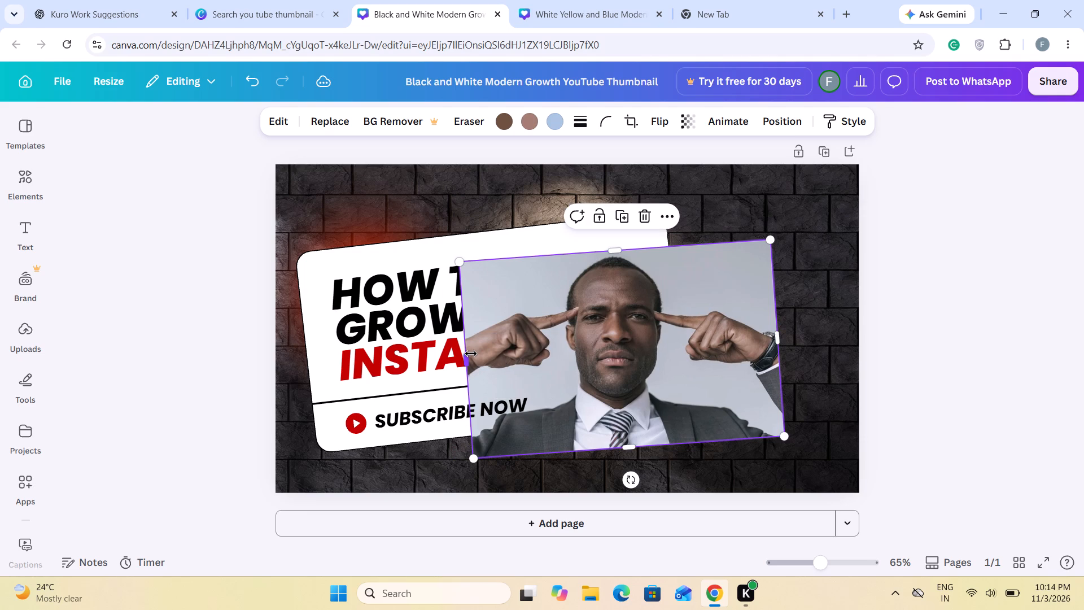
Straighten the suited man's photo to 0° over the white card, scale it down to slightly under 592 × 374, and deselect it.
{"action": "left_click_drag", "start_coordinate": [665, 360], "coordinate": [628, 333]}
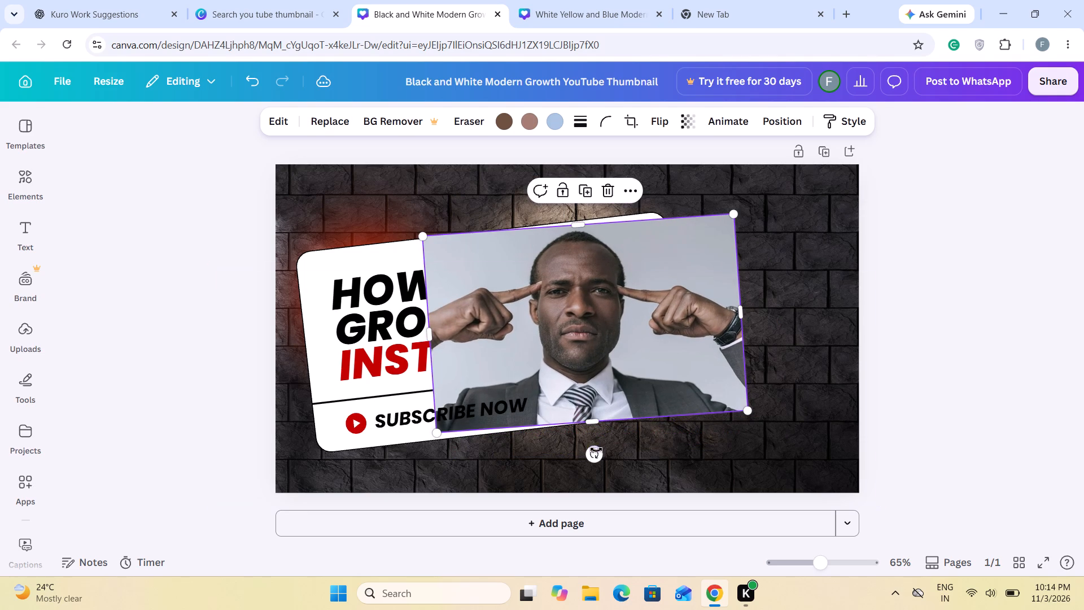
{"action": "left_click_drag", "start_coordinate": [593, 454], "coordinate": [582, 455]}
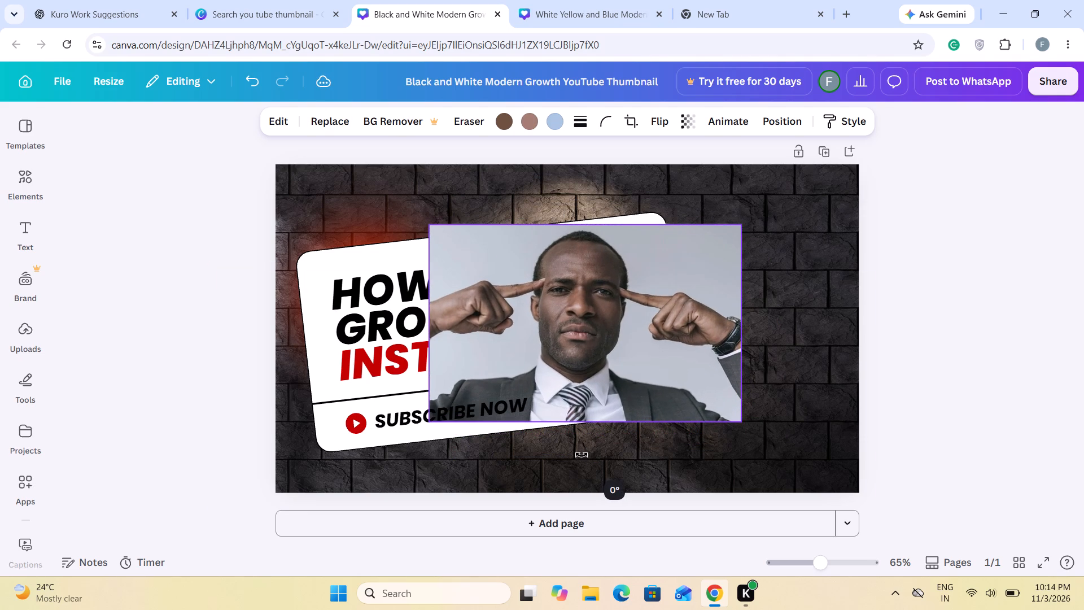
{"action": "left_click_drag", "start_coordinate": [582, 455], "coordinate": [582, 454]}
{"action": "left_click_drag", "start_coordinate": [741, 422], "coordinate": [695, 396]}
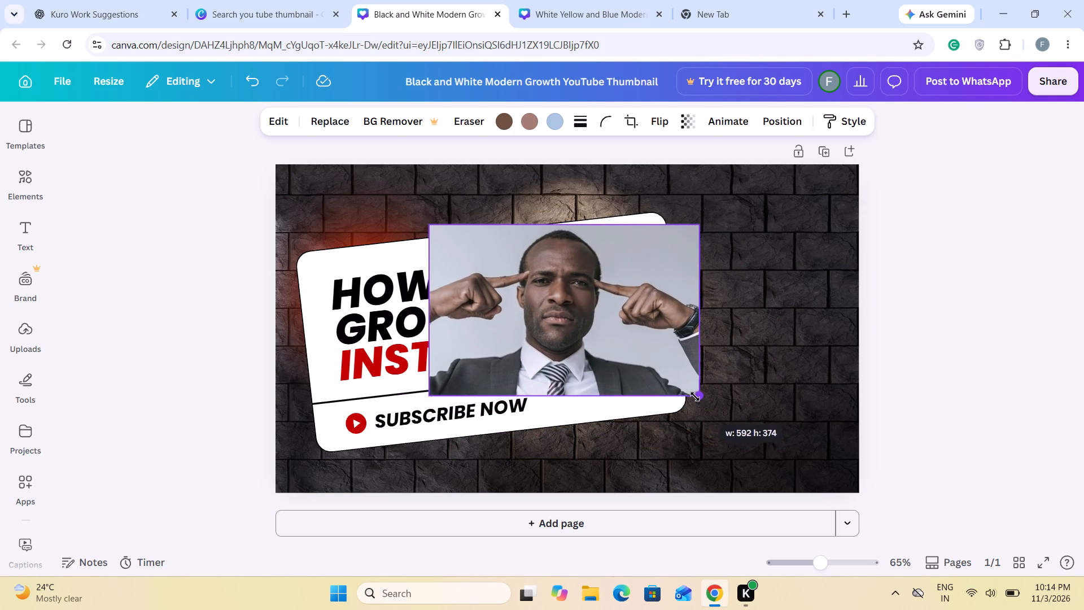
{"action": "left_click_drag", "start_coordinate": [695, 396], "coordinate": [692, 394]}
{"action": "left_click", "coordinate": [792, 358]}
{"action": "left_click", "coordinate": [954, 241]}
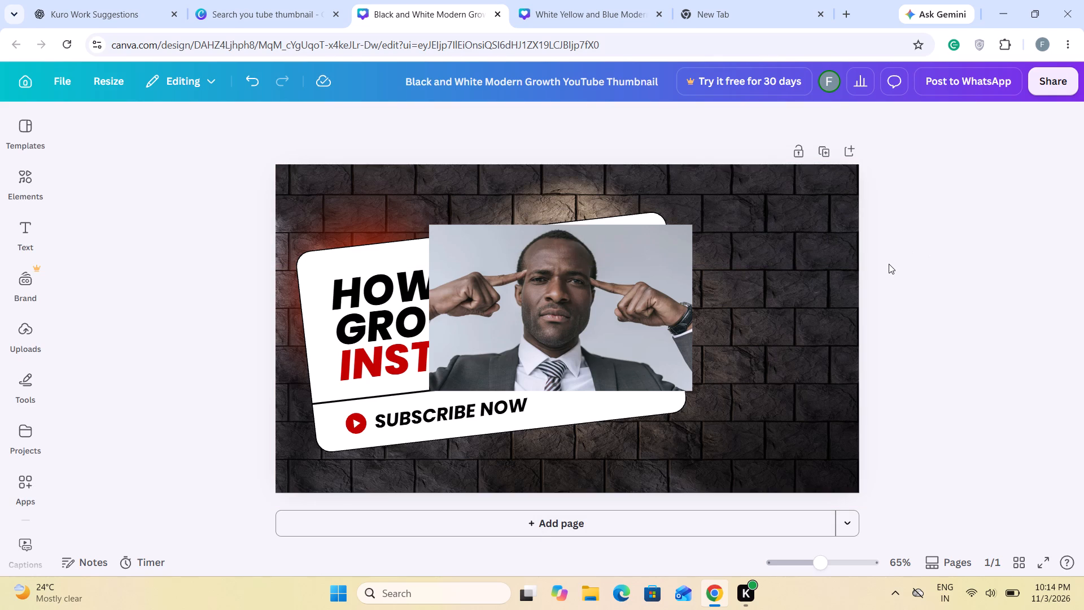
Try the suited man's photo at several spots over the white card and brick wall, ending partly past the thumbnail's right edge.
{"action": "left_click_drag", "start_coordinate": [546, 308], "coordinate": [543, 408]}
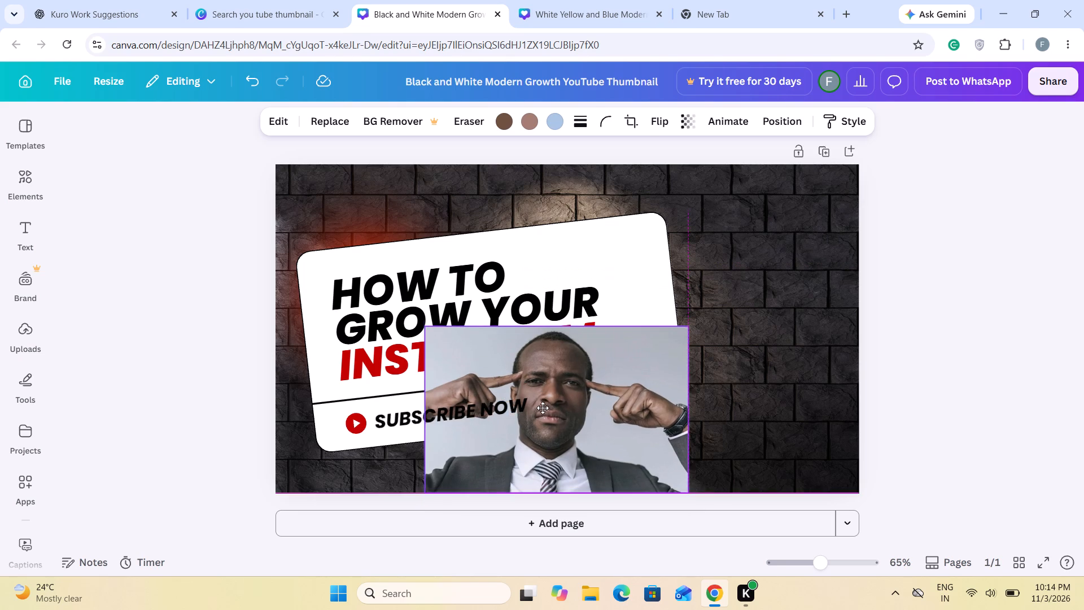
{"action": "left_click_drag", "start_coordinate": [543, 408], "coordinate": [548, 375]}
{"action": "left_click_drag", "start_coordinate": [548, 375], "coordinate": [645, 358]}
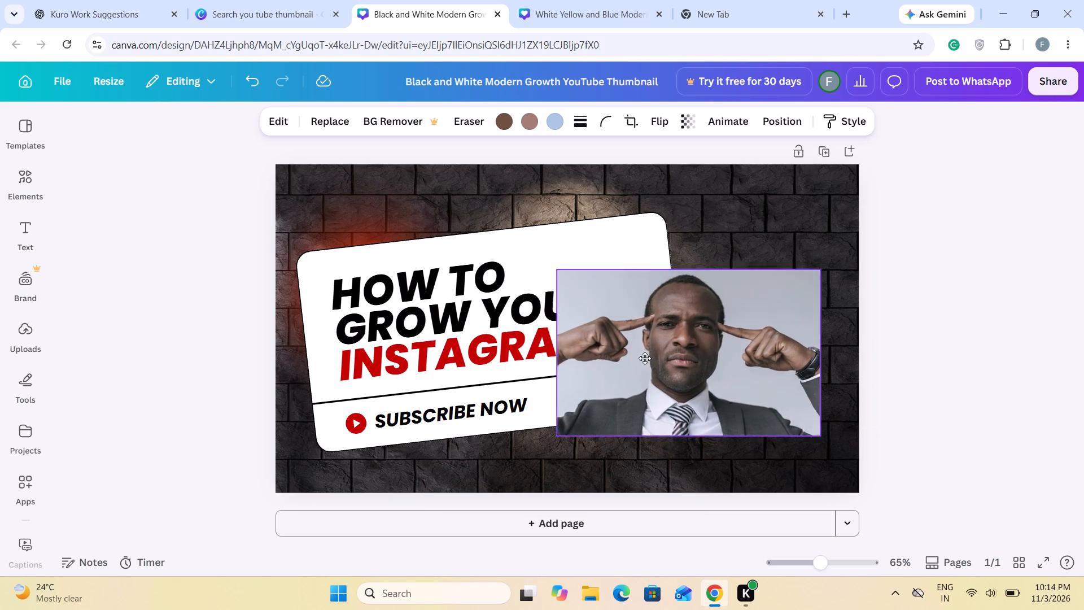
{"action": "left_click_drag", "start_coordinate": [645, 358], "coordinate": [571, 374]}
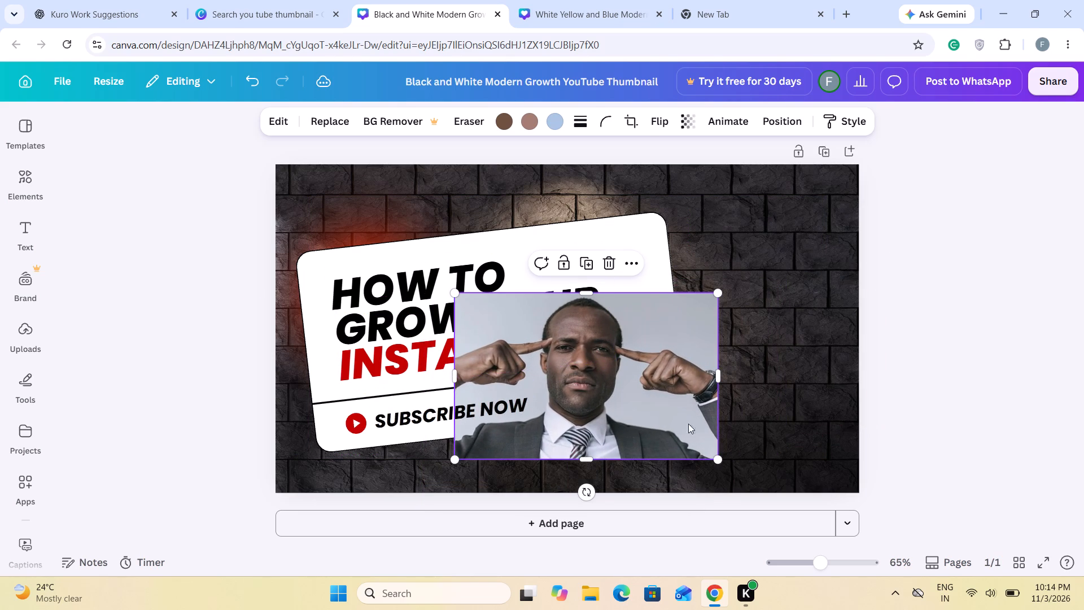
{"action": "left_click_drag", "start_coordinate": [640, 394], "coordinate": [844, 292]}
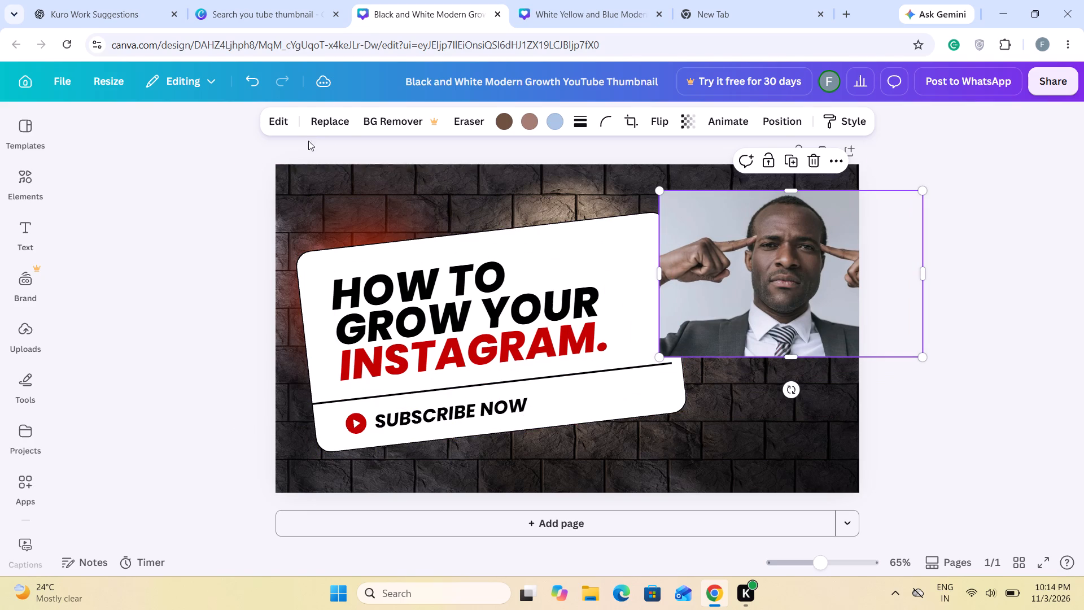
Replace the suited man's photo with the "thinking person" photo of a woman in a lilac jacket against a teal background.
{"action": "left_click", "coordinate": [325, 125]}
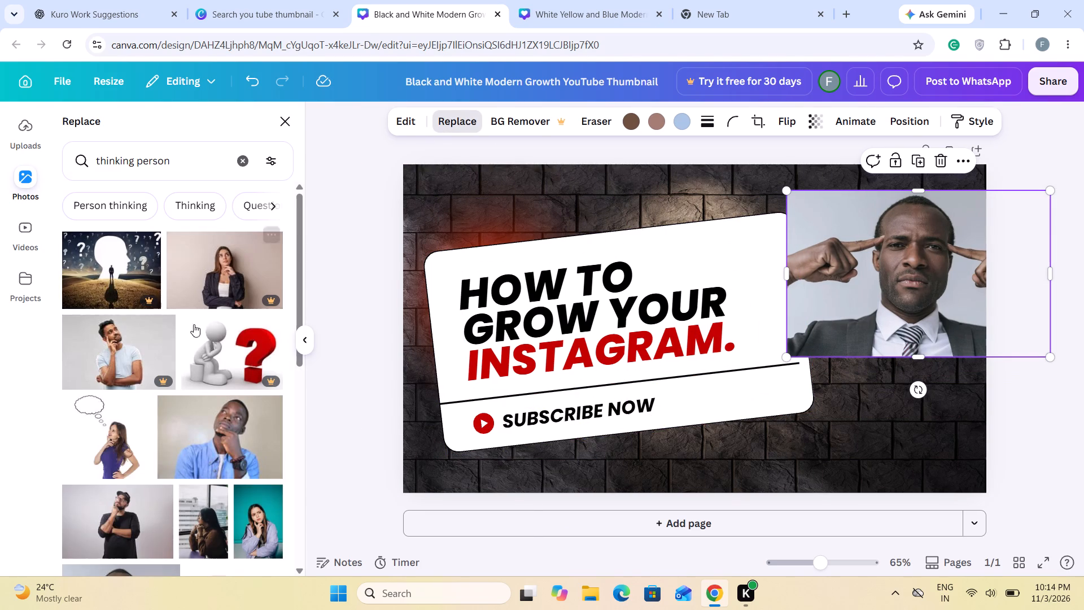
{"action": "scroll", "coordinate": [182, 388], "scroll_direction": "down", "scroll_amount": 2}
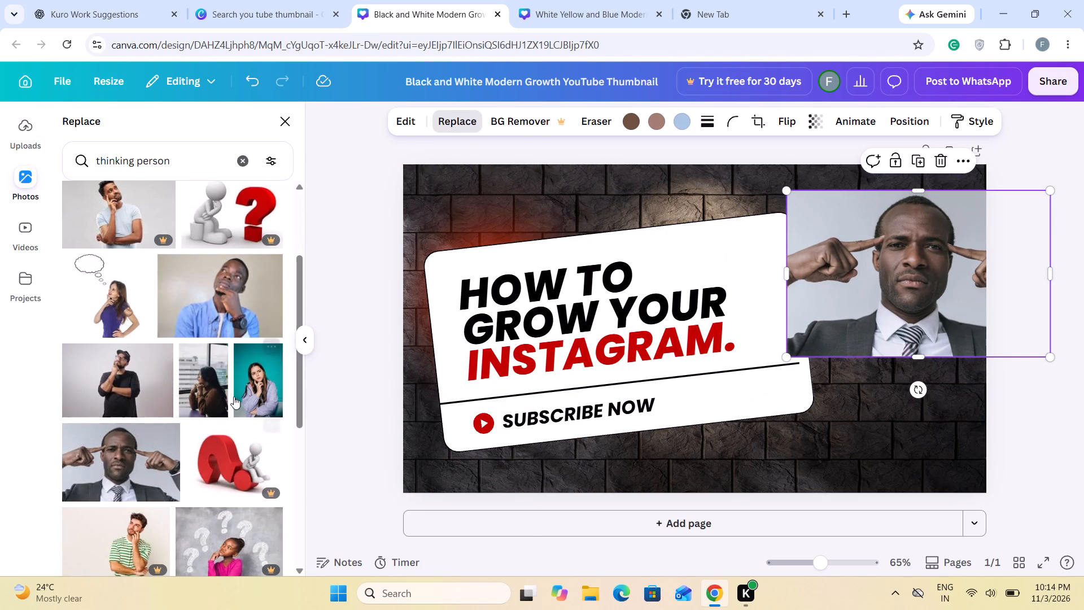
{"action": "scroll", "coordinate": [224, 394], "scroll_direction": "down", "scroll_amount": 3}
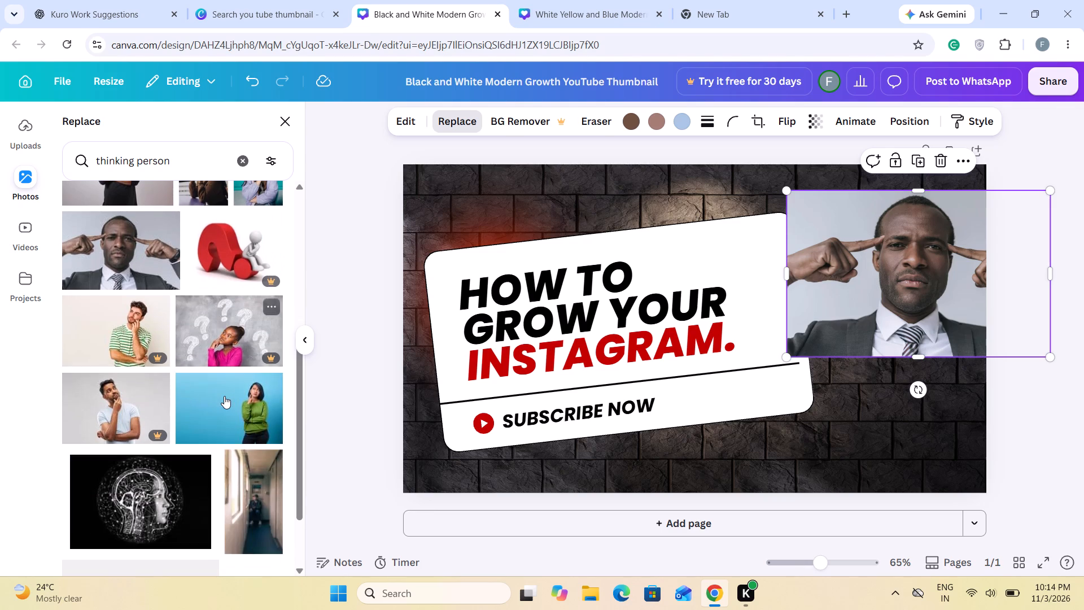
{"action": "scroll", "coordinate": [224, 396], "scroll_direction": "down", "scroll_amount": 4}
{"action": "scroll", "coordinate": [224, 397], "scroll_direction": "up", "scroll_amount": 3}
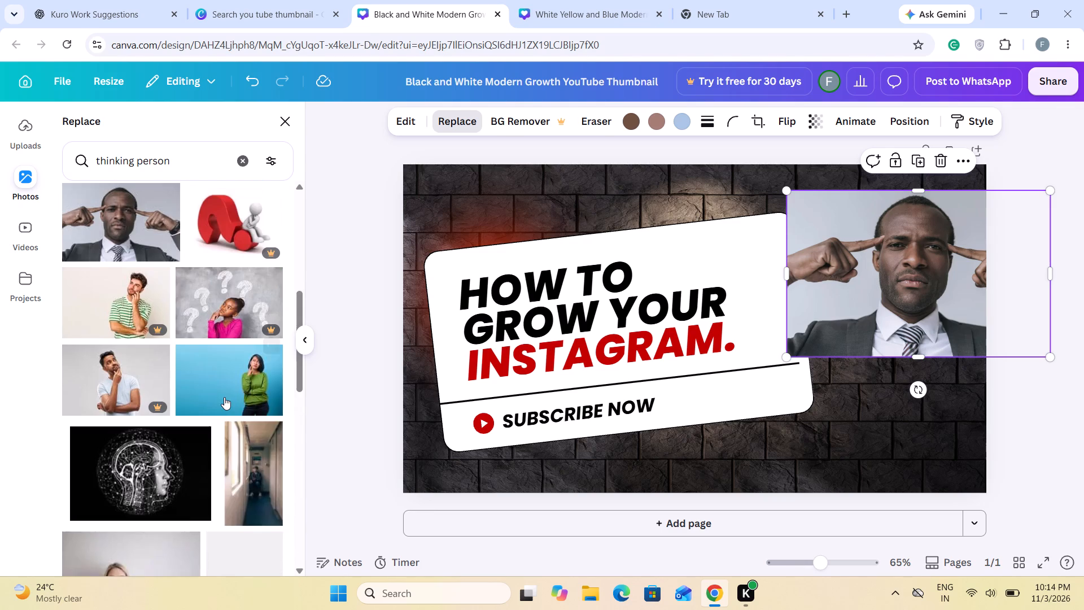
{"action": "scroll", "coordinate": [224, 397], "scroll_direction": "up", "scroll_amount": 2}
{"action": "left_click", "coordinate": [270, 285]}
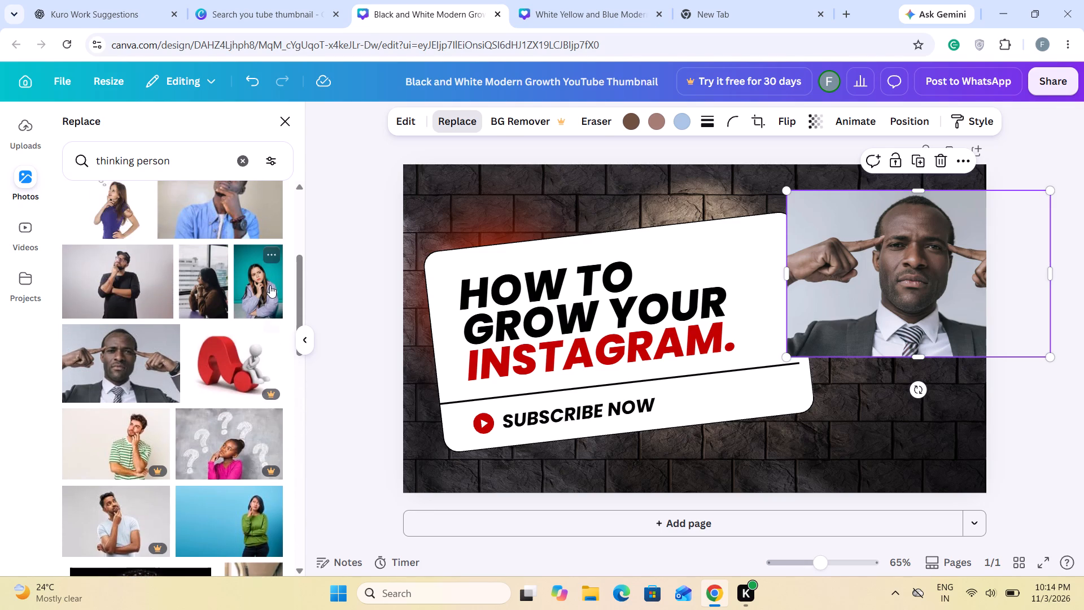
Move the woman's photo over the white card, shrink it to about 507 wide, and extend its crop downward to show her folded arms.
{"action": "left_click_drag", "start_coordinate": [756, 308], "coordinate": [610, 327]}
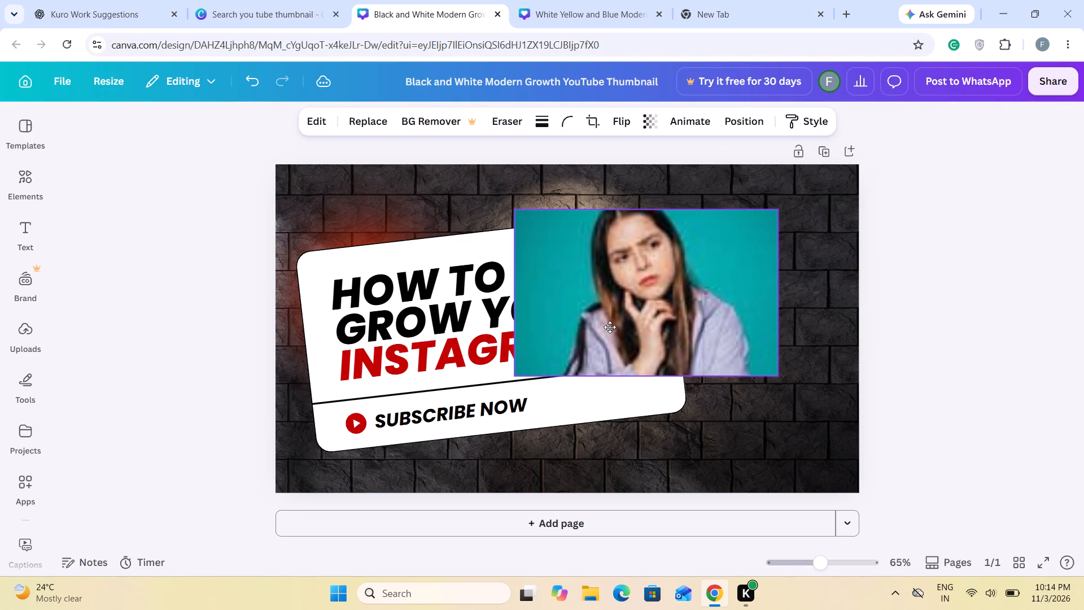
{"action": "left_click_drag", "start_coordinate": [610, 327], "coordinate": [609, 326]}
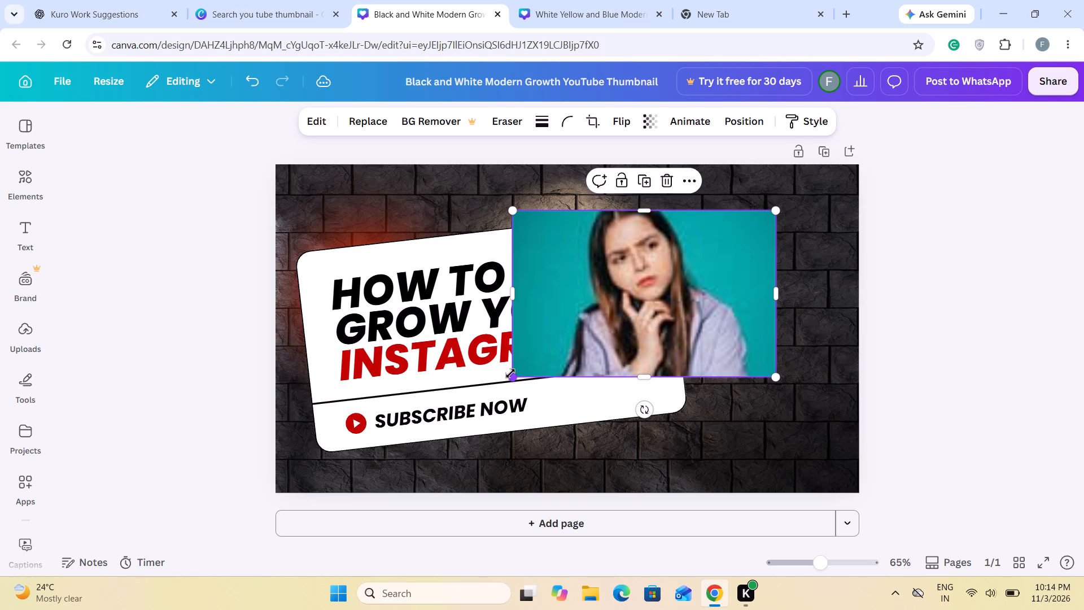
{"action": "left_click_drag", "start_coordinate": [513, 376], "coordinate": [541, 354]}
{"action": "left_click_drag", "start_coordinate": [664, 358], "coordinate": [655, 460]}
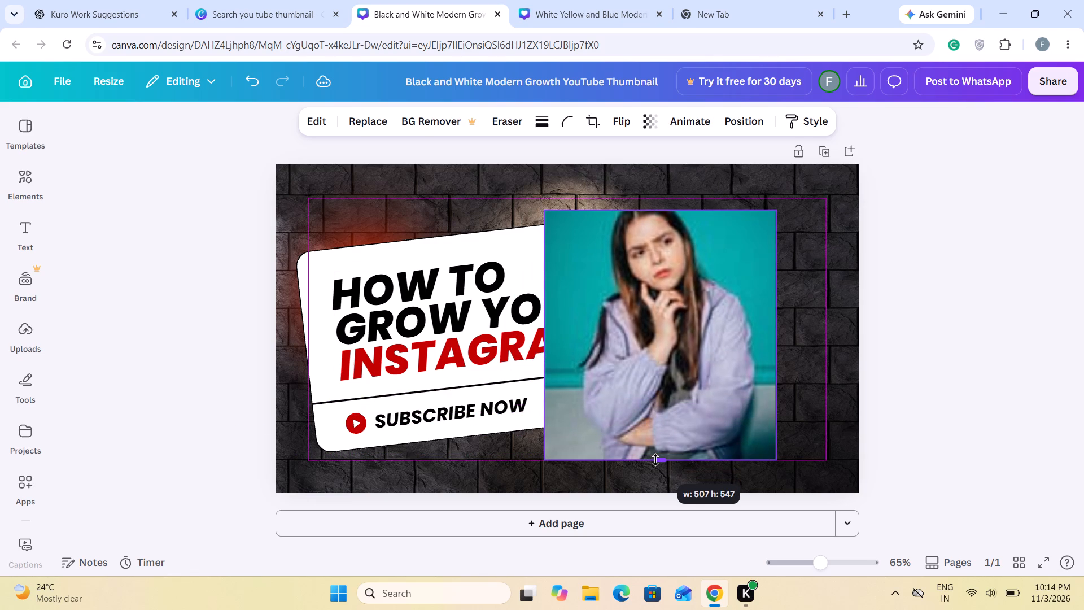
{"action": "left_click_drag", "start_coordinate": [655, 460], "coordinate": [658, 452]}
Lower the woman's photo and extend its crop upward above her head to about 507 × 750.
{"action": "left_click_drag", "start_coordinate": [672, 268], "coordinate": [672, 271]}
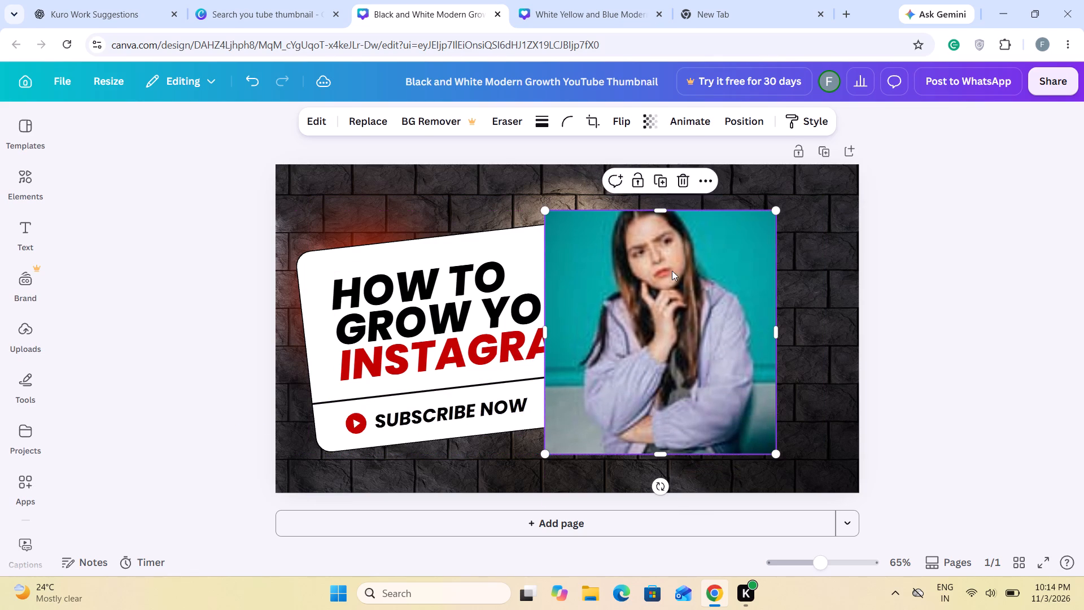
{"action": "left_click_drag", "start_coordinate": [672, 271], "coordinate": [660, 298]}
{"action": "left_click_drag", "start_coordinate": [649, 242], "coordinate": [650, 194]}
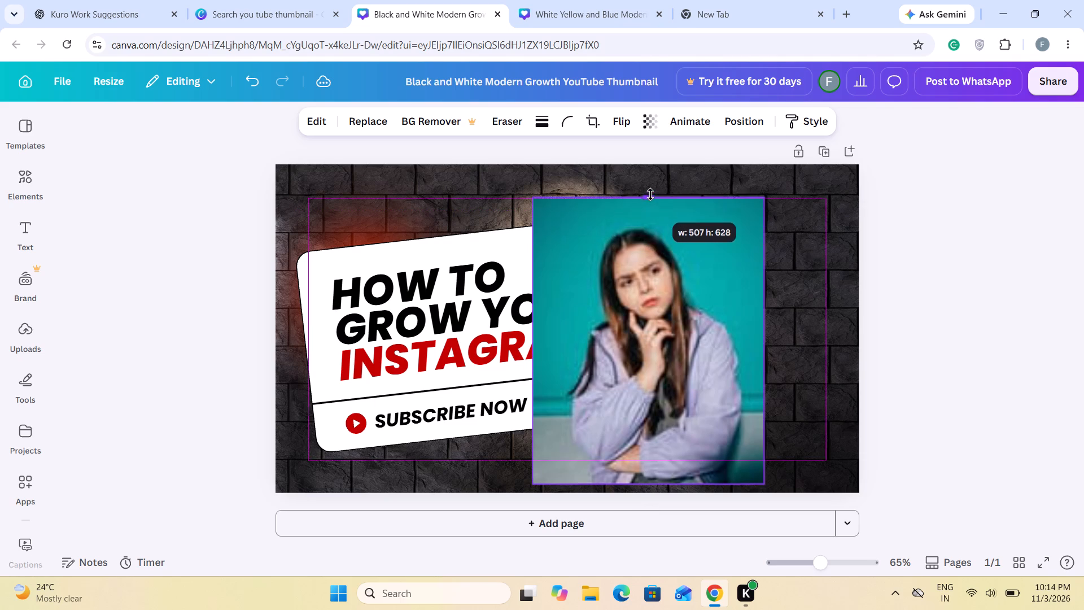
{"action": "left_click_drag", "start_coordinate": [650, 194], "coordinate": [650, 170]}
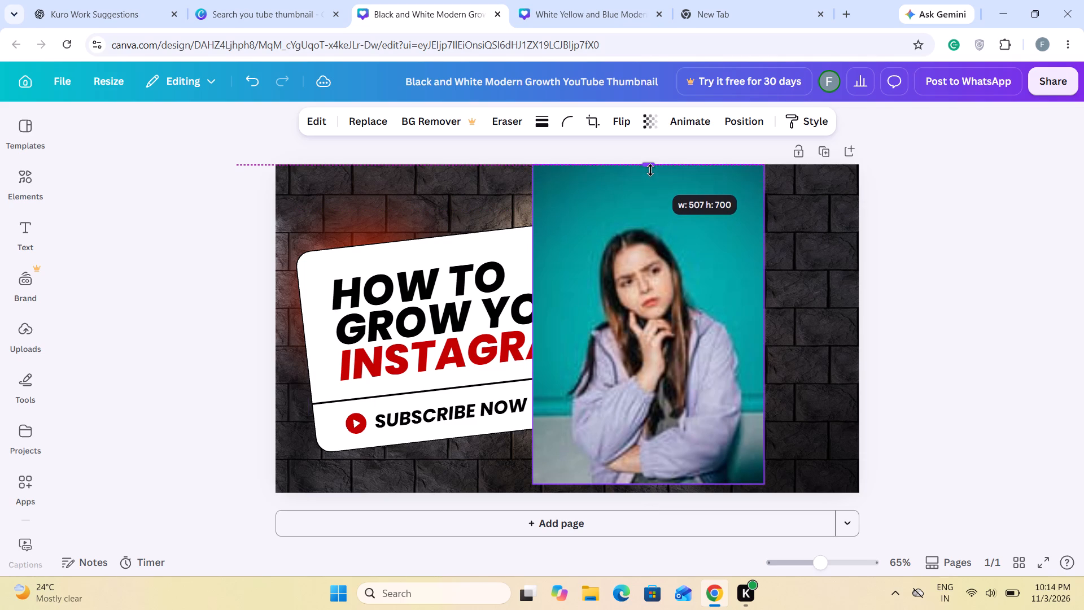
{"action": "left_click_drag", "start_coordinate": [650, 170], "coordinate": [653, 143]}
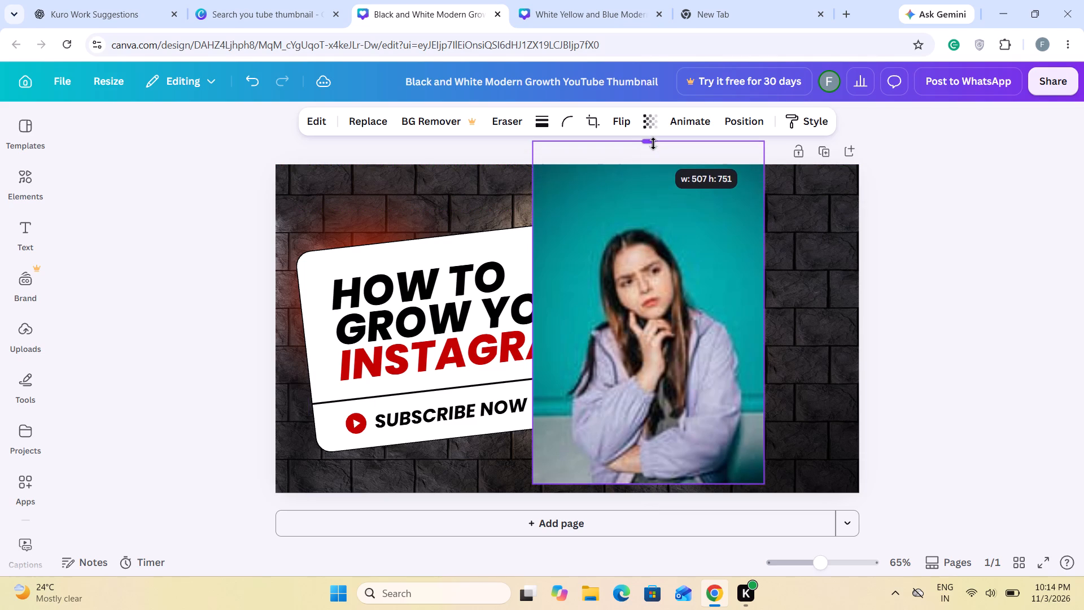
{"action": "left_click_drag", "start_coordinate": [653, 143], "coordinate": [646, 171]}
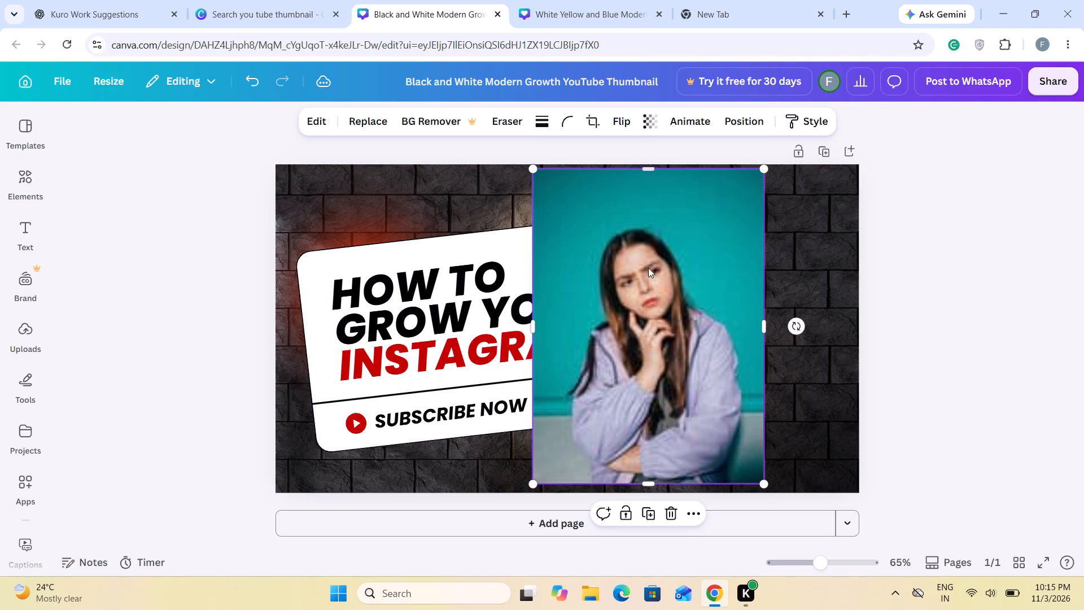
{"action": "left_click_drag", "start_coordinate": [648, 271], "coordinate": [645, 310]}
{"action": "left_click_drag", "start_coordinate": [649, 204], "coordinate": [649, 188]}
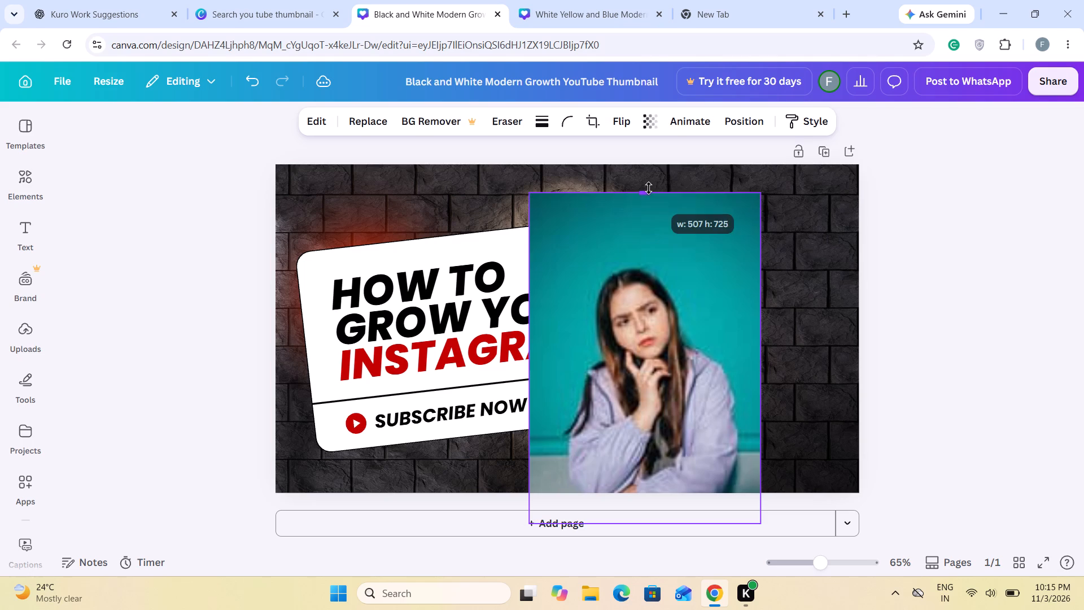
{"action": "left_click_drag", "start_coordinate": [649, 188], "coordinate": [648, 178]}
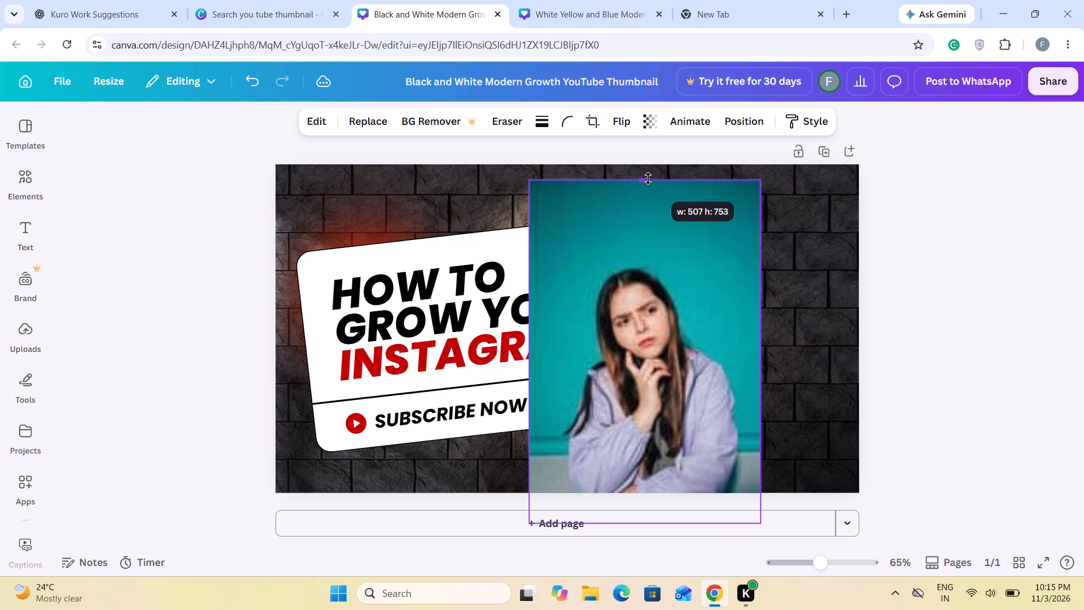
{"action": "left_click_drag", "start_coordinate": [648, 178], "coordinate": [648, 179]}
Position the woman's photo at the thumbnail's right edge, clear of the white card and partly overhanging the page.
{"action": "left_click_drag", "start_coordinate": [658, 342], "coordinate": [635, 316]}
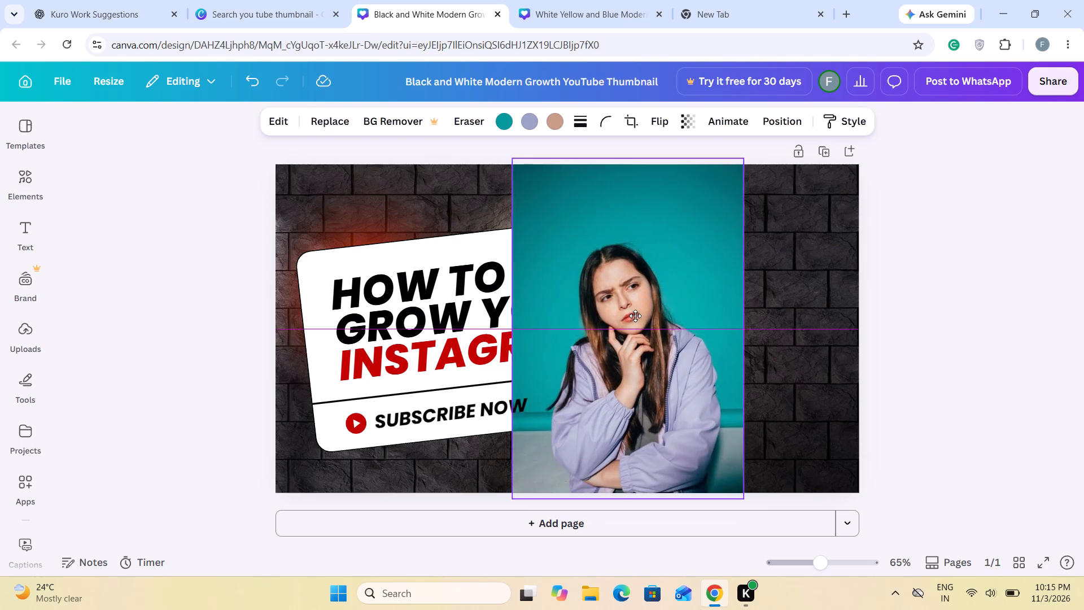
{"action": "left_click_drag", "start_coordinate": [635, 316], "coordinate": [595, 309]}
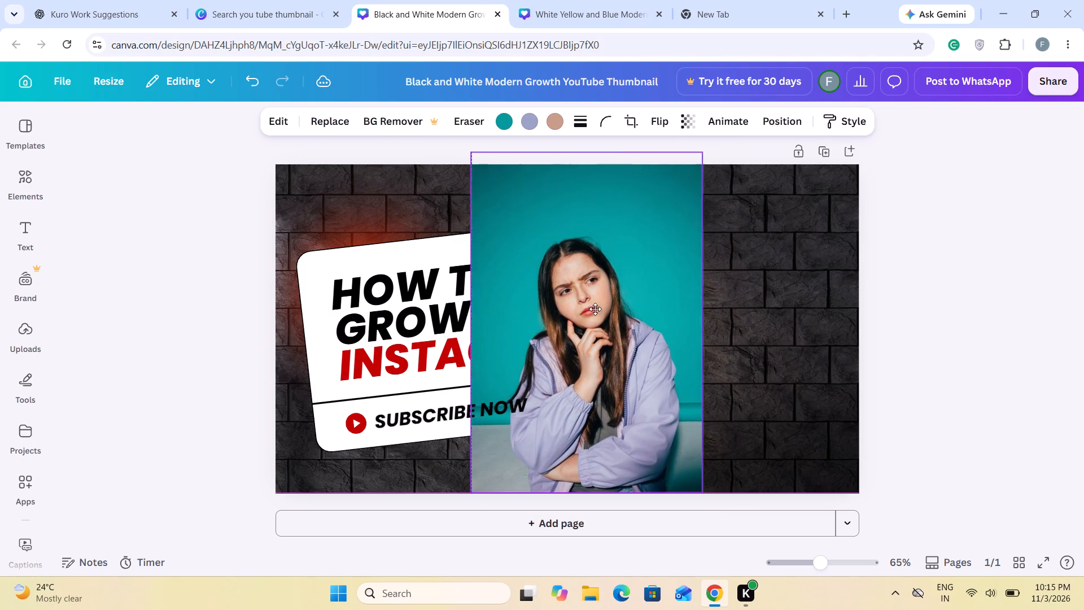
{"action": "left_click_drag", "start_coordinate": [595, 309], "coordinate": [592, 312]}
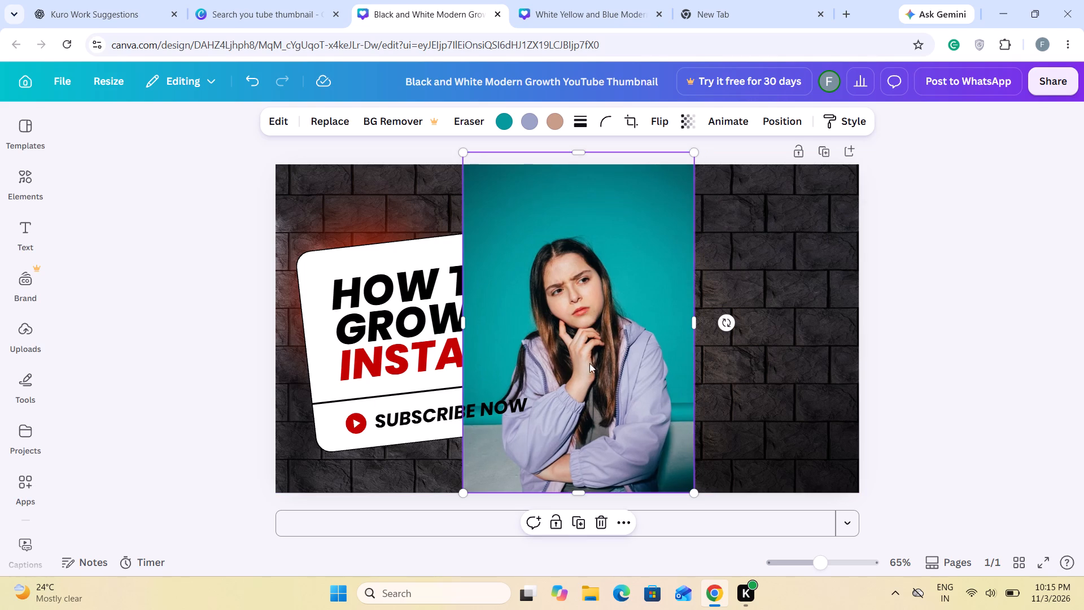
{"action": "left_click_drag", "start_coordinate": [588, 373], "coordinate": [754, 378]}
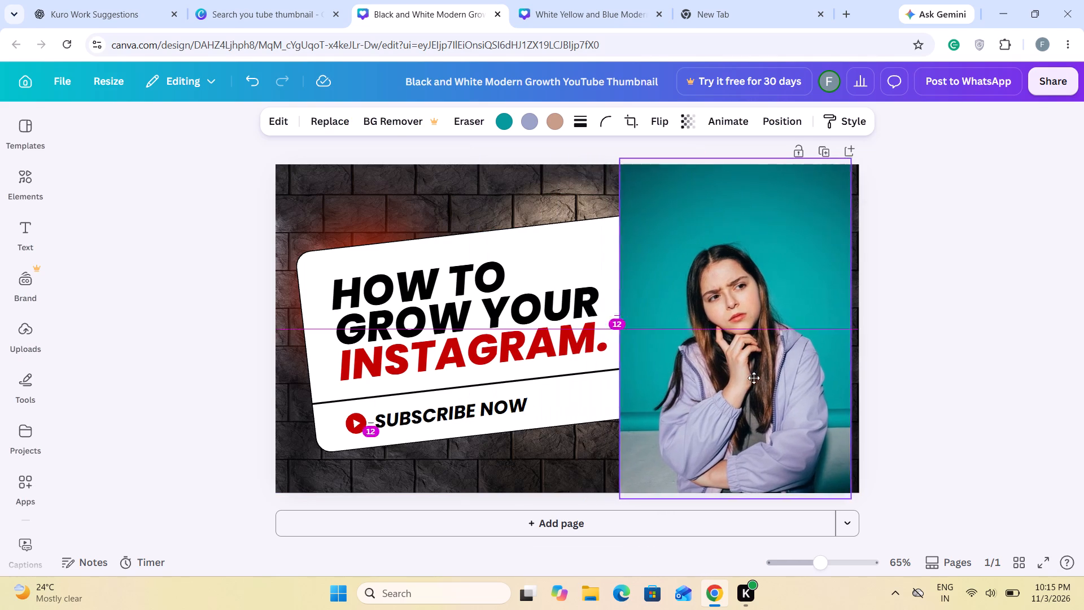
{"action": "left_click_drag", "start_coordinate": [754, 378], "coordinate": [731, 363]}
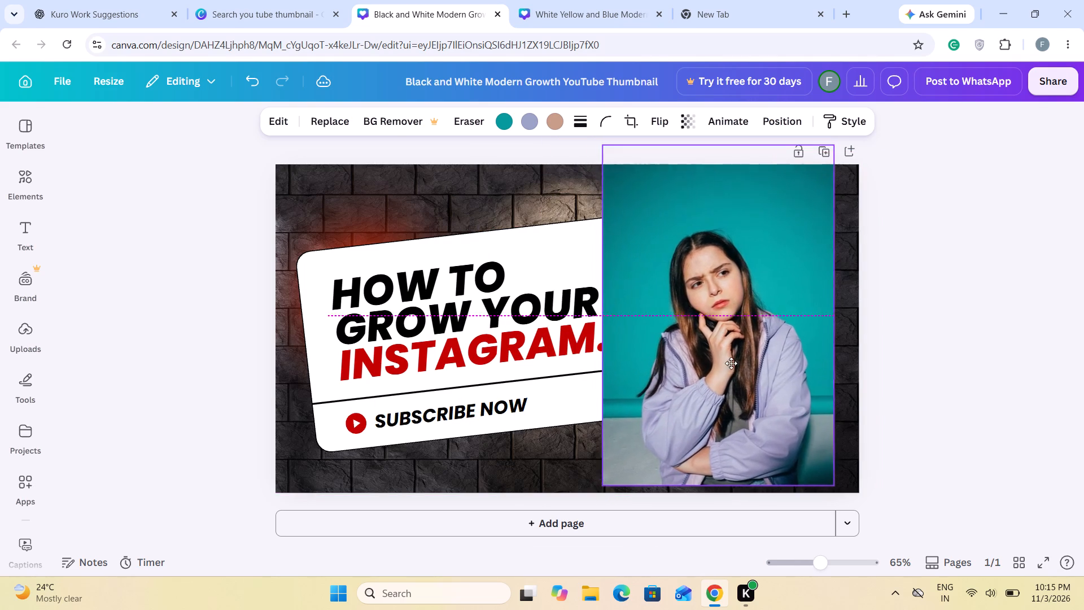
{"action": "left_click_drag", "start_coordinate": [731, 363], "coordinate": [832, 359]}
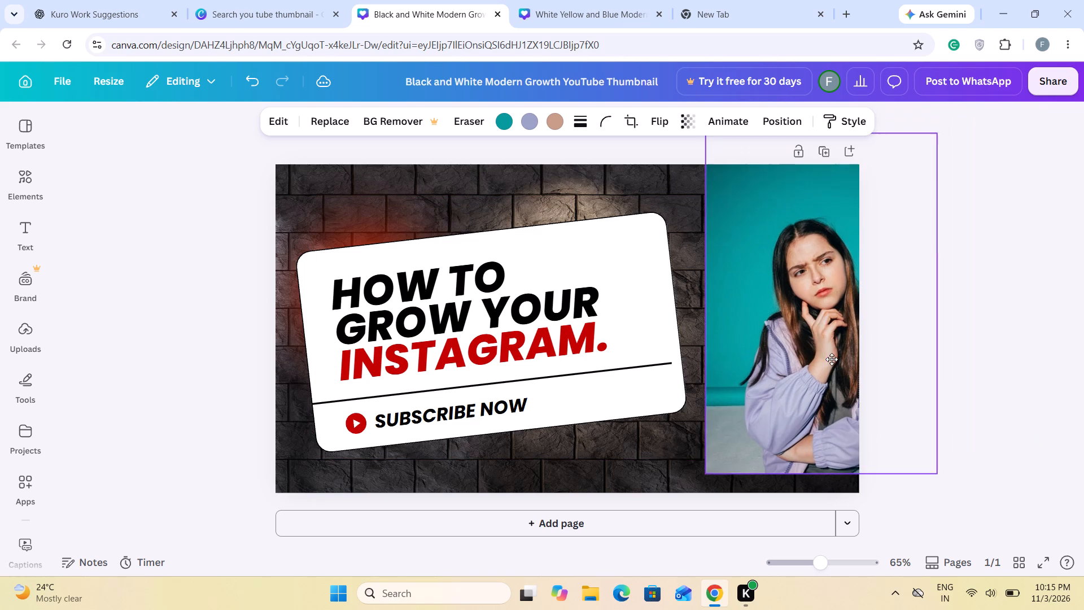
{"action": "left_click_drag", "start_coordinate": [832, 359], "coordinate": [833, 365]}
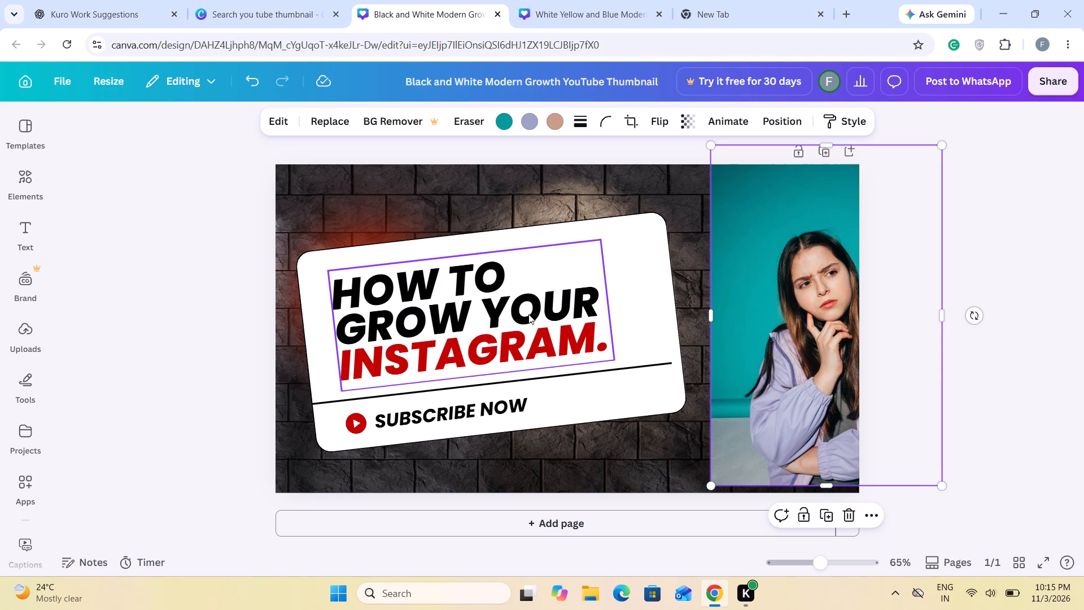
Move the "HOW TO GROW YOUR INSTAGRAM." headline upward past the top of the white card.
{"action": "left_click_drag", "start_coordinate": [506, 306], "coordinate": [506, 241]}
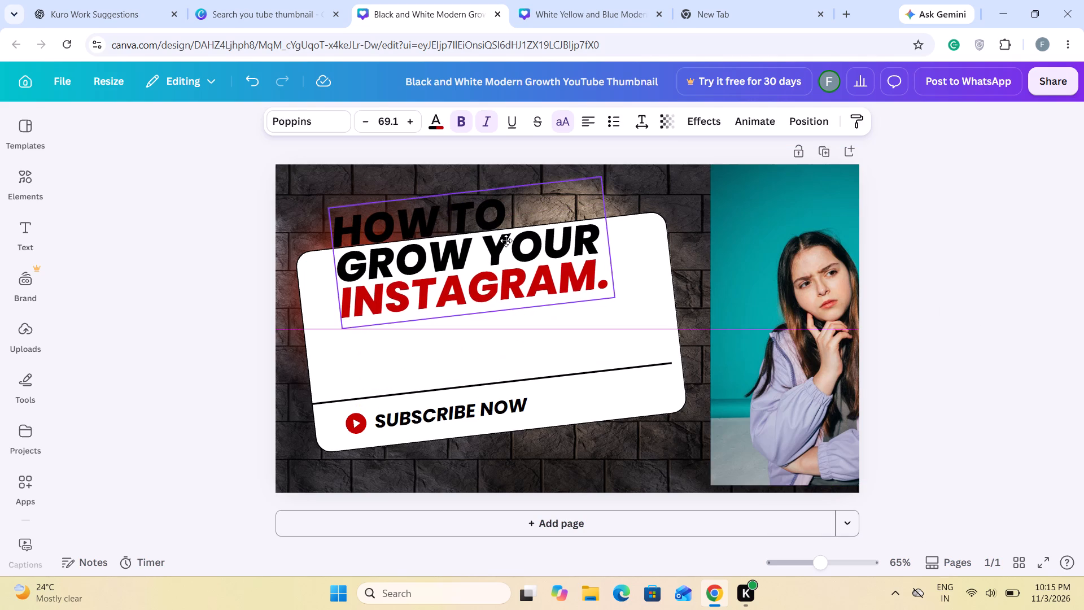
Move the HOW TO GROW YOUR INSTAGRAM heading back down inside the white card, above the divider line.
{"action": "left_click_drag", "start_coordinate": [506, 241], "coordinate": [510, 303]}
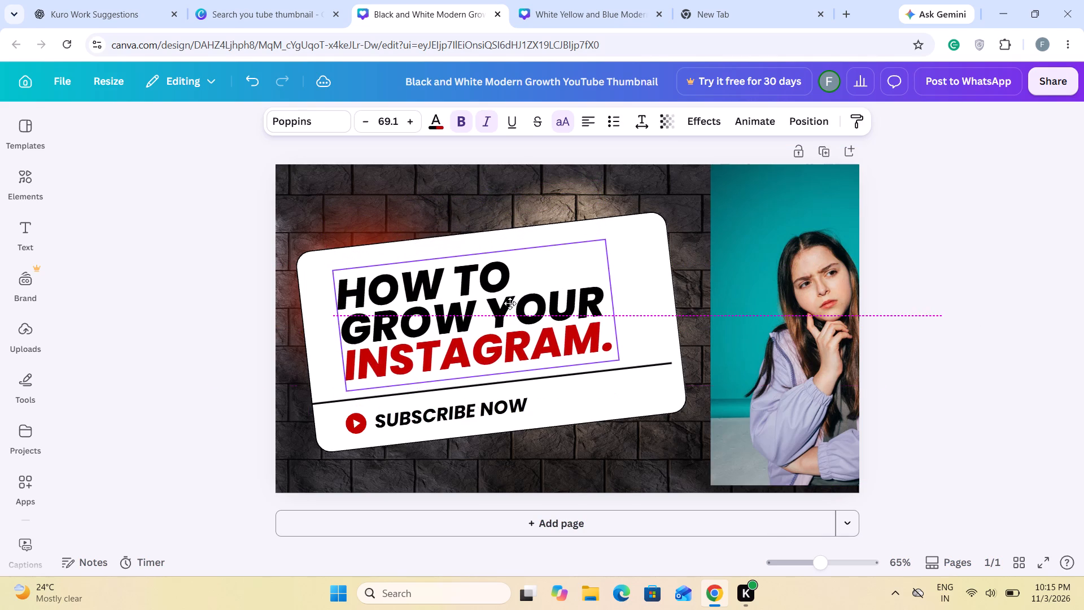
{"action": "left_click_drag", "start_coordinate": [510, 303], "coordinate": [509, 300]}
Position the thinking woman's photo flush against the thumbnail's right edge so her whole figure is visible.
{"action": "left_click_drag", "start_coordinate": [803, 313], "coordinate": [703, 319]}
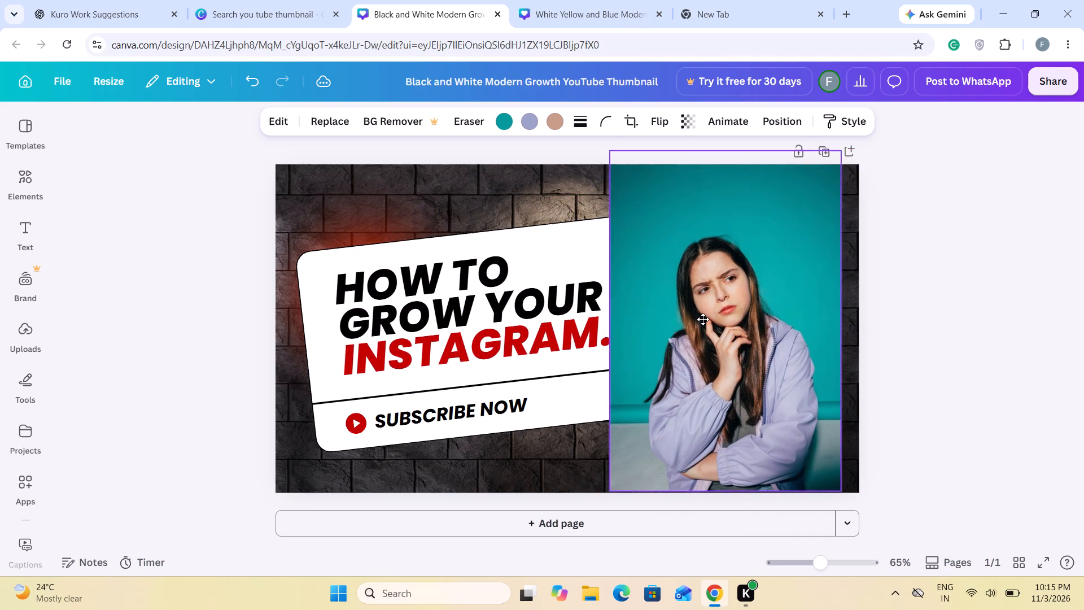
{"action": "left_click_drag", "start_coordinate": [703, 319], "coordinate": [684, 320]}
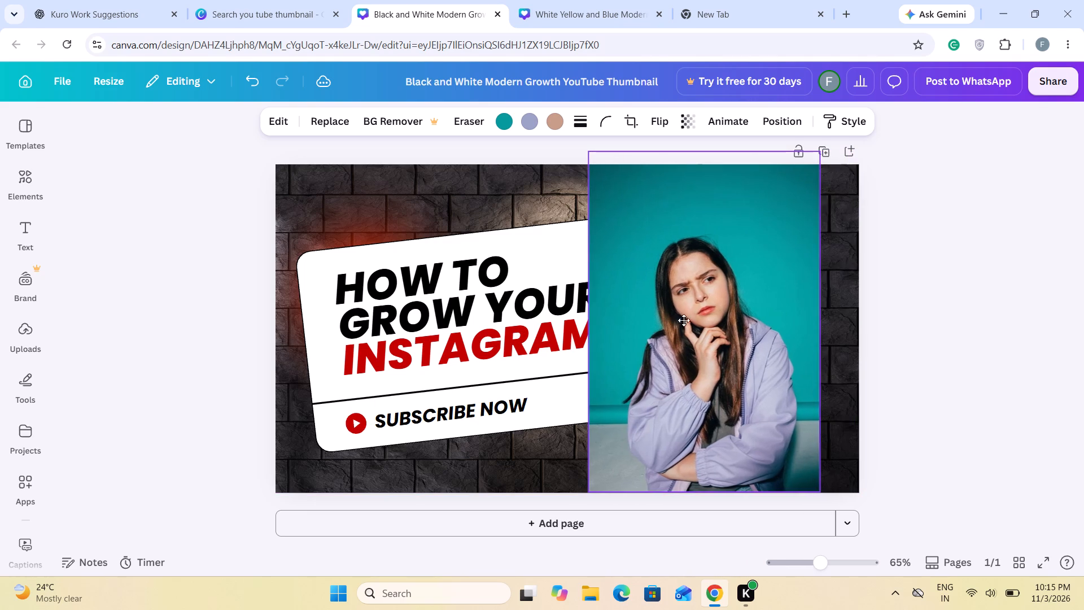
{"action": "left_click_drag", "start_coordinate": [684, 320], "coordinate": [717, 320]}
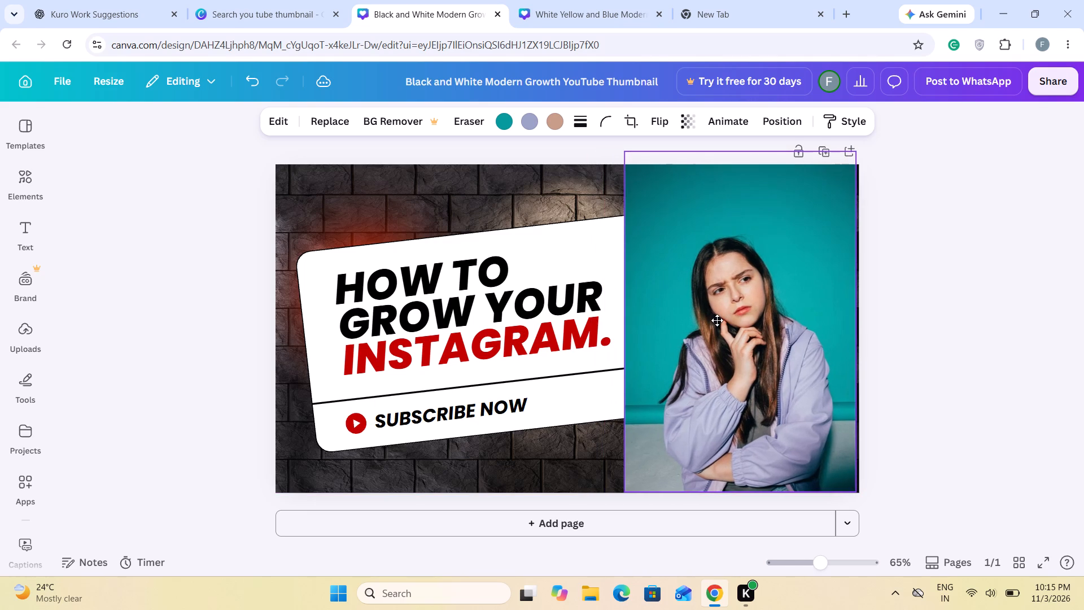
{"action": "left_click_drag", "start_coordinate": [717, 320], "coordinate": [719, 320]}
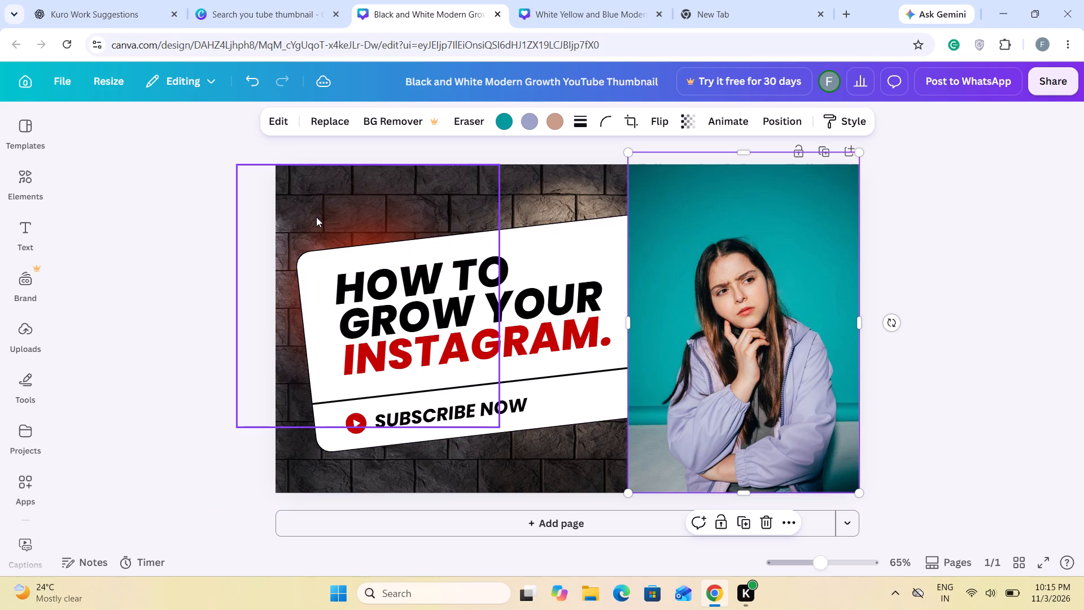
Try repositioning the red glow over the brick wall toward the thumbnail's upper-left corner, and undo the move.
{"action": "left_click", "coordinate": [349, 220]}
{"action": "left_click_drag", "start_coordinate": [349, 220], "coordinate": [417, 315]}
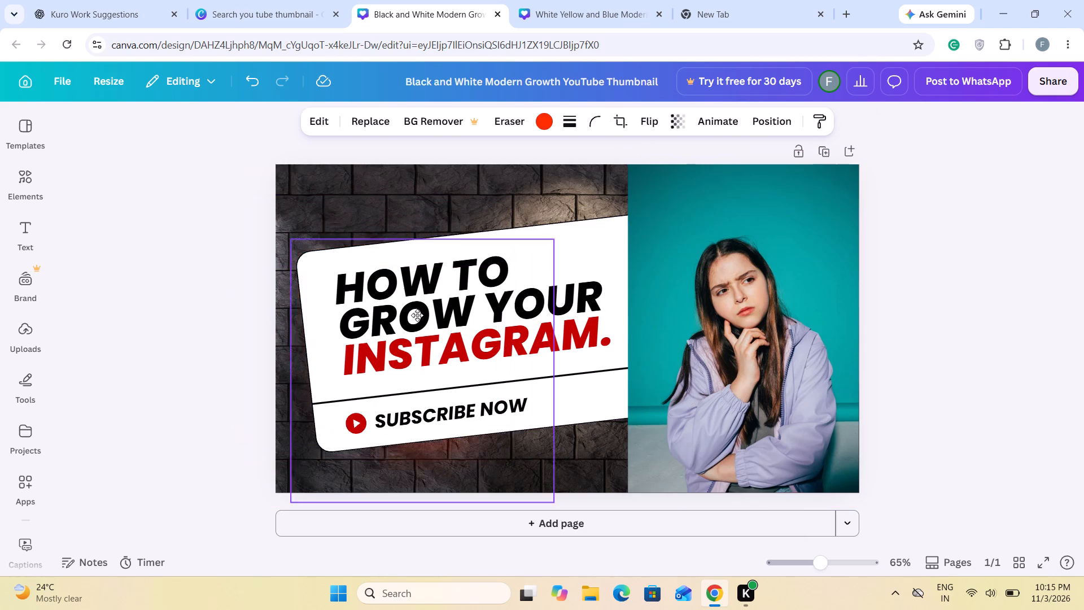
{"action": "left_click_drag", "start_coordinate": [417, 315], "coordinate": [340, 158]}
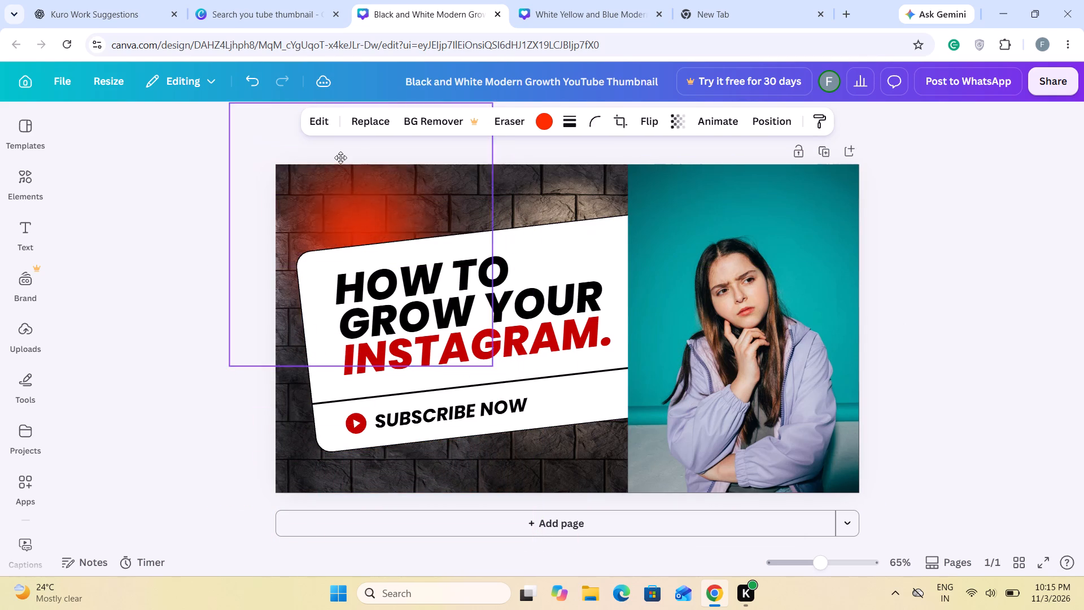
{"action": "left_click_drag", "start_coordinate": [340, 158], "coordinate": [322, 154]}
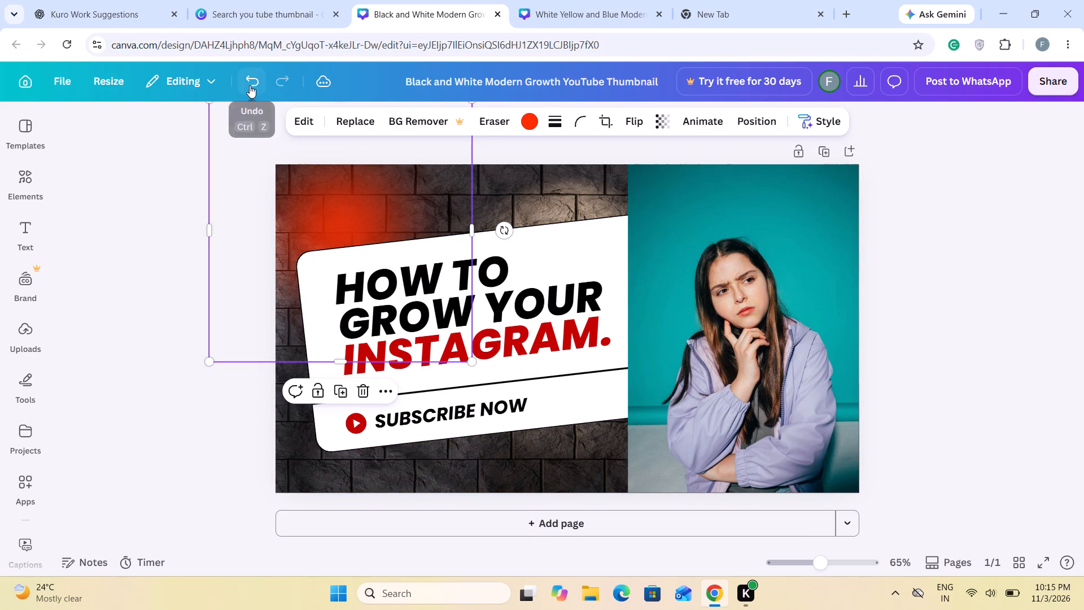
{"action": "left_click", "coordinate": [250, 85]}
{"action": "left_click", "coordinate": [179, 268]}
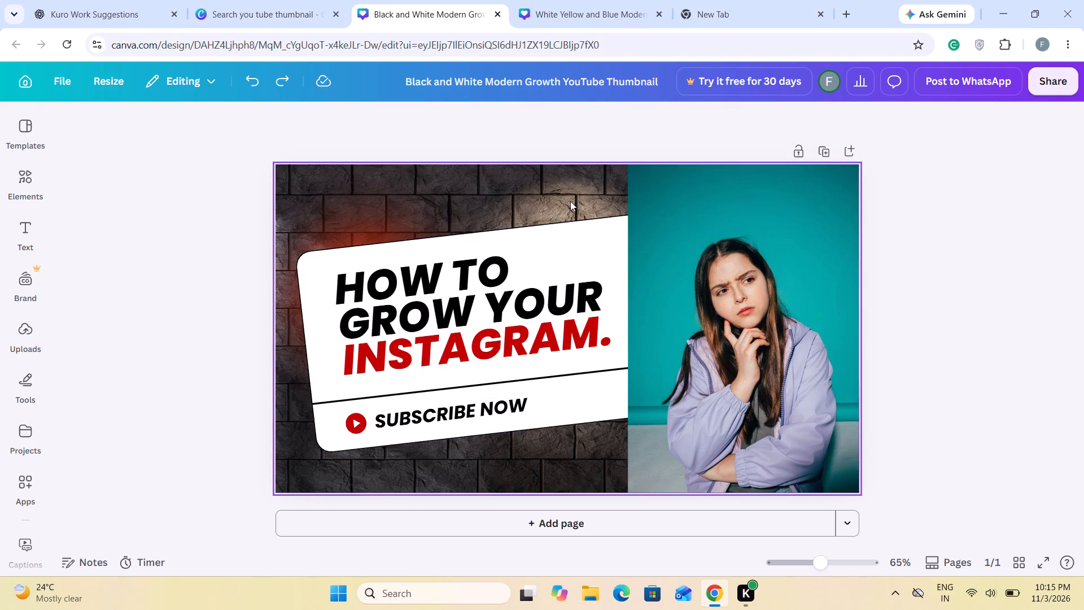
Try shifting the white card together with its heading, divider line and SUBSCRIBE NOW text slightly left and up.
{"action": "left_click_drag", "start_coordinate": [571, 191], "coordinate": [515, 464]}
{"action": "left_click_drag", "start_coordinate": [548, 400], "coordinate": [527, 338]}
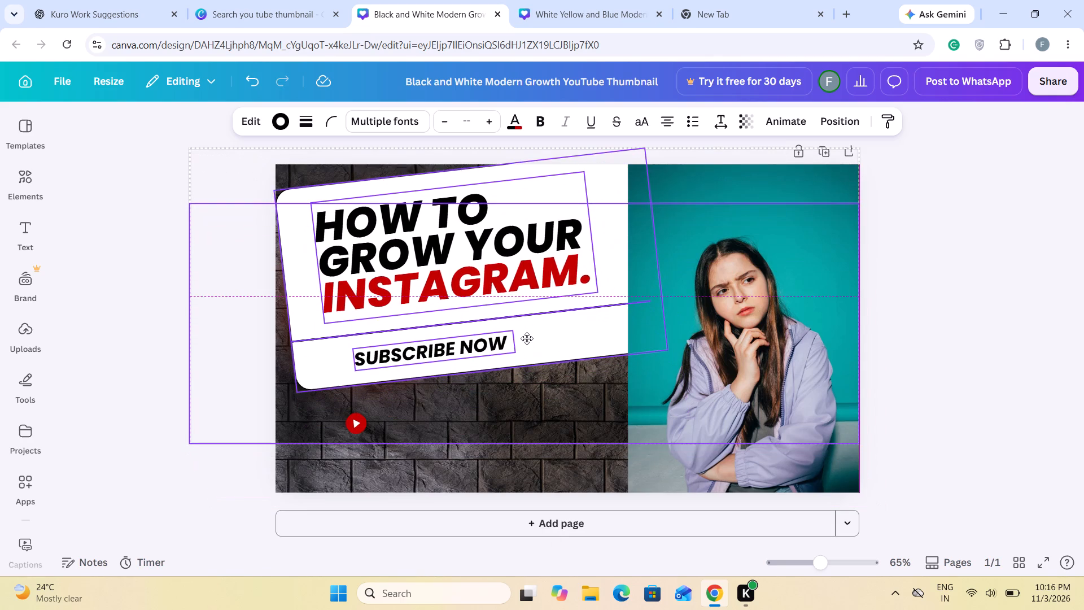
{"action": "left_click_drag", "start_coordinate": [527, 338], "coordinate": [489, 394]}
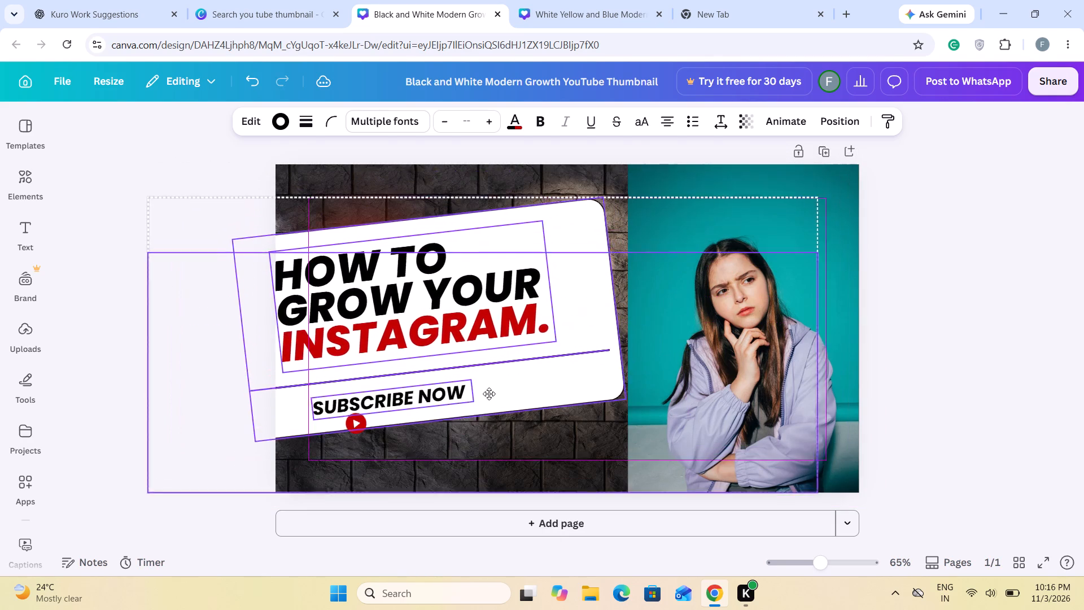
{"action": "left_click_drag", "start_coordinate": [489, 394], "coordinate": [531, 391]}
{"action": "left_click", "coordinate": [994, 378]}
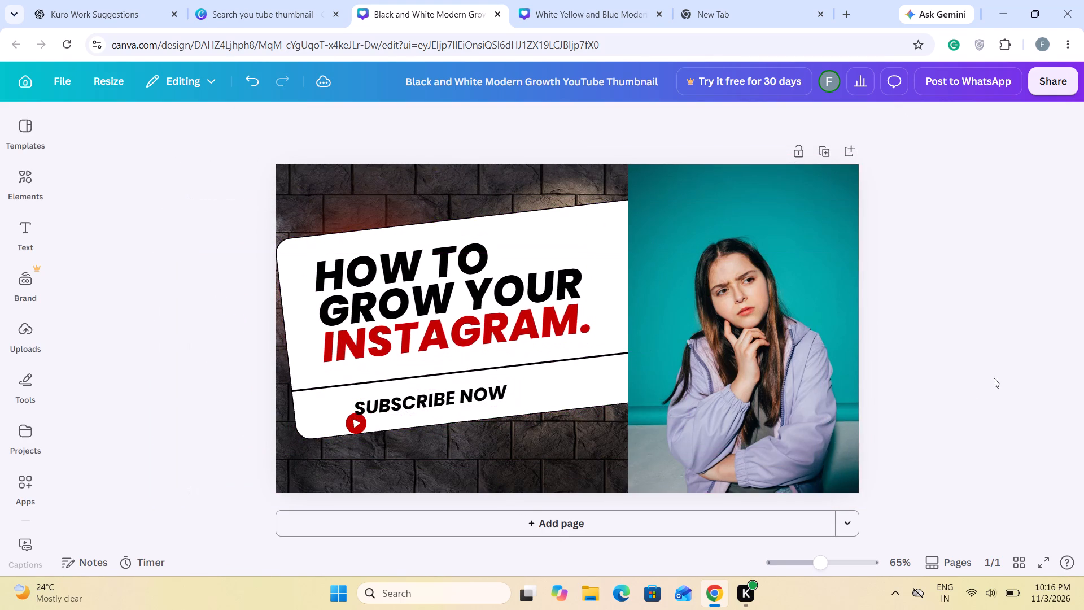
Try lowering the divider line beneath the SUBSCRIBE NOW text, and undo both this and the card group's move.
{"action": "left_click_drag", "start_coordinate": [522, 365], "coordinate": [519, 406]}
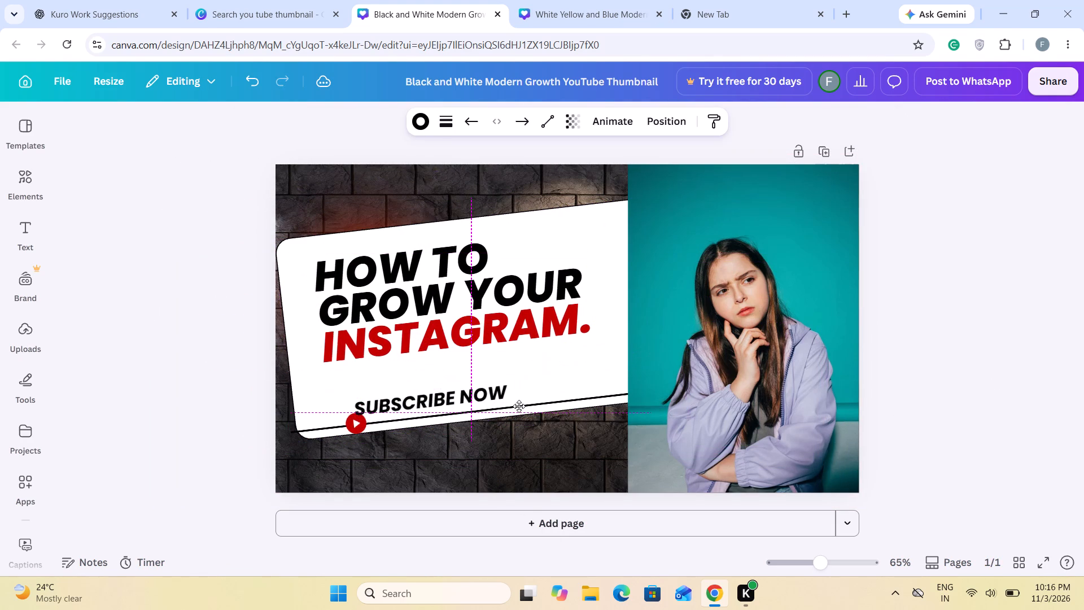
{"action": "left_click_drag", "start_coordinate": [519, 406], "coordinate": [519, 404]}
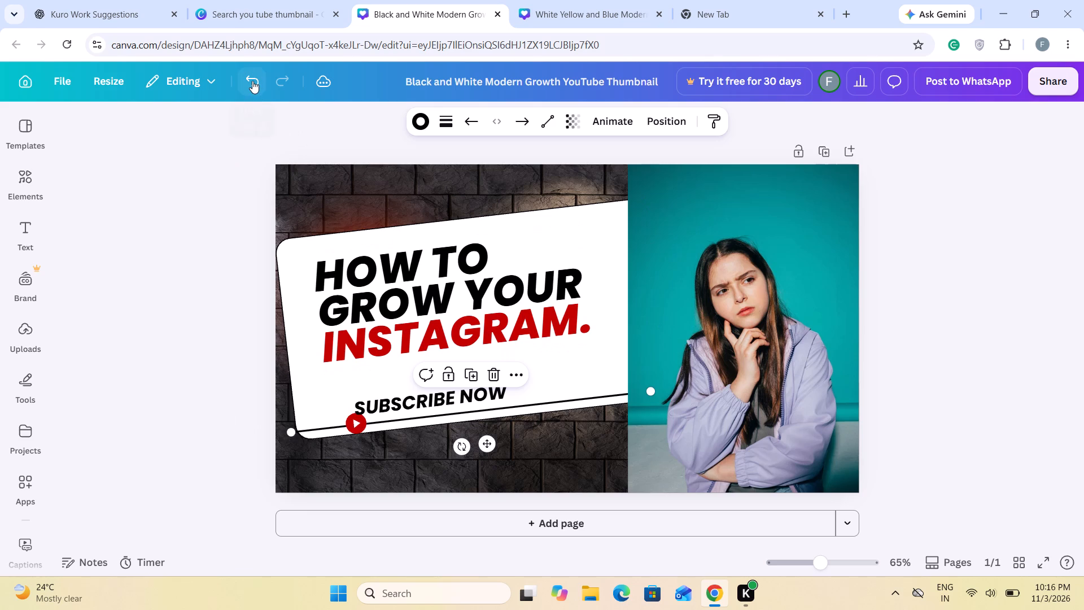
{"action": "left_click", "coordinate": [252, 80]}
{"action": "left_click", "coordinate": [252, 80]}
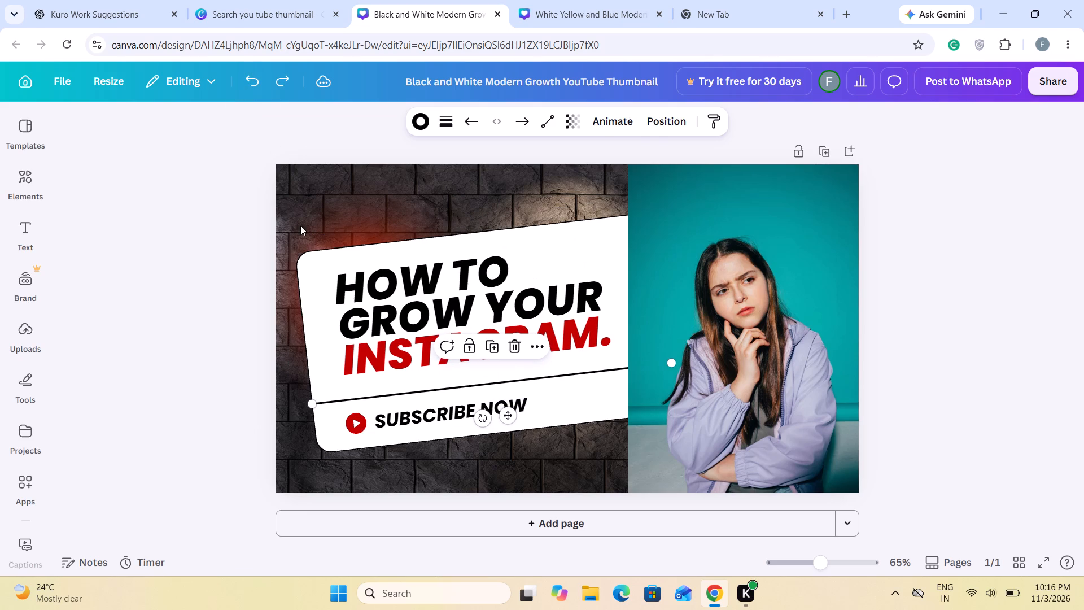
Move the red play icon from the white card to above the woman's head and adjust its rotation.
{"action": "left_click_drag", "start_coordinate": [349, 424], "coordinate": [479, 393]}
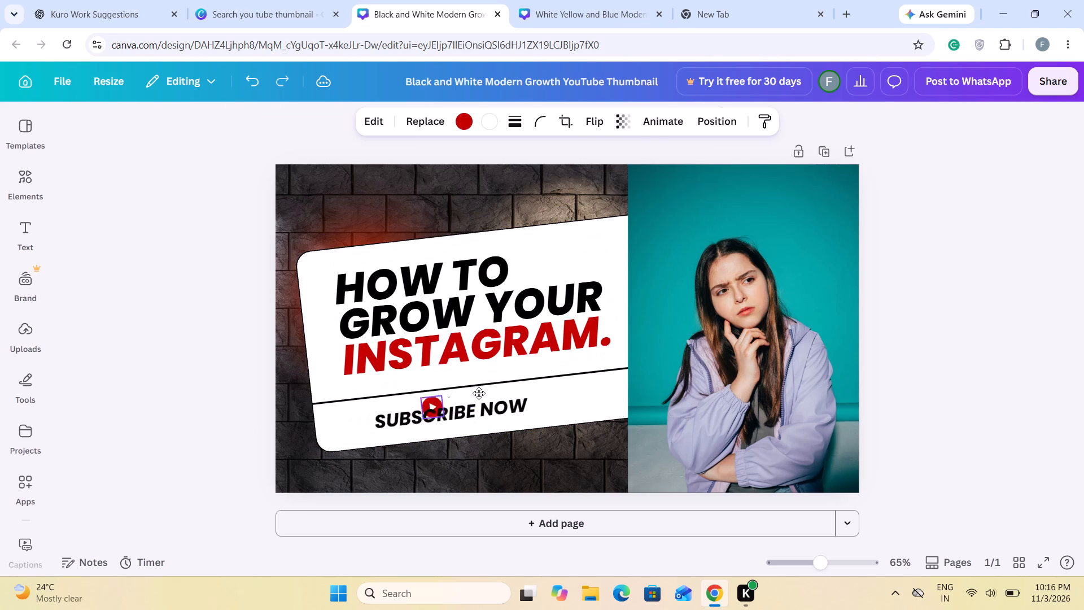
{"action": "left_click_drag", "start_coordinate": [479, 393], "coordinate": [766, 201]}
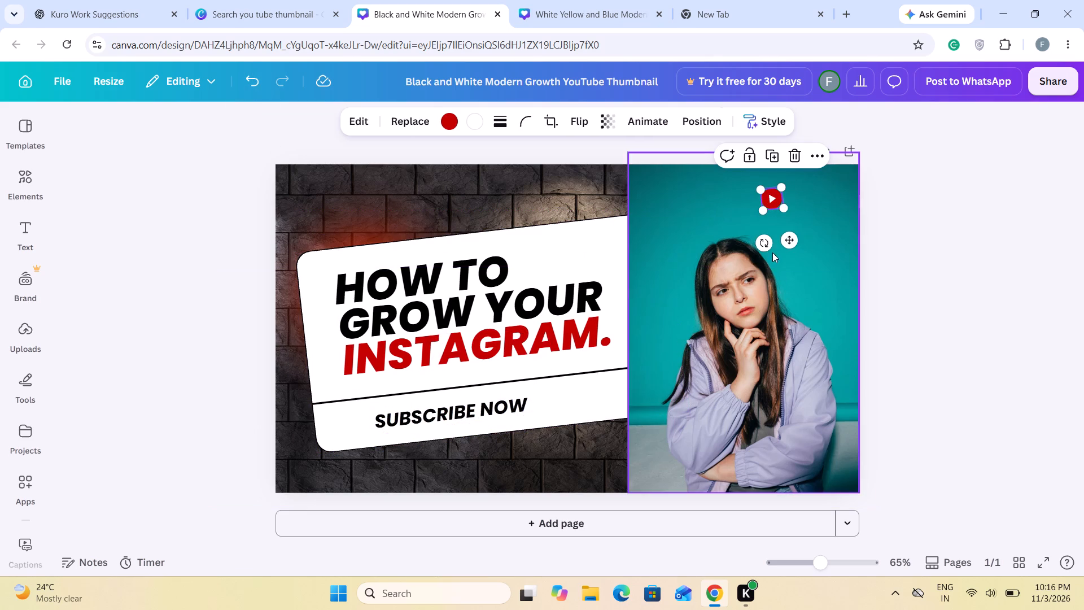
{"action": "left_click_drag", "start_coordinate": [768, 246], "coordinate": [762, 241]}
Move the SUBSCRIBE NOW text from the white card onto the woman's photo.
{"action": "left_click_drag", "start_coordinate": [474, 411], "coordinate": [808, 307]}
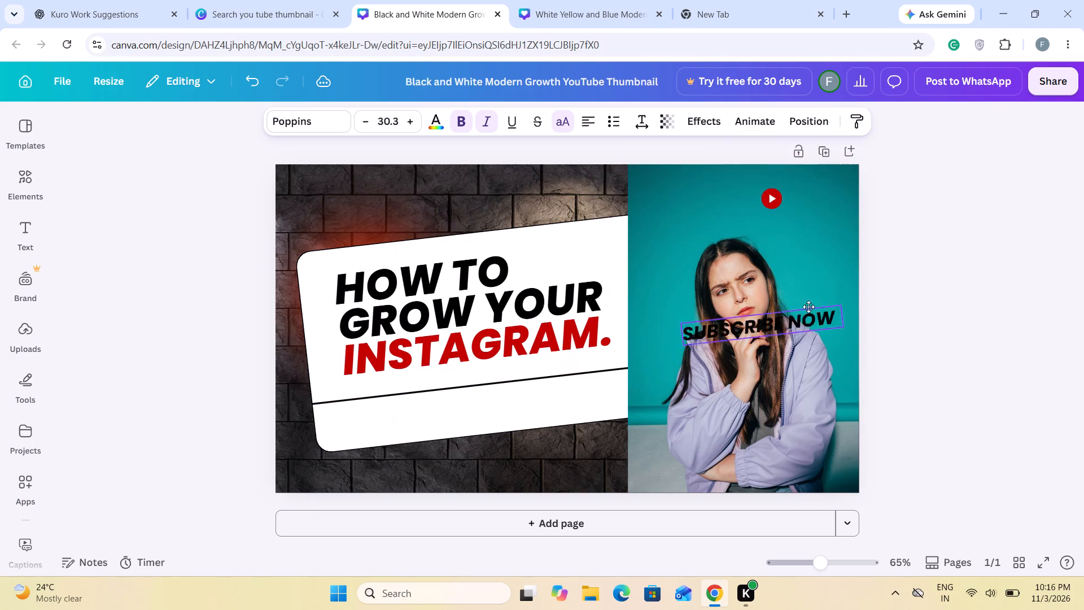
Move the SUBSCRIBE NOW text to the top of the woman's photo, just above the red play icon.
{"action": "left_click_drag", "start_coordinate": [808, 307], "coordinate": [774, 180]}
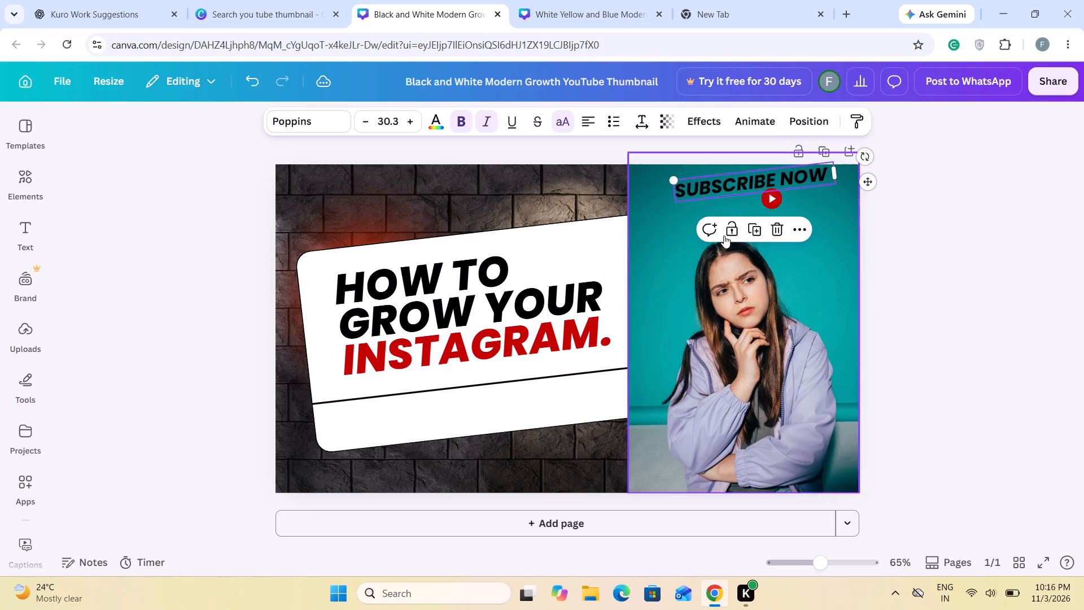
Bring the HOW TO GROW YOUR INSTAGRAM heading in front of all other elements, including the woman's photo.
{"action": "left_click_drag", "start_coordinate": [463, 335], "coordinate": [801, 310]}
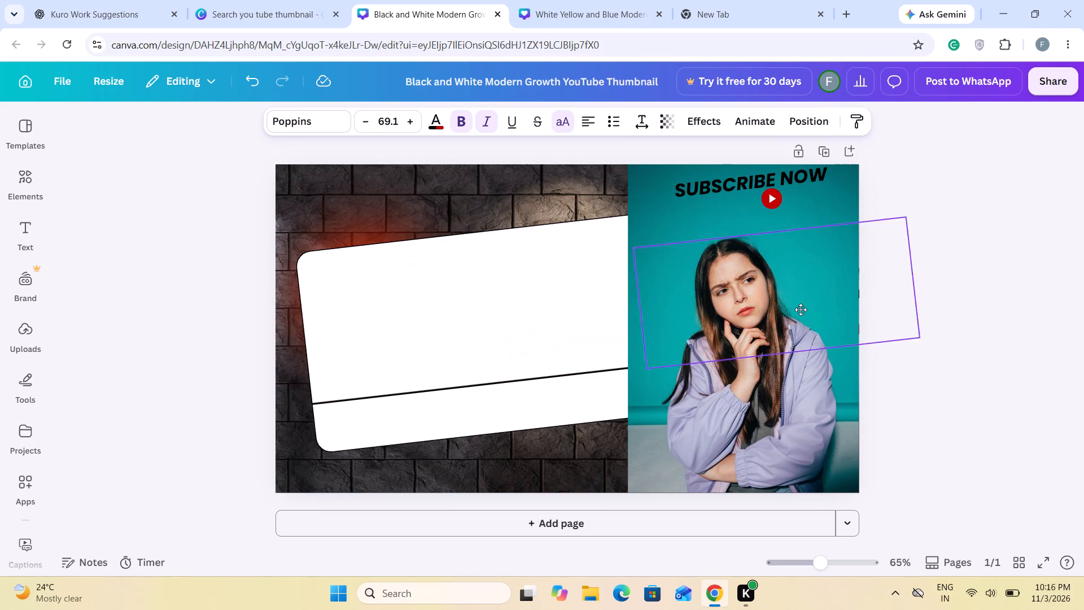
{"action": "left_click_drag", "start_coordinate": [801, 310], "coordinate": [486, 304]}
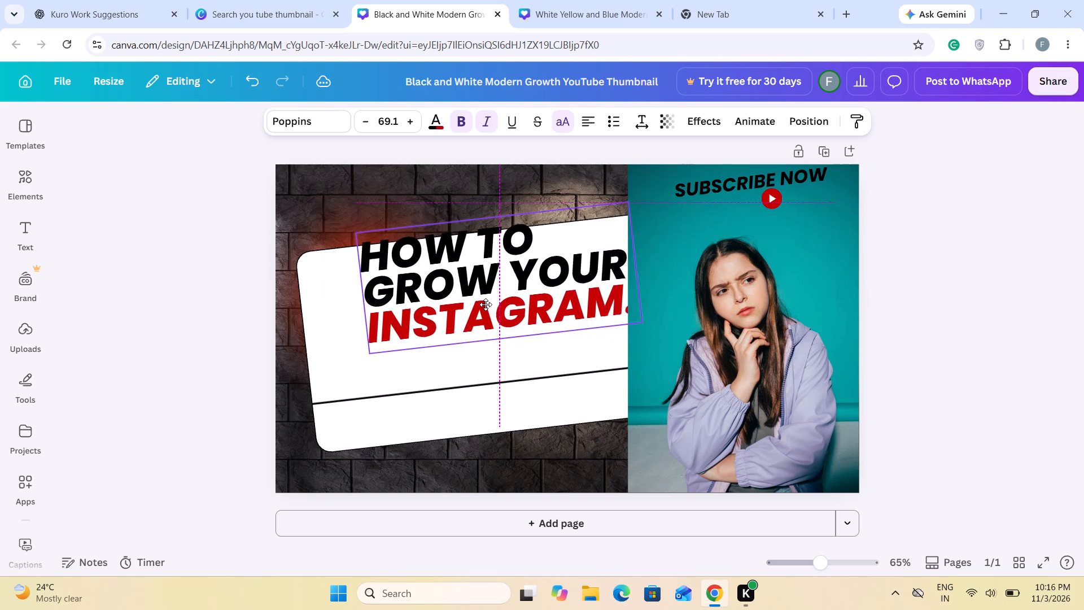
{"action": "left_click_drag", "start_coordinate": [486, 304], "coordinate": [475, 311]}
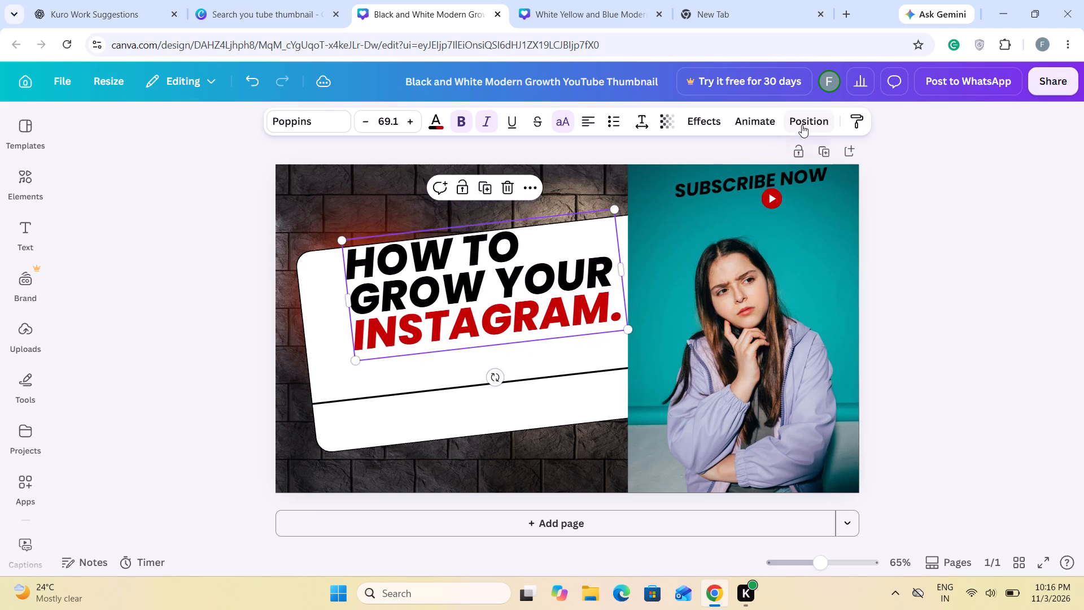
{"action": "left_click", "coordinate": [802, 125]}
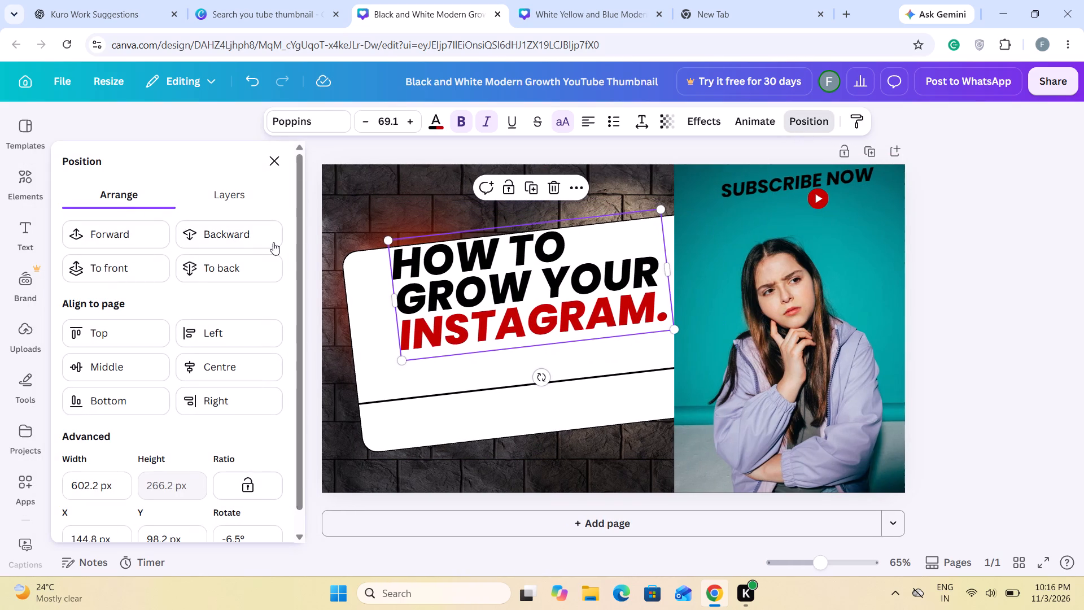
{"action": "left_click", "coordinate": [129, 263]}
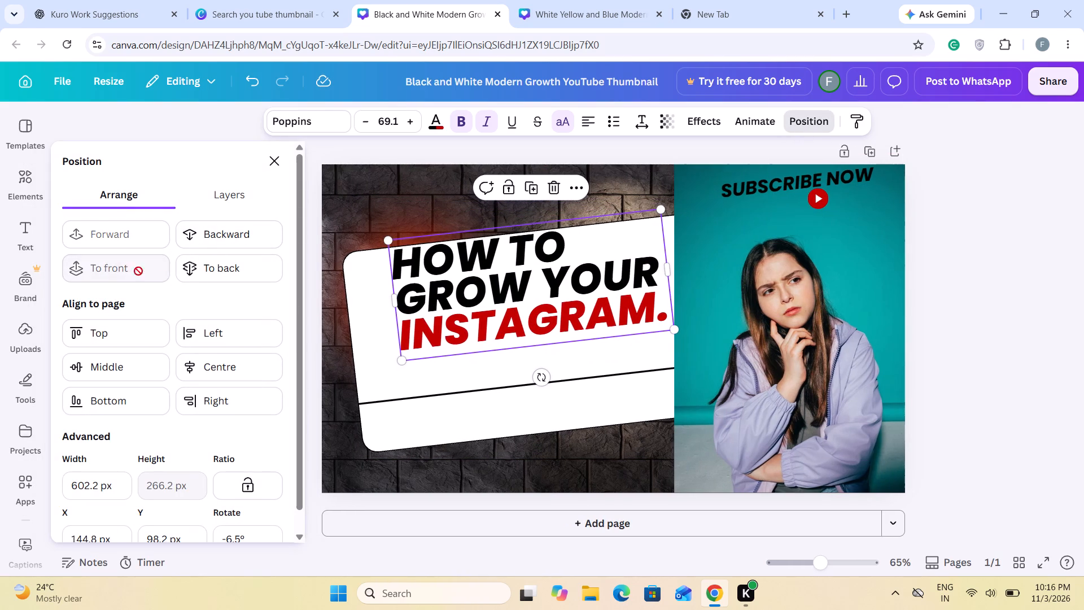
Move the HOW TO GROW YOUR INSTAGRAM heading onto the woman's photo below the play icon, shrinking it to about 445 px wide.
{"action": "left_click_drag", "start_coordinate": [491, 324], "coordinate": [760, 296]}
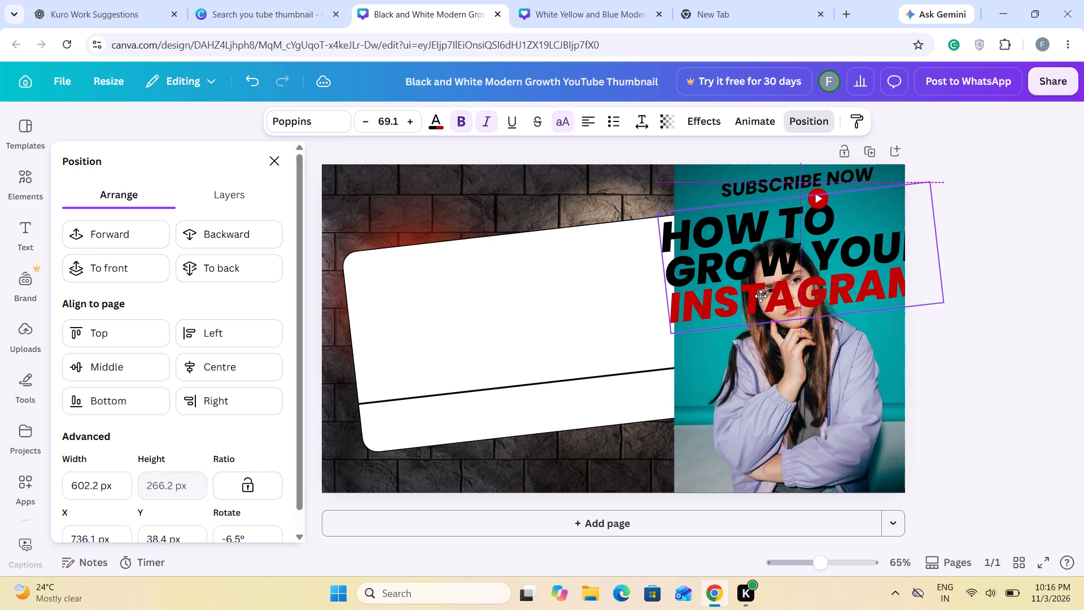
{"action": "left_click_drag", "start_coordinate": [760, 296], "coordinate": [710, 281]}
{"action": "left_click_drag", "start_coordinate": [618, 317], "coordinate": [618, 316]}
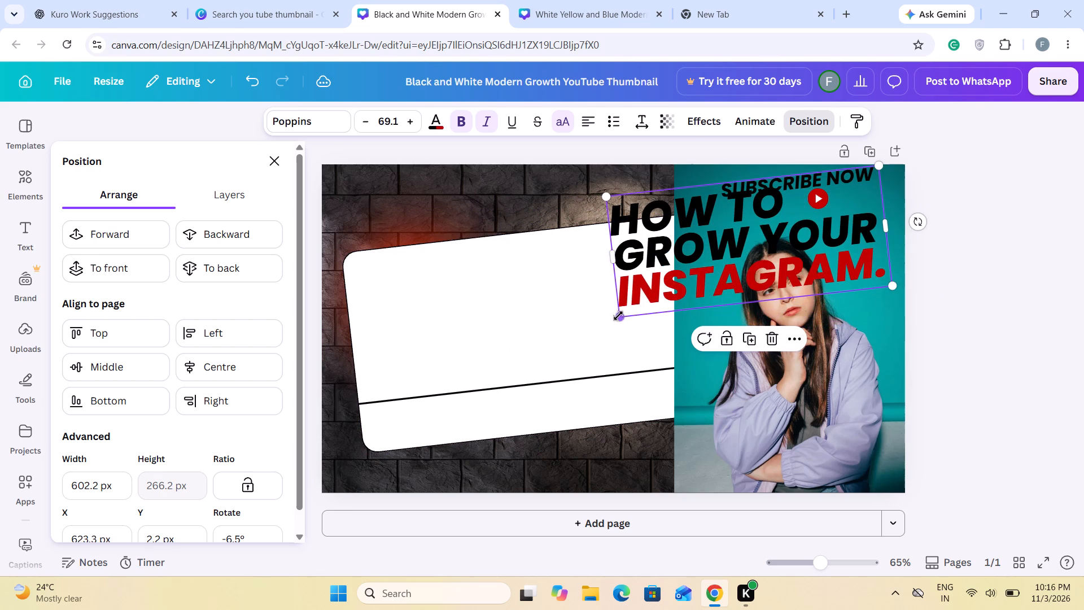
{"action": "left_click_drag", "start_coordinate": [618, 316], "coordinate": [690, 286]}
{"action": "left_click_drag", "start_coordinate": [743, 247], "coordinate": [757, 278]}
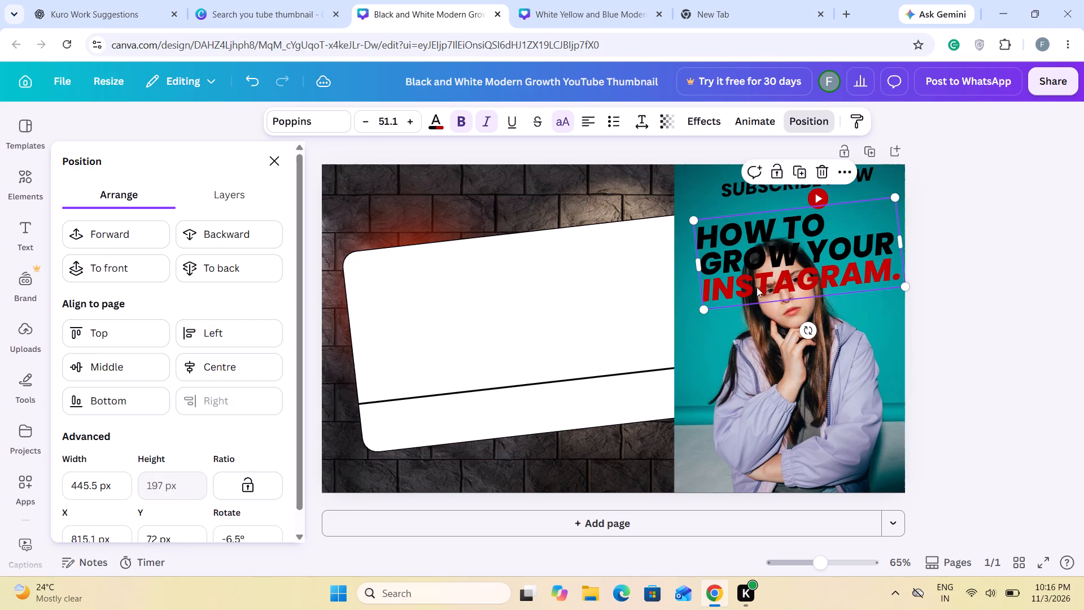
Move the empty white card slightly up the brick wall, to about X 26 px and Y 51 px.
{"action": "left_click_drag", "start_coordinate": [542, 337], "coordinate": [535, 288]}
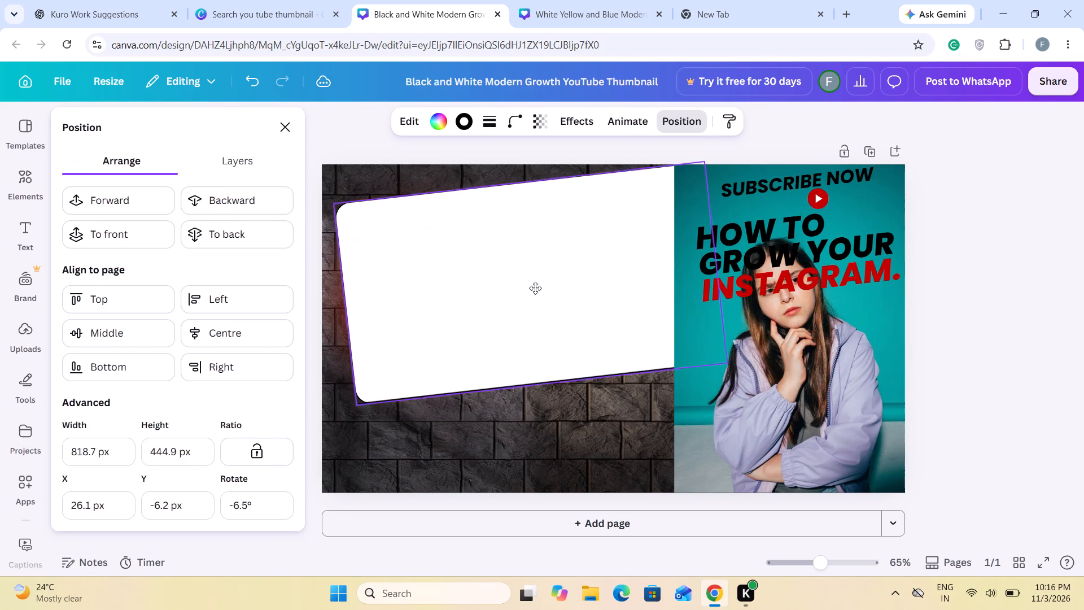
{"action": "left_click_drag", "start_coordinate": [535, 288], "coordinate": [535, 315]}
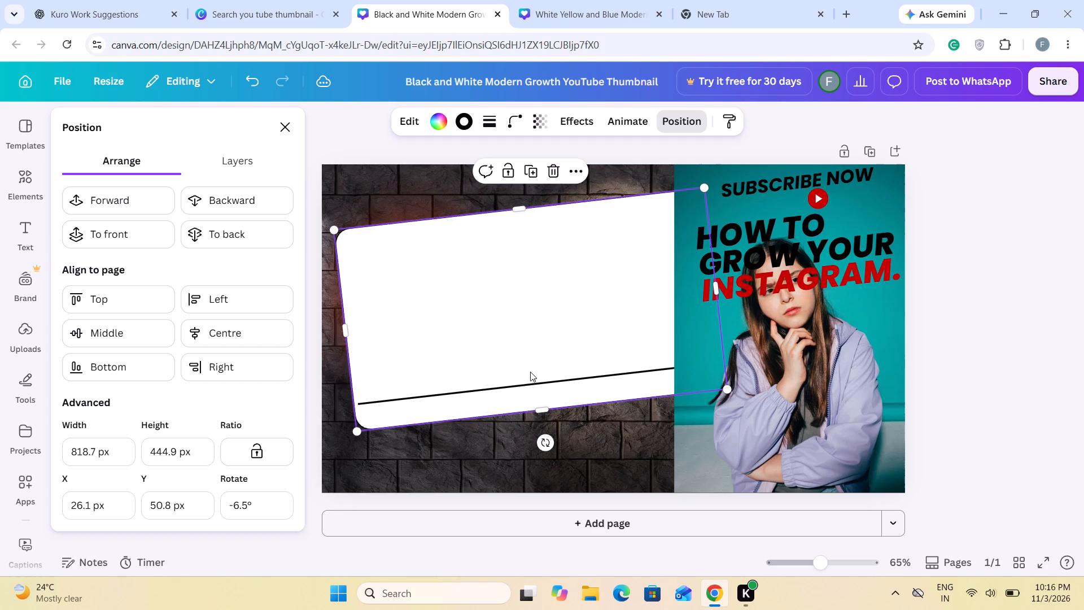
Rotate the black divider line on the white card to about 14.3°.
{"action": "left_click", "coordinate": [532, 381]}
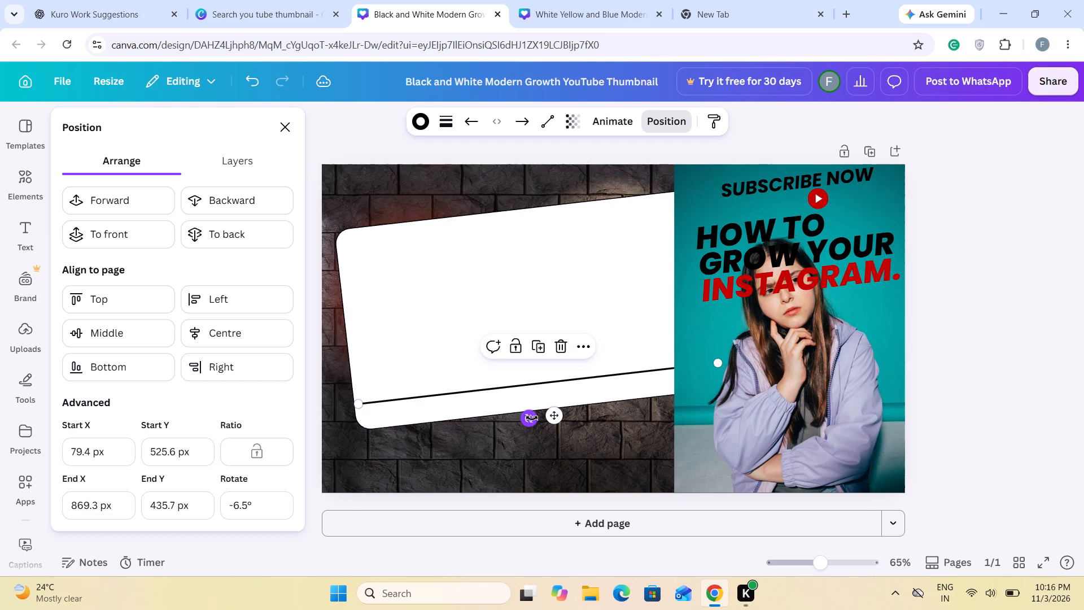
{"action": "left_click", "coordinate": [534, 420]}
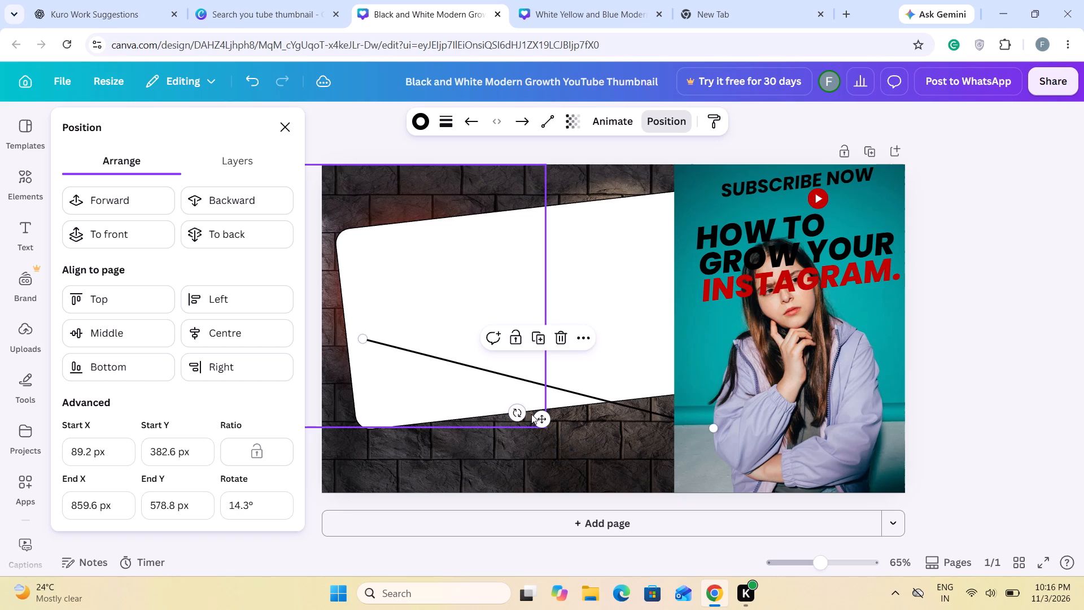
Rotate the black divider line on the white card to 0° so it lies horizontal.
{"action": "left_click_drag", "start_coordinate": [522, 412], "coordinate": [527, 416]}
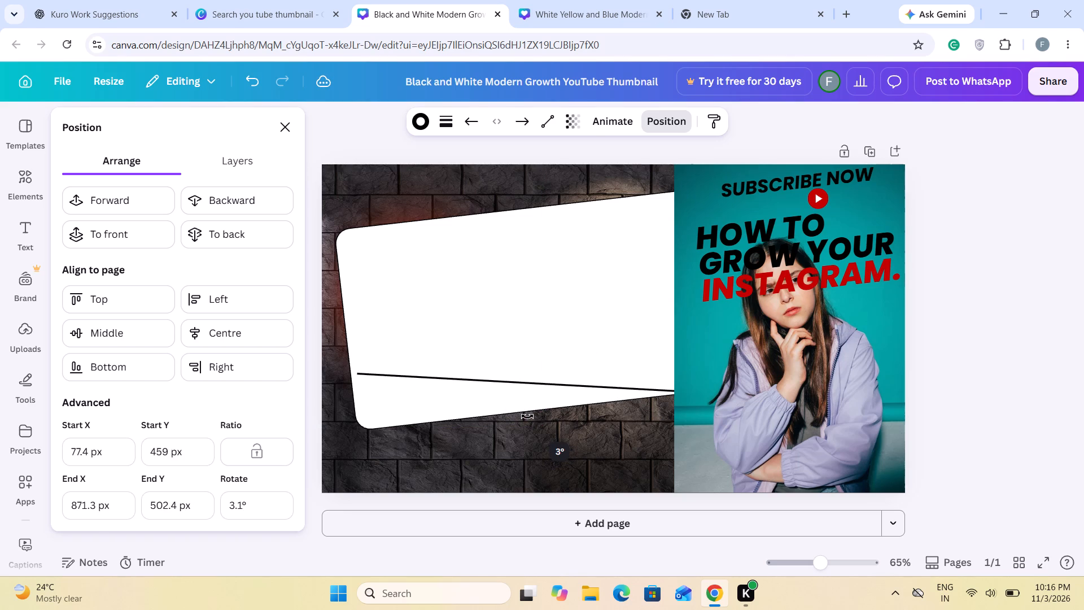
{"action": "left_click_drag", "start_coordinate": [527, 416], "coordinate": [530, 418]}
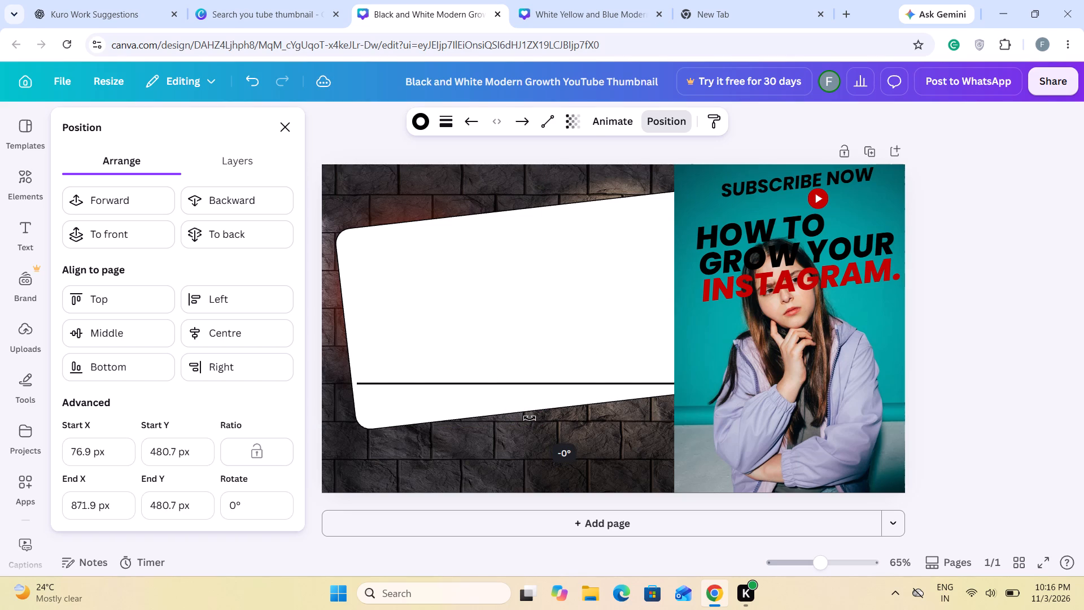
{"action": "left_click_drag", "start_coordinate": [530, 418], "coordinate": [530, 417]}
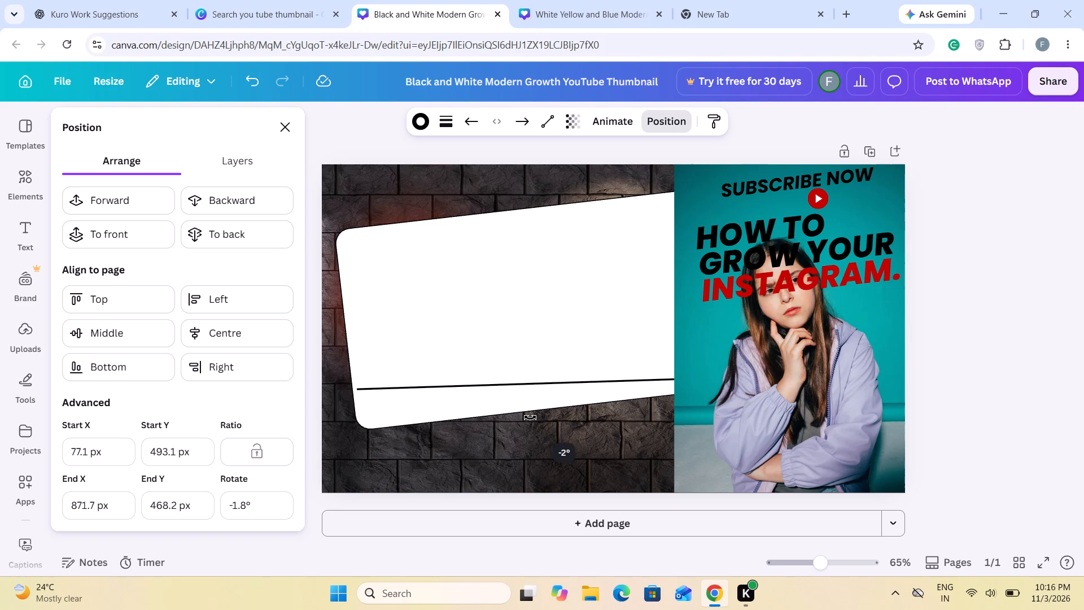
{"action": "left_click_drag", "start_coordinate": [530, 417], "coordinate": [530, 412]}
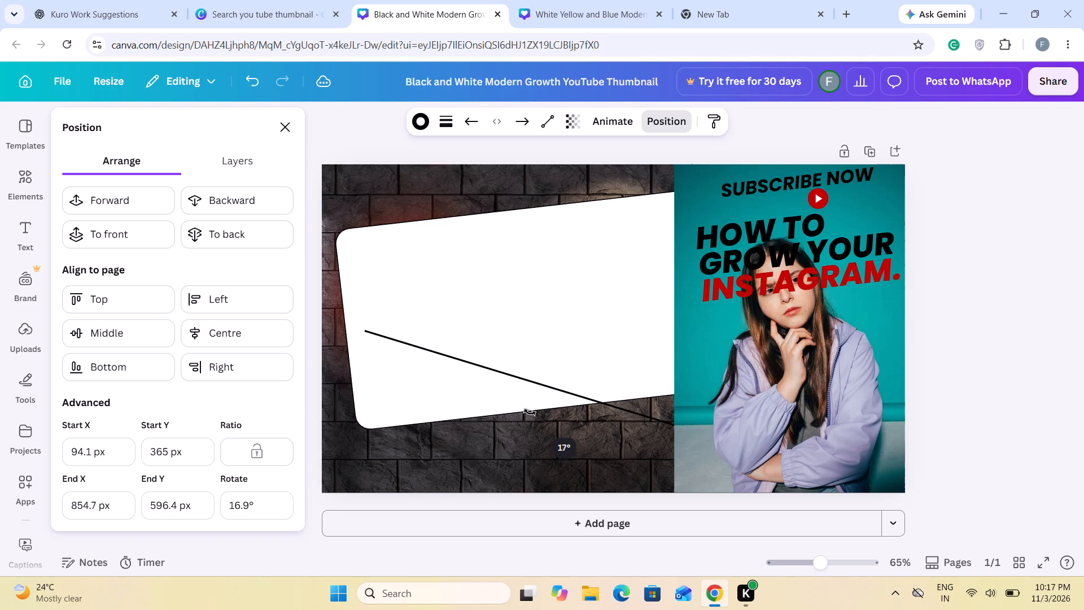
{"action": "left_click_drag", "start_coordinate": [530, 412], "coordinate": [530, 416]}
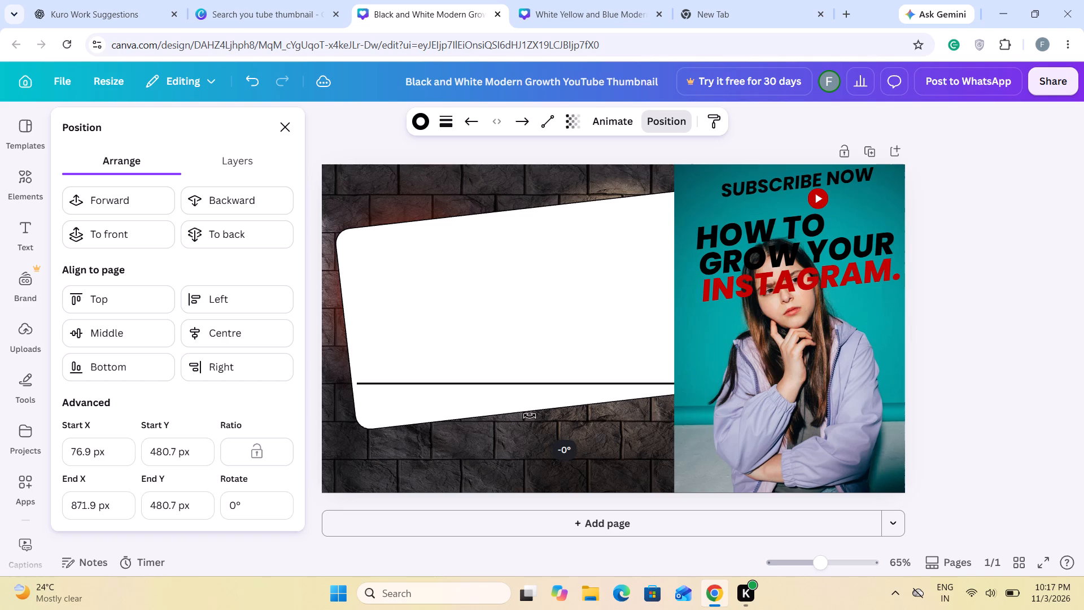
{"action": "left_click_drag", "start_coordinate": [530, 416], "coordinate": [530, 416]}
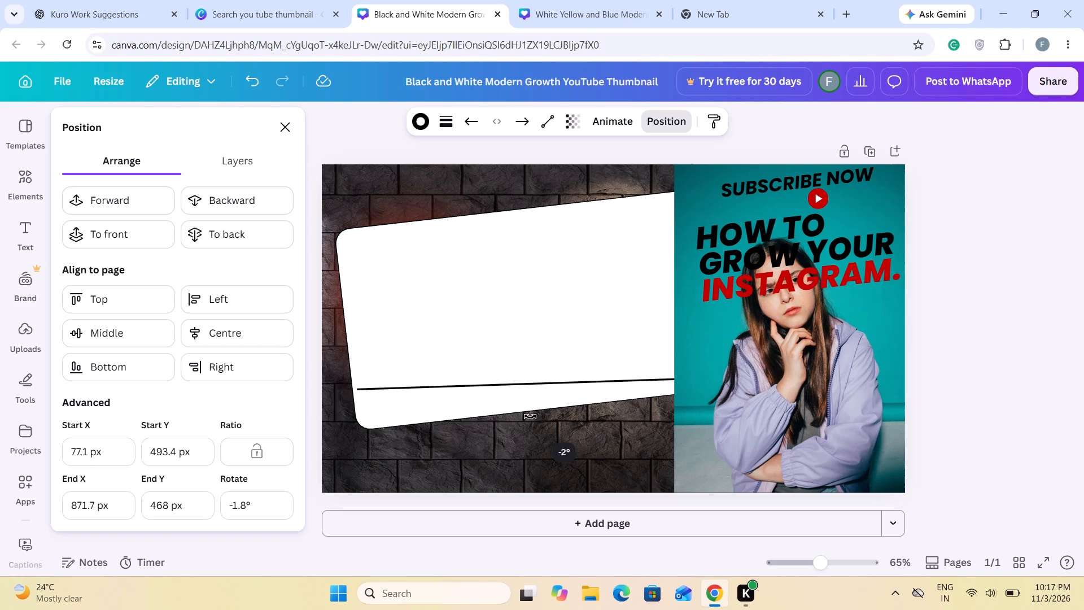
{"action": "left_click_drag", "start_coordinate": [530, 416], "coordinate": [530, 415]}
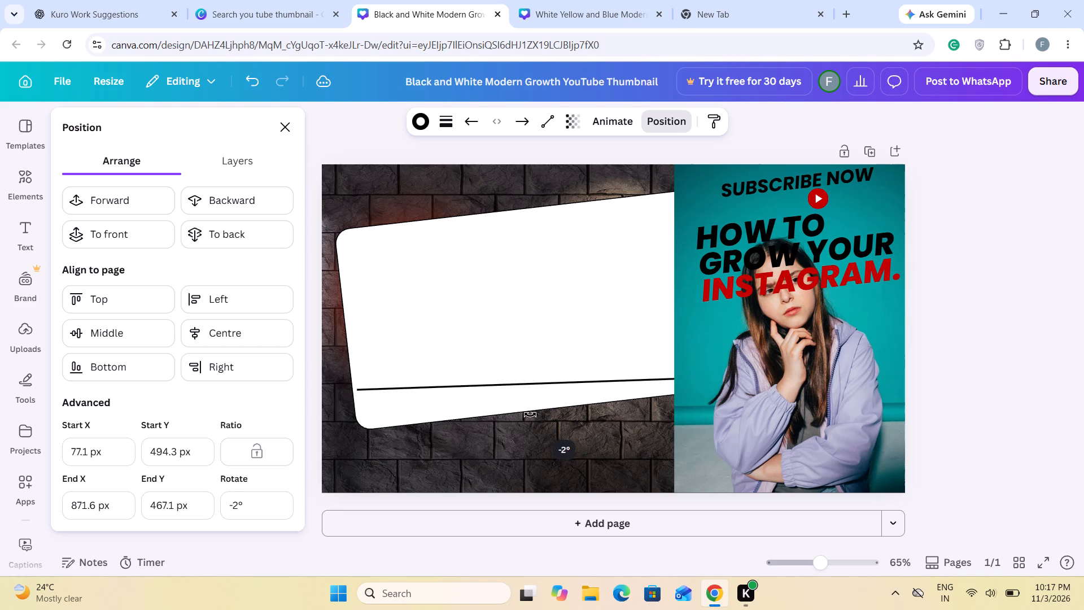
{"action": "left_click_drag", "start_coordinate": [530, 415], "coordinate": [531, 415]}
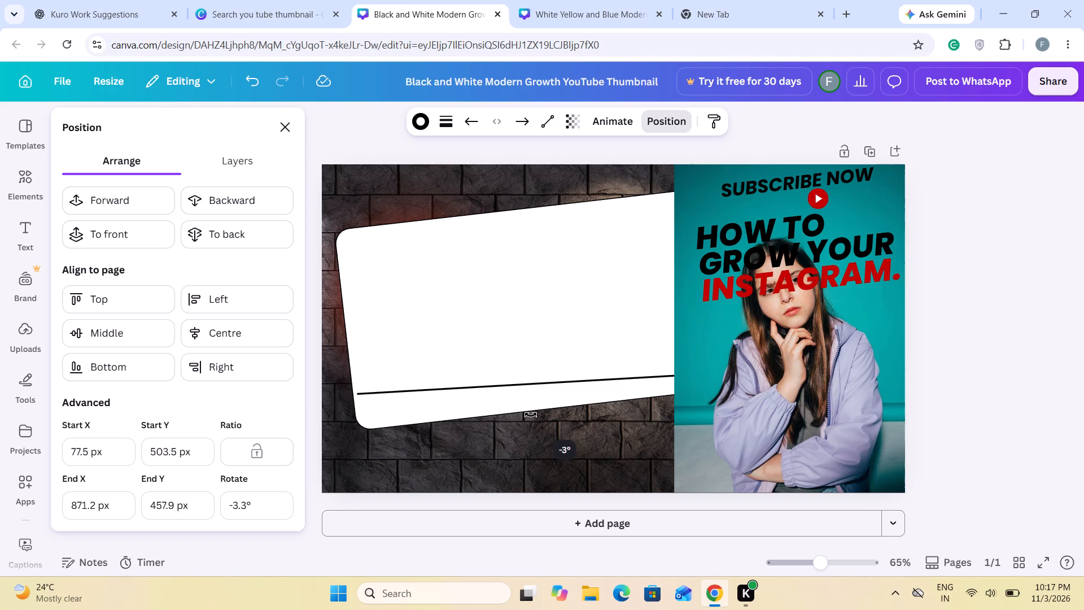
{"action": "left_click_drag", "start_coordinate": [531, 415], "coordinate": [530, 413]}
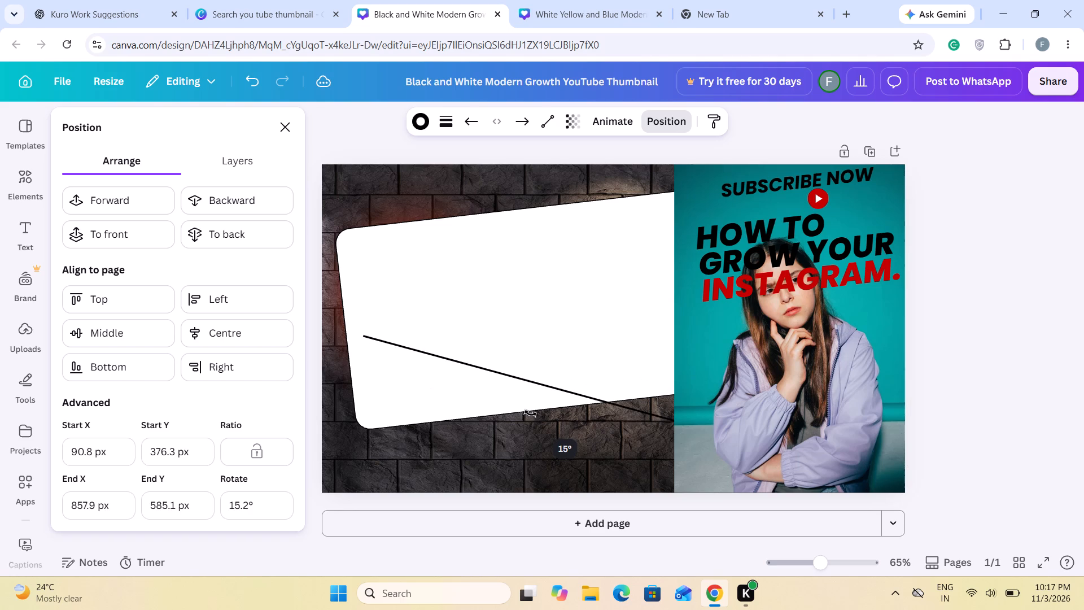
{"action": "left_click_drag", "start_coordinate": [530, 413], "coordinate": [548, 395]}
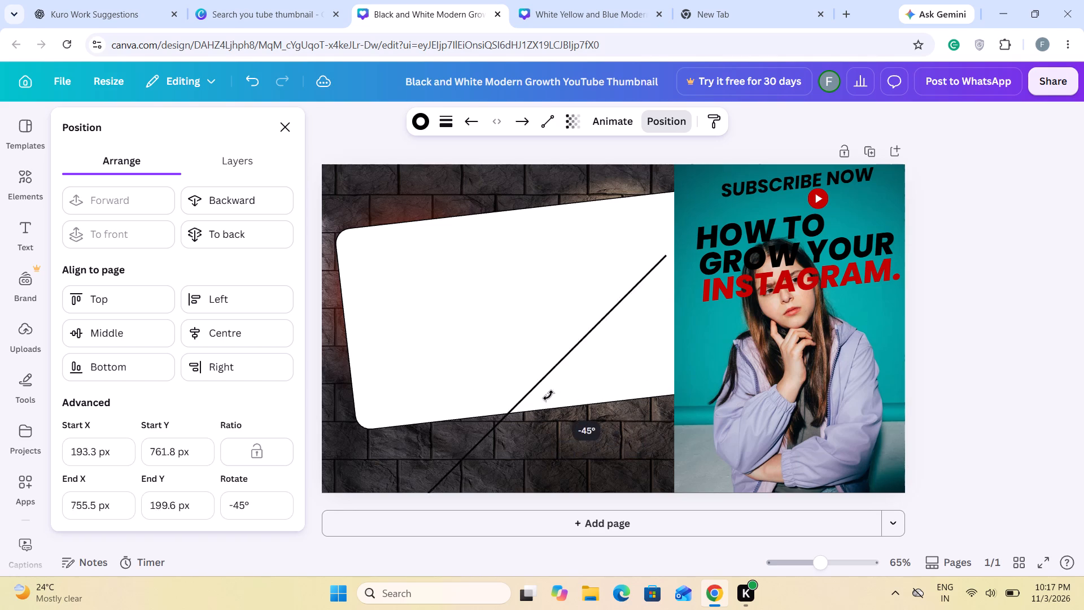
{"action": "left_click_drag", "start_coordinate": [548, 395], "coordinate": [536, 394]}
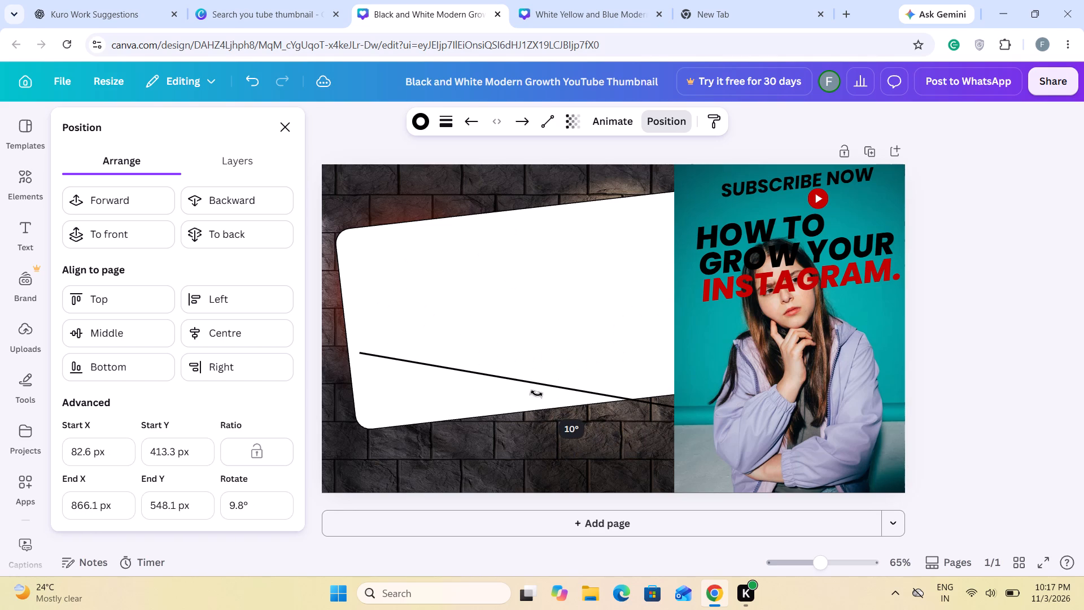
{"action": "left_click_drag", "start_coordinate": [536, 394], "coordinate": [538, 398]}
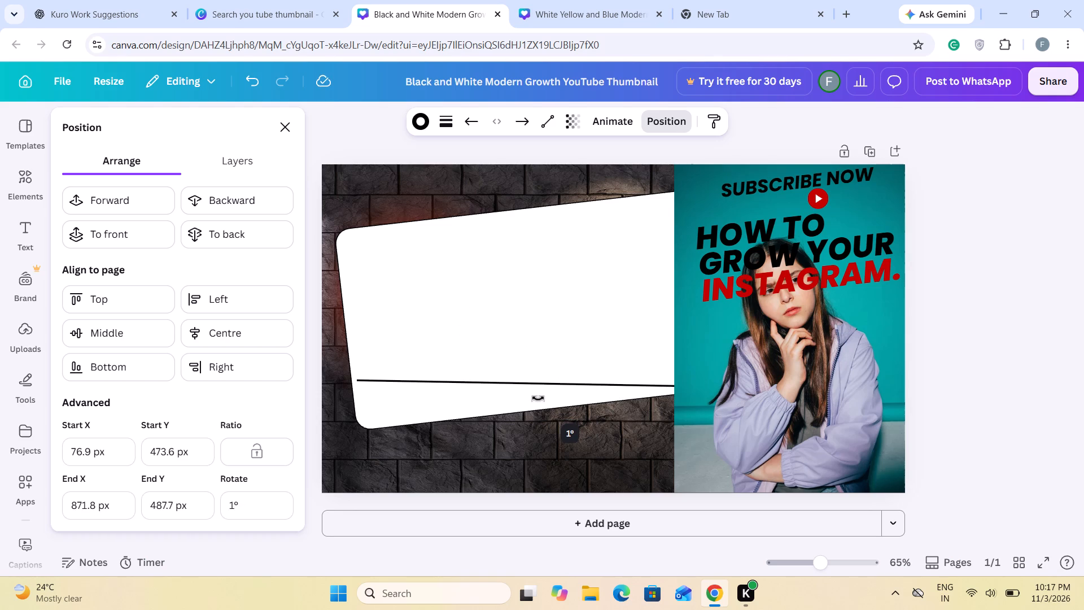
{"action": "left_click_drag", "start_coordinate": [538, 398], "coordinate": [538, 399]}
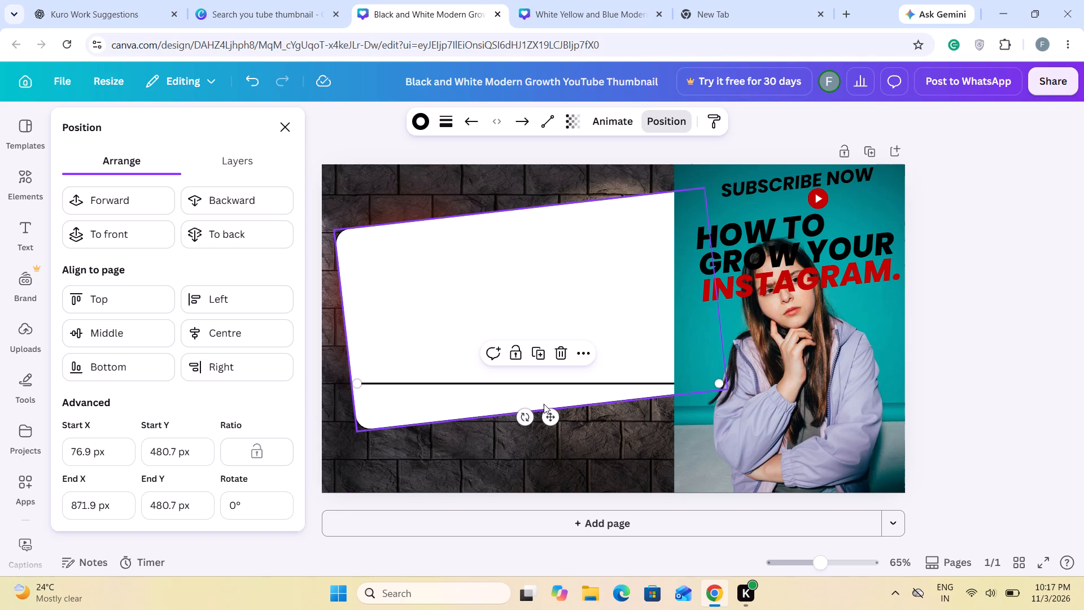
Bring the divider line to the front and move it off the white card onto the woman's photo, at about Y 319.7 px.
{"action": "left_click_drag", "start_coordinate": [555, 419], "coordinate": [791, 369]}
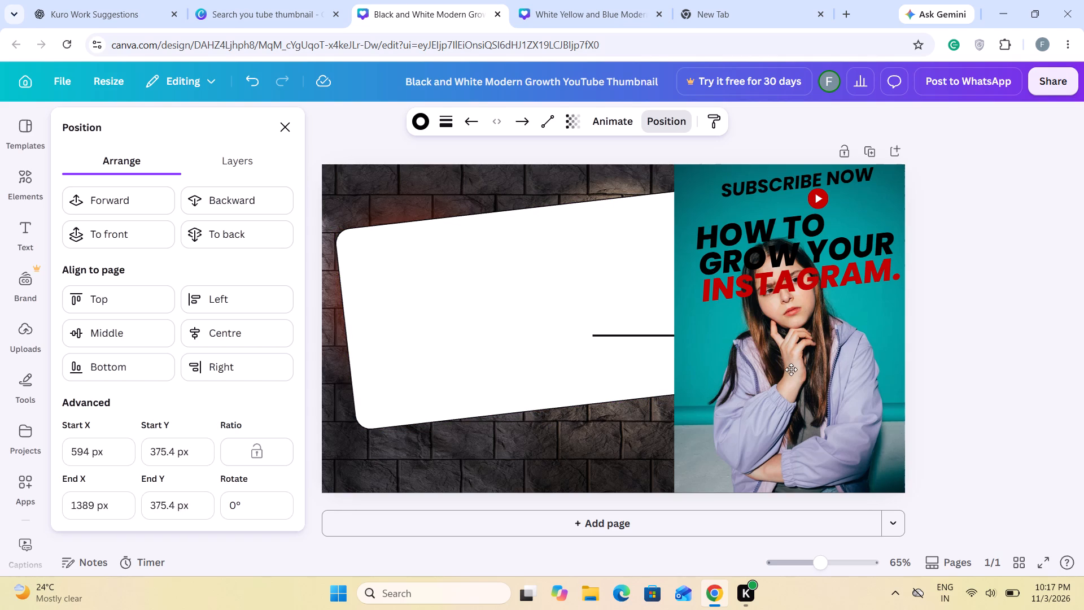
{"action": "left_click_drag", "start_coordinate": [791, 369], "coordinate": [744, 370]}
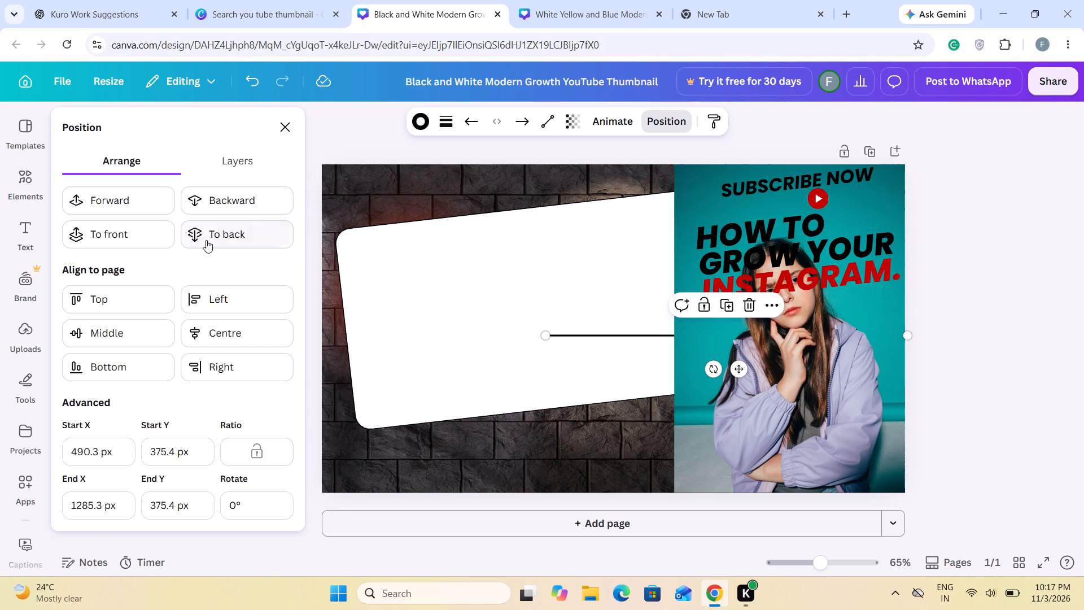
{"action": "left_click", "coordinate": [141, 236]}
{"action": "left_click_drag", "start_coordinate": [732, 370], "coordinate": [735, 517]}
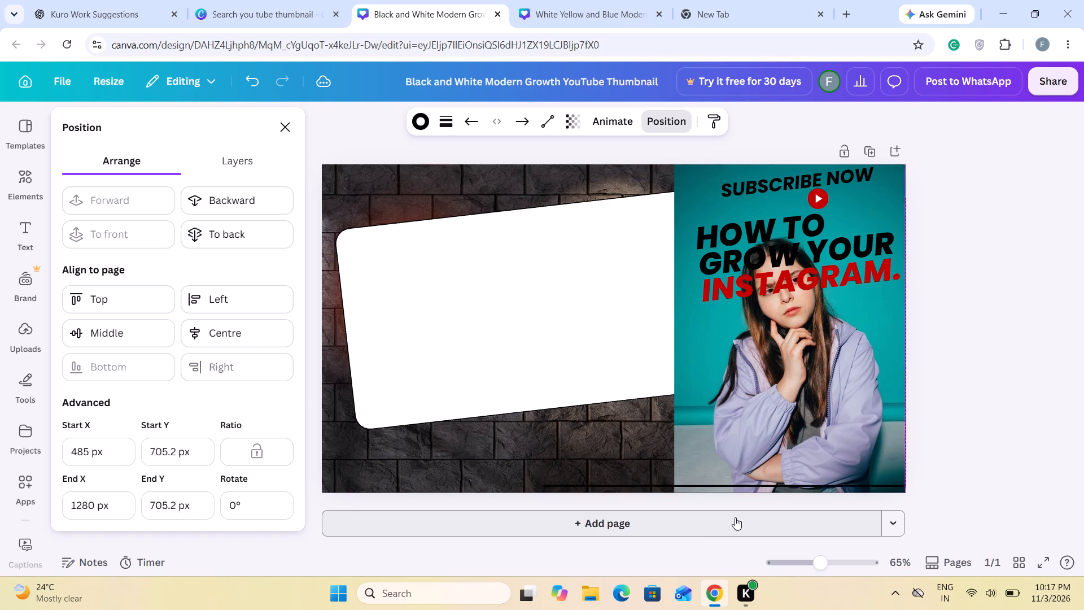
{"action": "left_click_drag", "start_coordinate": [735, 517], "coordinate": [934, 343]}
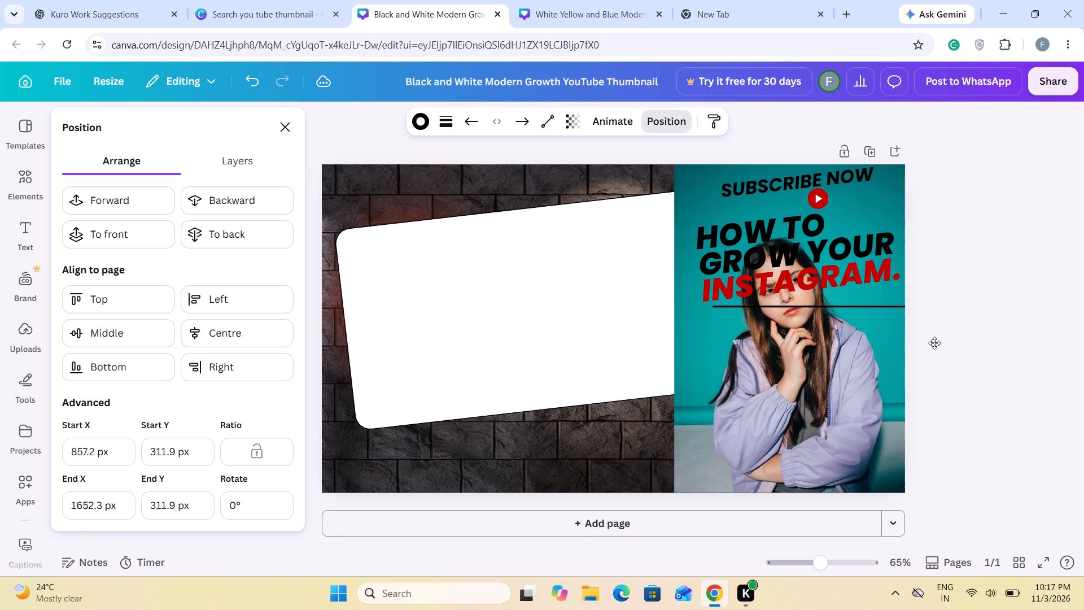
{"action": "left_click_drag", "start_coordinate": [934, 343], "coordinate": [942, 345]}
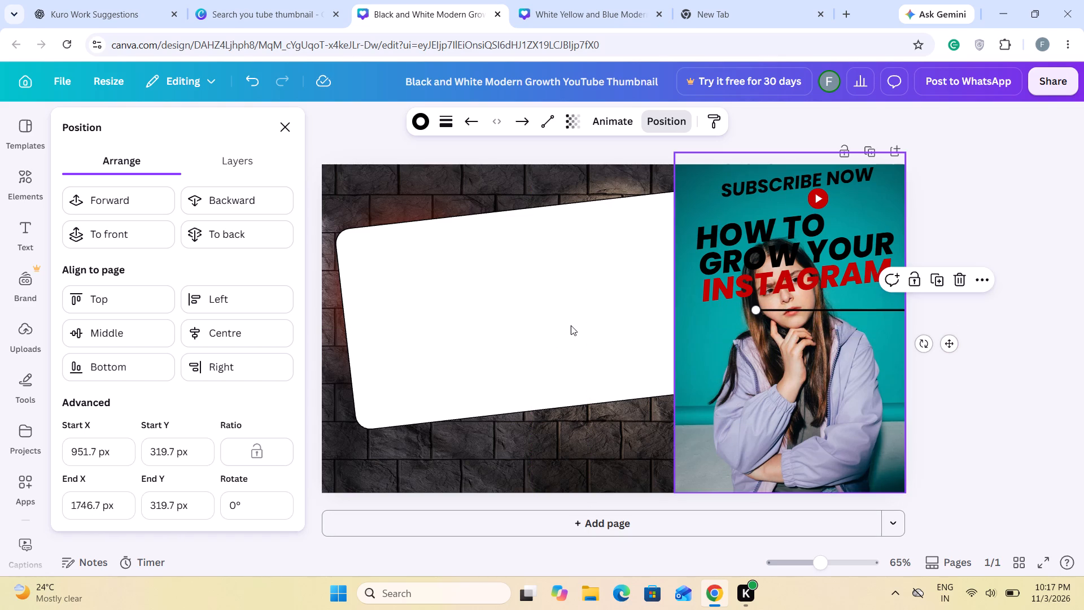
Move the tilted white card up and toward the thumbnail's left edge, to about X -29.7 px and Y -72.3 px.
{"action": "left_click_drag", "start_coordinate": [571, 325], "coordinate": [526, 295]}
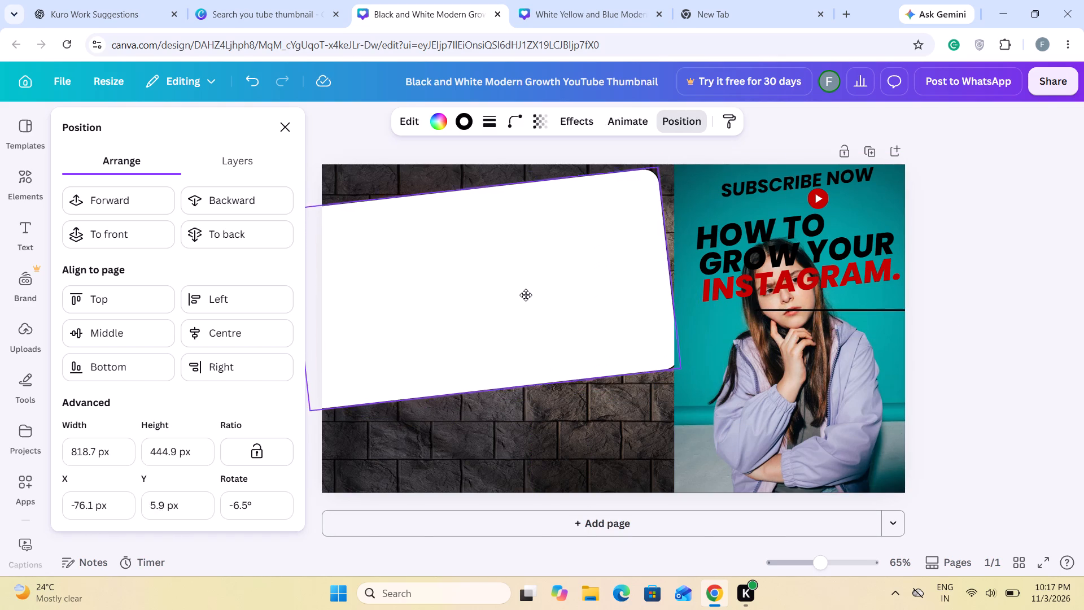
{"action": "left_click_drag", "start_coordinate": [526, 295], "coordinate": [624, 369]}
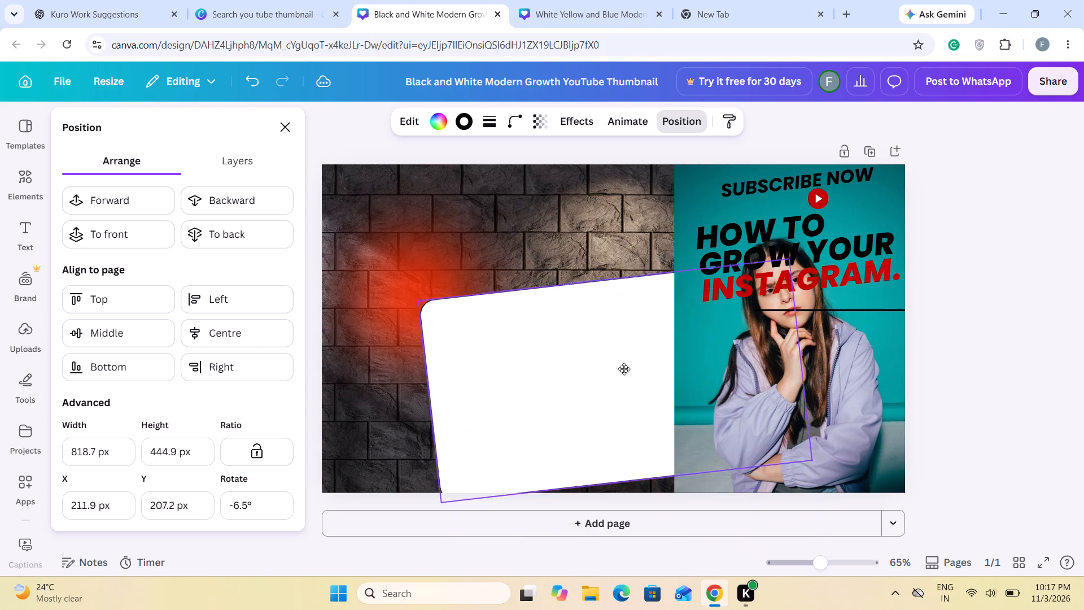
{"action": "left_click_drag", "start_coordinate": [624, 369], "coordinate": [537, 271]}
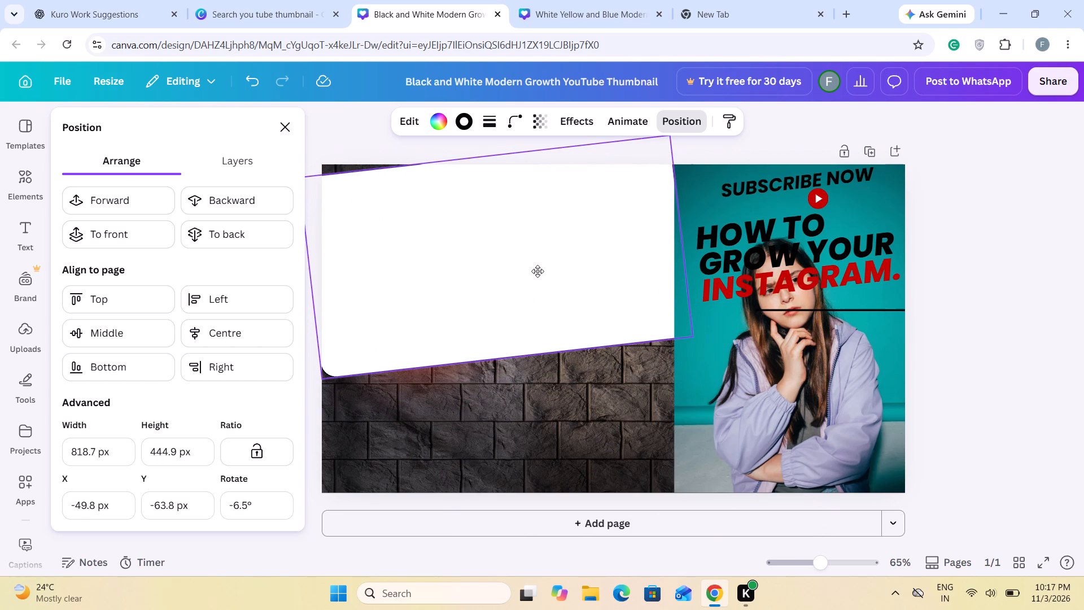
{"action": "left_click_drag", "start_coordinate": [537, 271], "coordinate": [539, 293]}
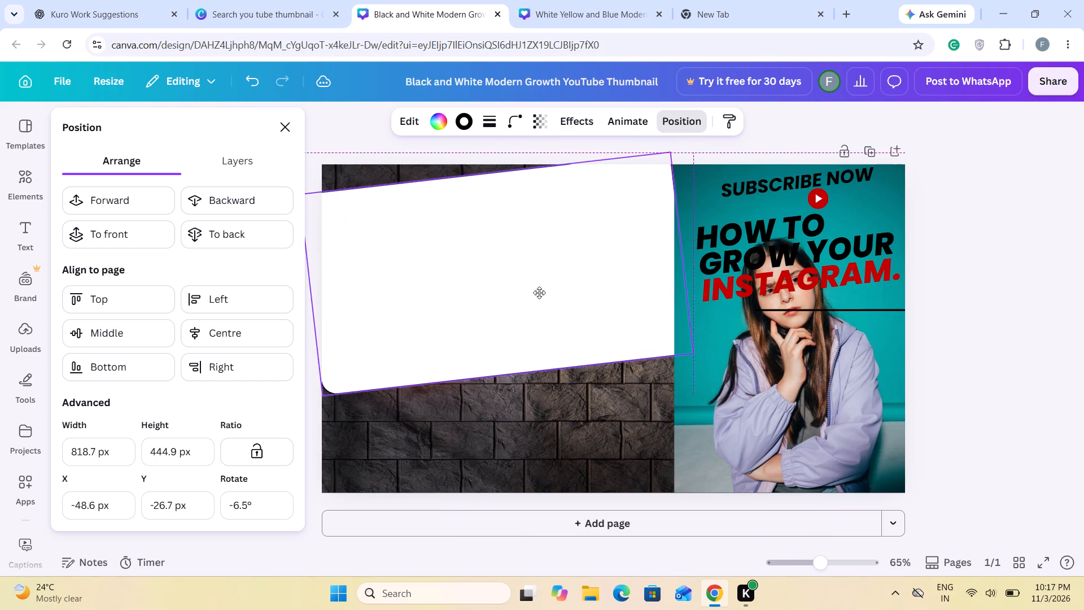
{"action": "left_click_drag", "start_coordinate": [539, 293], "coordinate": [545, 272]}
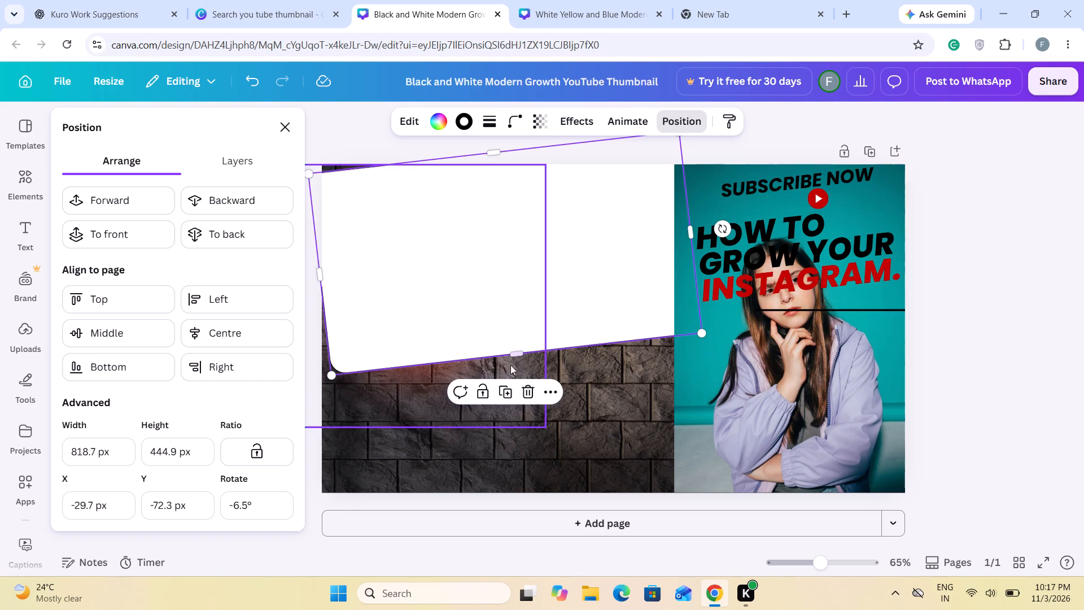
{"action": "left_click", "coordinate": [609, 386]}
{"action": "left_click", "coordinate": [585, 317]}
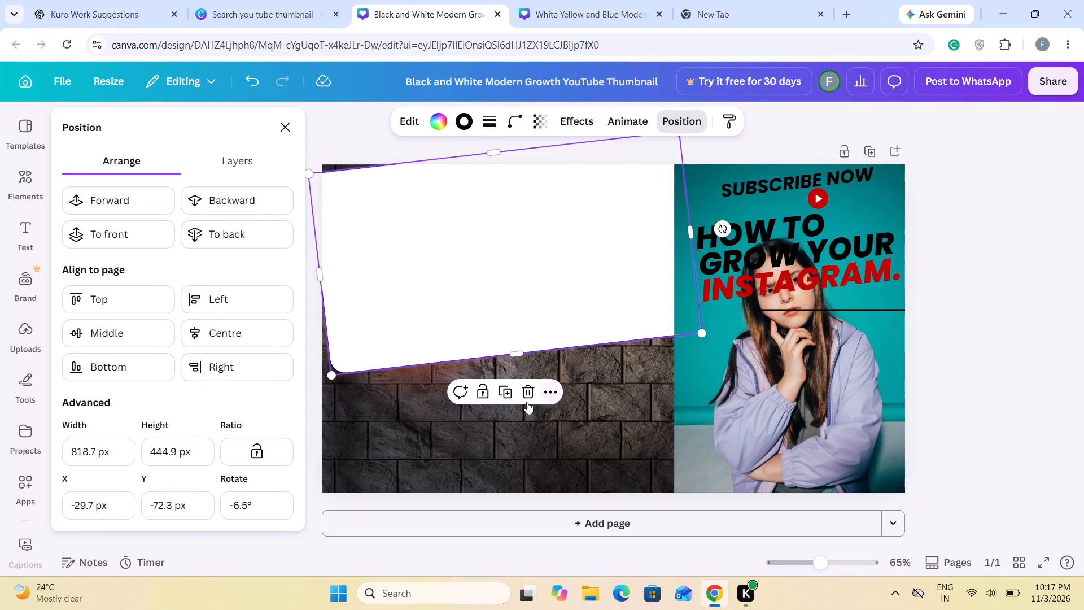
Straighten the white card to 0° and move it down so it sits partly behind the woman's photo.
{"action": "left_click_drag", "start_coordinate": [585, 287], "coordinate": [587, 306]}
{"action": "left_click_drag", "start_coordinate": [726, 251], "coordinate": [718, 274]}
{"action": "left_click_drag", "start_coordinate": [594, 272], "coordinate": [654, 374]}
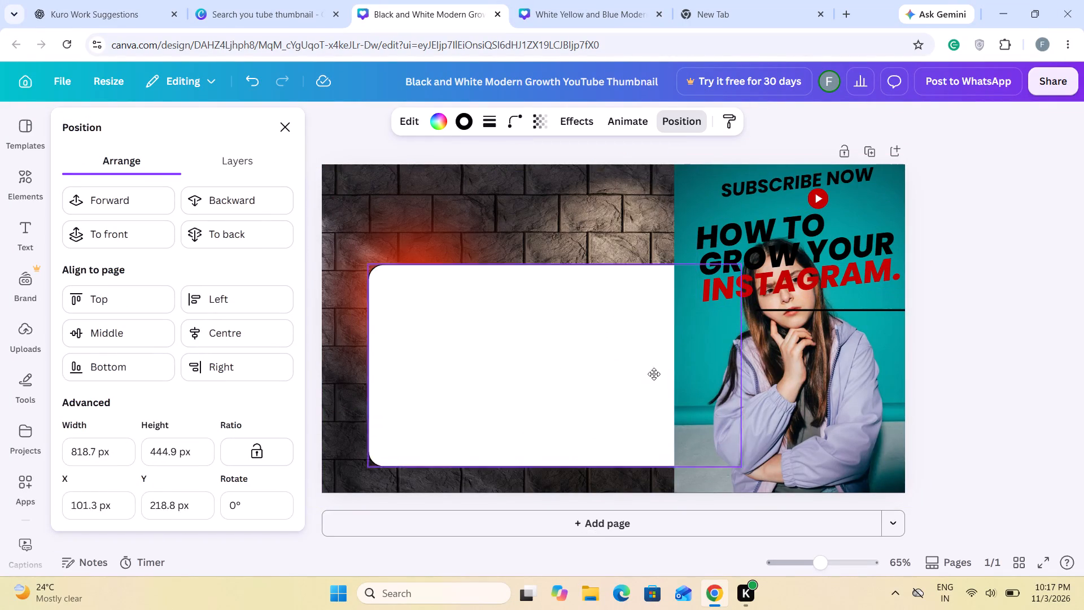
{"action": "left_click_drag", "start_coordinate": [654, 374], "coordinate": [824, 379]}
Shrink the red glow to about 392.5 px square and move it to the thumbnail's bottom edge beside the woman's photo.
{"action": "left_click", "coordinate": [440, 306]}
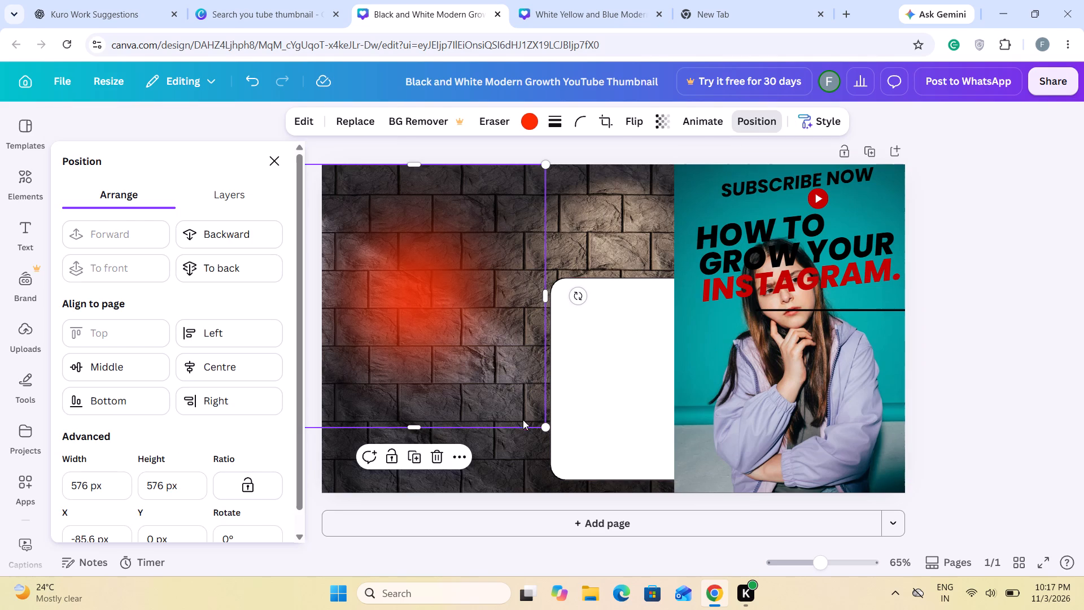
{"action": "left_click_drag", "start_coordinate": [547, 429], "coordinate": [478, 330]}
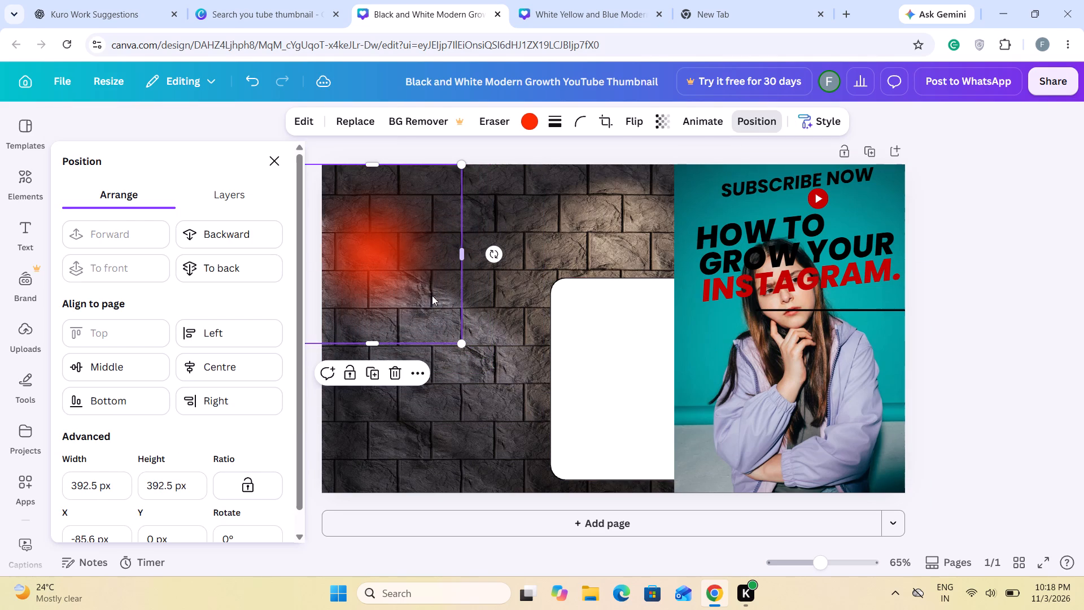
{"action": "left_click_drag", "start_coordinate": [392, 259], "coordinate": [671, 451]}
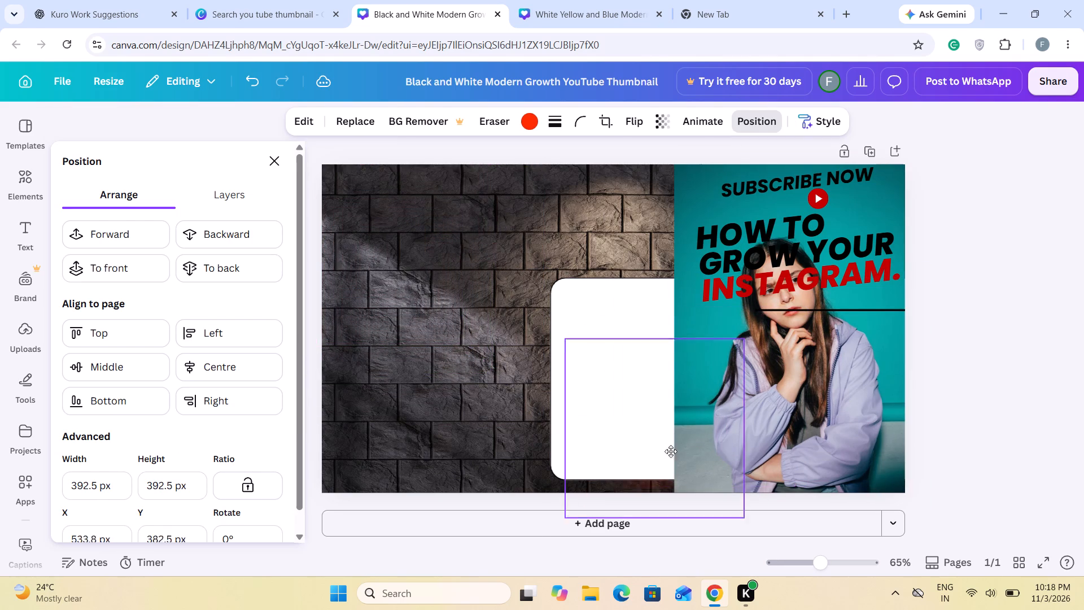
{"action": "left_click_drag", "start_coordinate": [671, 451], "coordinate": [640, 491]}
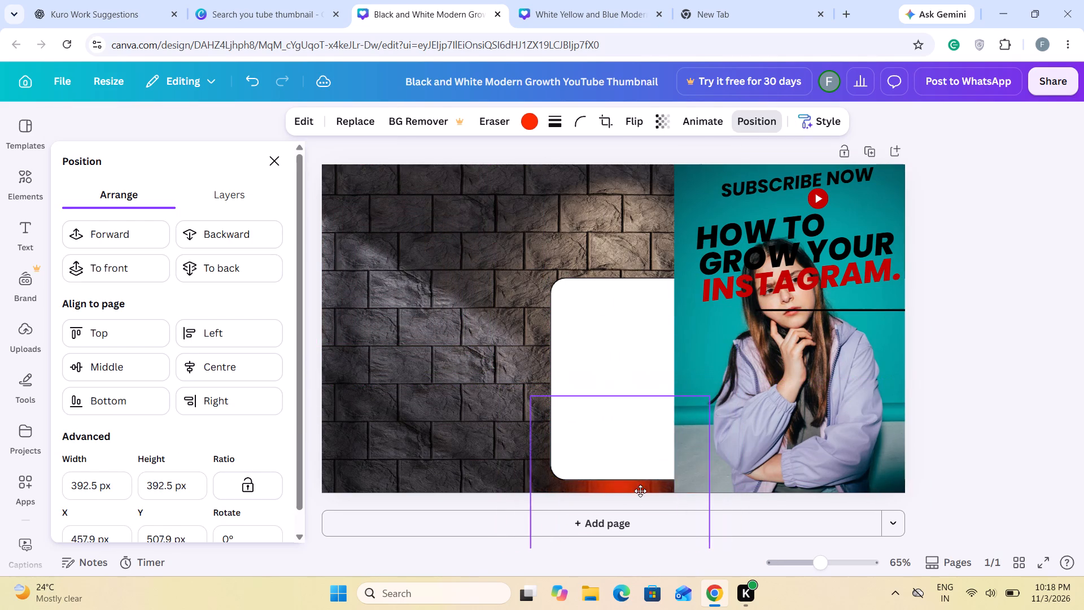
{"action": "left_click_drag", "start_coordinate": [640, 491], "coordinate": [644, 492]}
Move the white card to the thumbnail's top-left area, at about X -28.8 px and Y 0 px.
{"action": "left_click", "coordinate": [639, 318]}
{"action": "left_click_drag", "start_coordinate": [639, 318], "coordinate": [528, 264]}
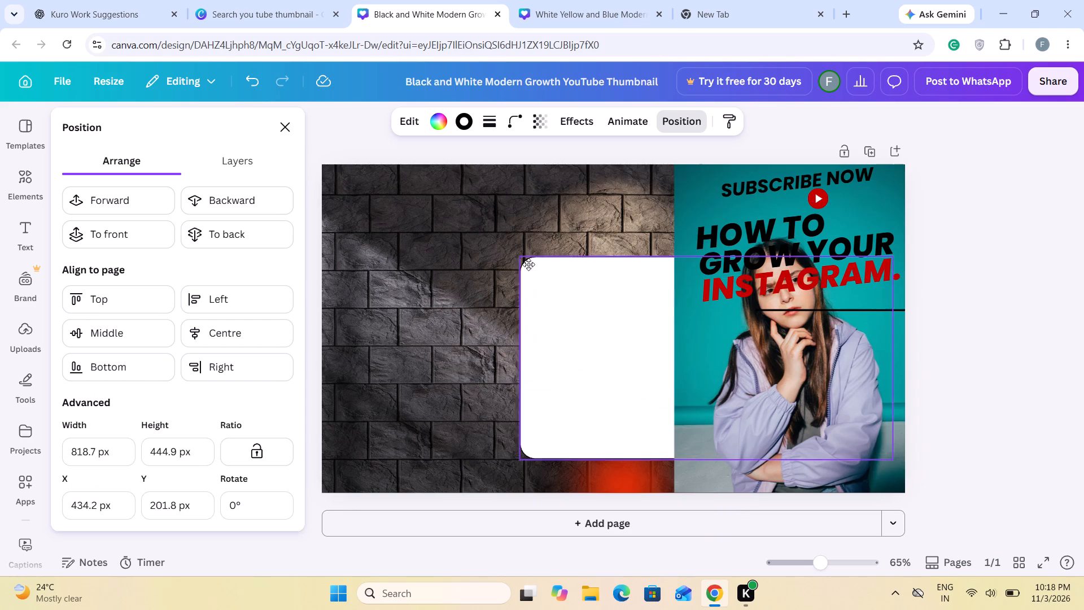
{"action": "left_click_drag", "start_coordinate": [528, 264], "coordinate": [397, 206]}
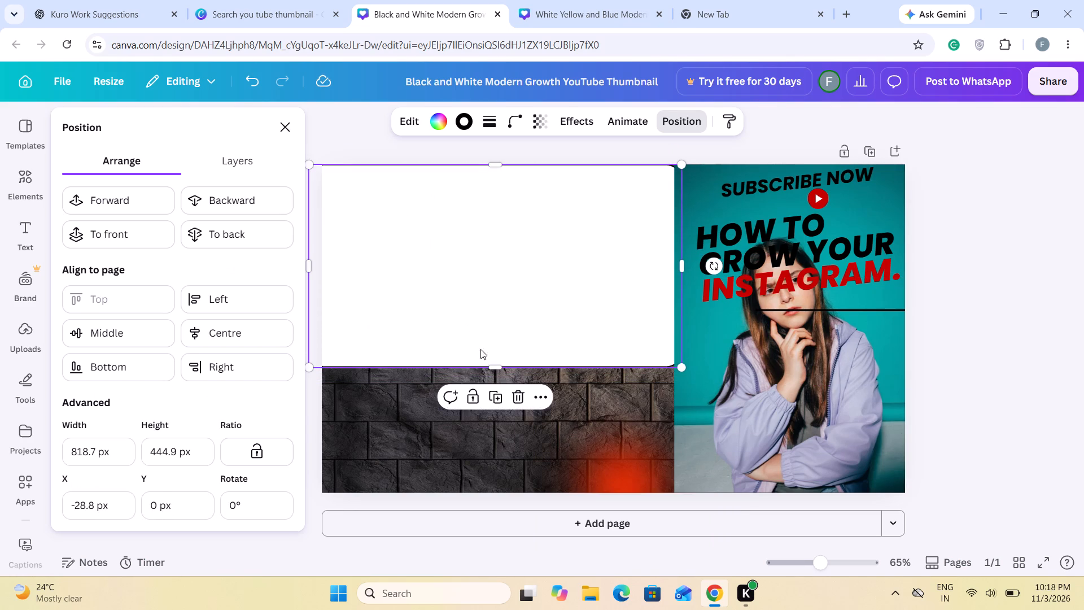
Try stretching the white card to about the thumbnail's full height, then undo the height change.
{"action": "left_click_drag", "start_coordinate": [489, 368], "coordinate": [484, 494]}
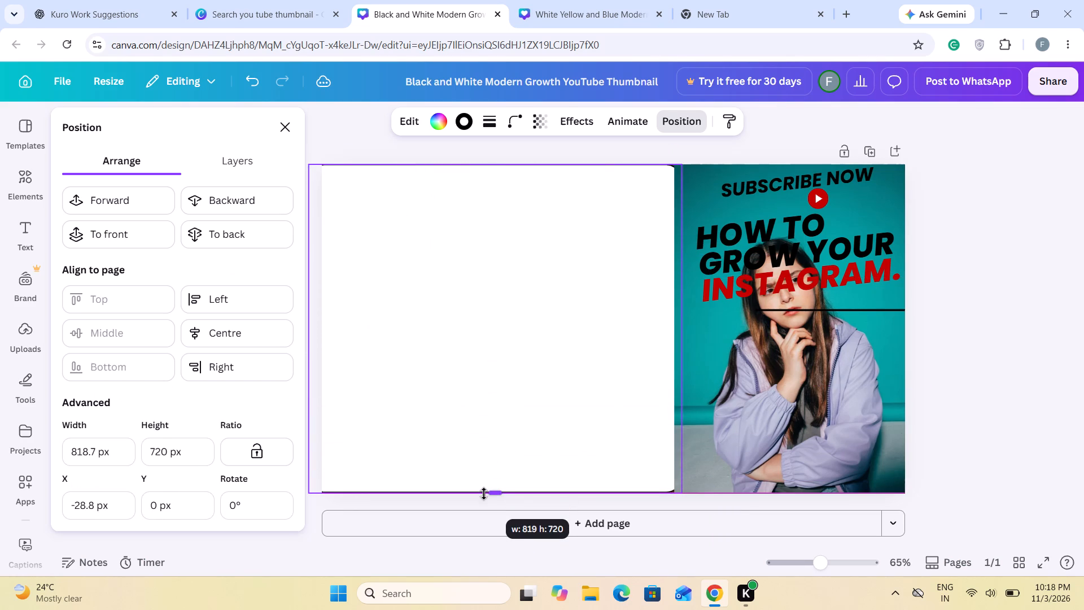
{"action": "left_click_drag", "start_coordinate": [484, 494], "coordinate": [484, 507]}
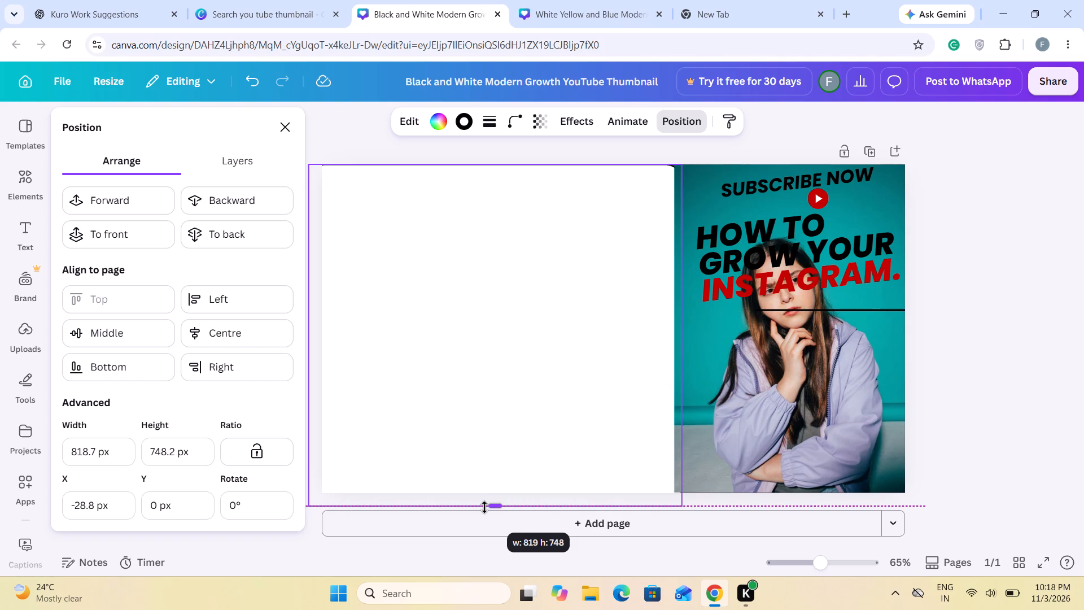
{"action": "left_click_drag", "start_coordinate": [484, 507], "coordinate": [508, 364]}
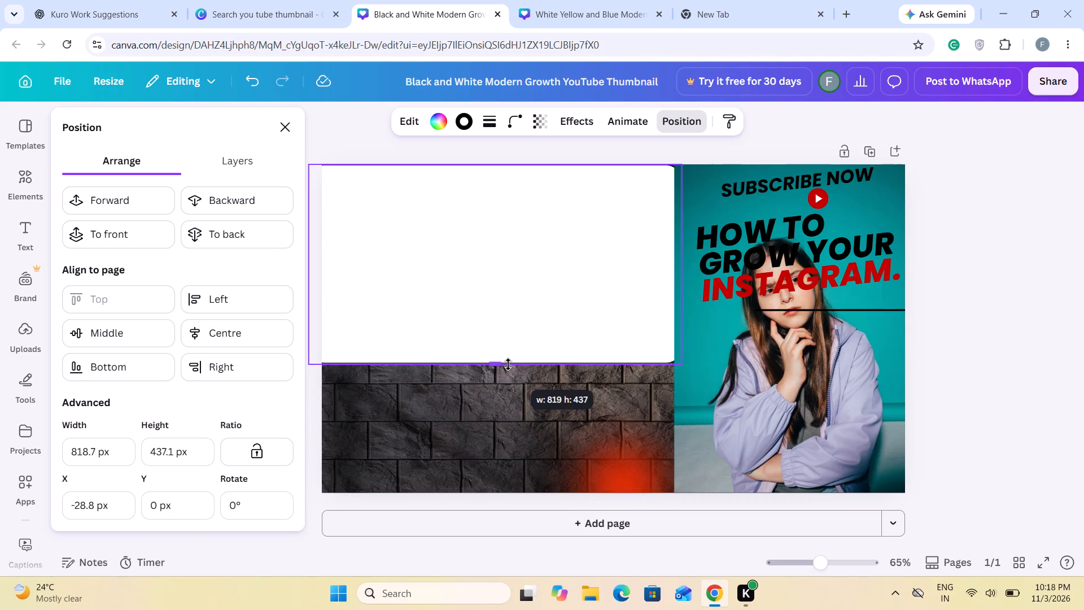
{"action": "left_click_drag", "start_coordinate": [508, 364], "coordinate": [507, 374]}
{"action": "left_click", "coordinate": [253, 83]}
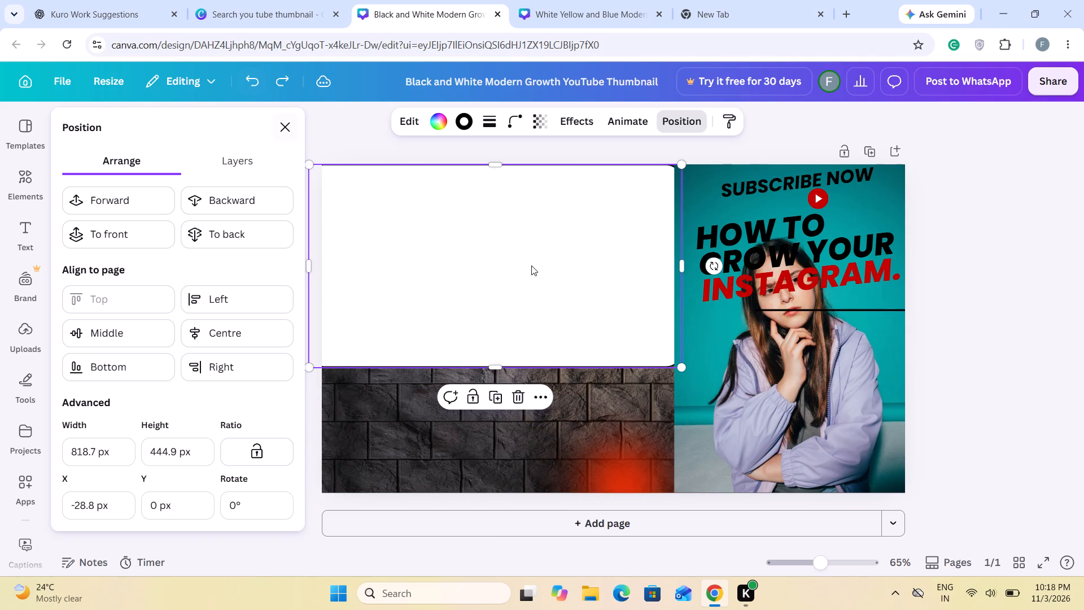
Lower the white card to about X 11.5 px, Y 124.2 px and place the HOW TO GROW YOUR INSTAGRAM headline on it.
{"action": "left_click_drag", "start_coordinate": [527, 263], "coordinate": [546, 316]}
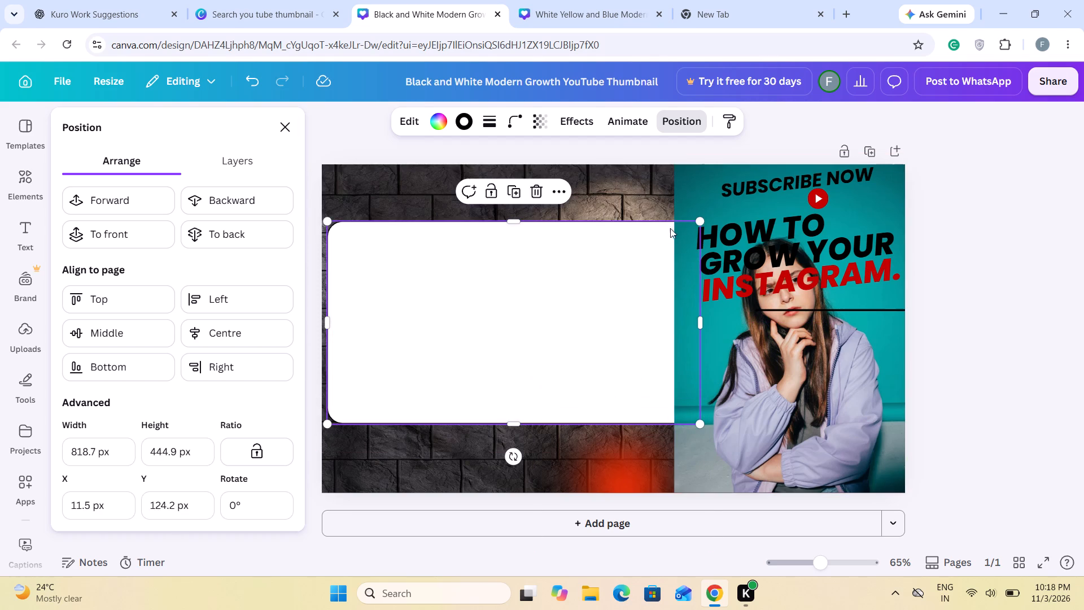
{"action": "left_click_drag", "start_coordinate": [783, 250], "coordinate": [457, 282]}
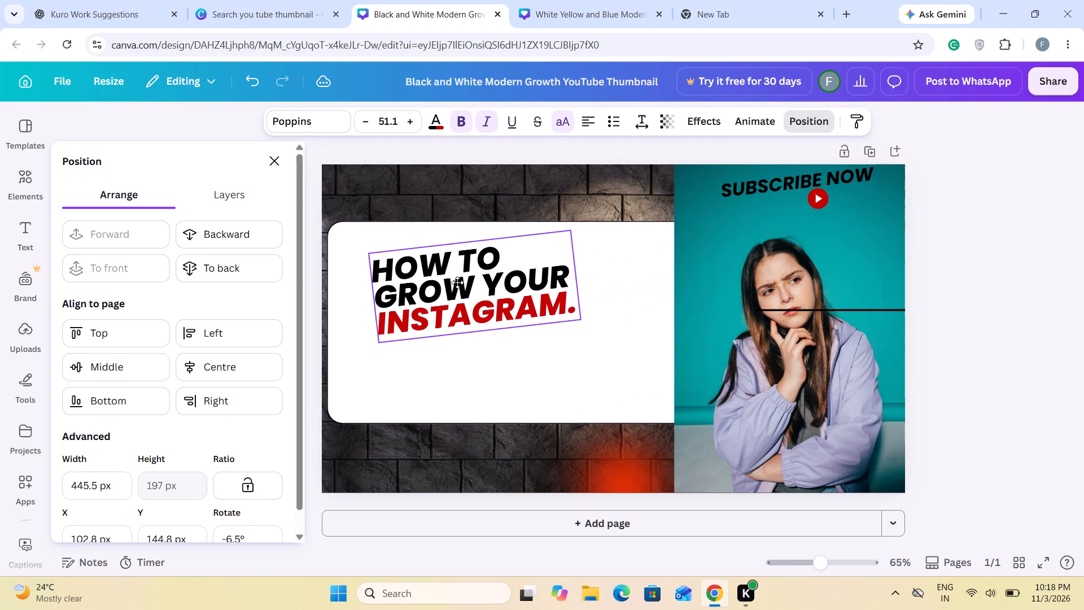
{"action": "left_click_drag", "start_coordinate": [457, 282], "coordinate": [672, 294]}
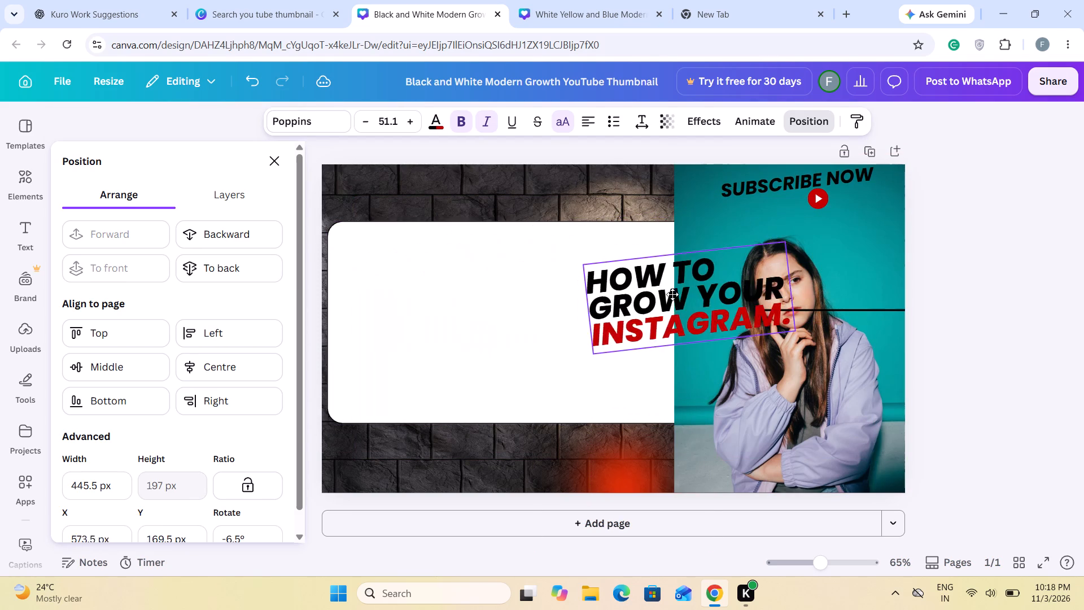
{"action": "left_click_drag", "start_coordinate": [672, 294], "coordinate": [523, 291]}
Tilt the white card to about -9.3° and rotate the headline to roughly match its slant.
{"action": "left_click", "coordinate": [370, 303]}
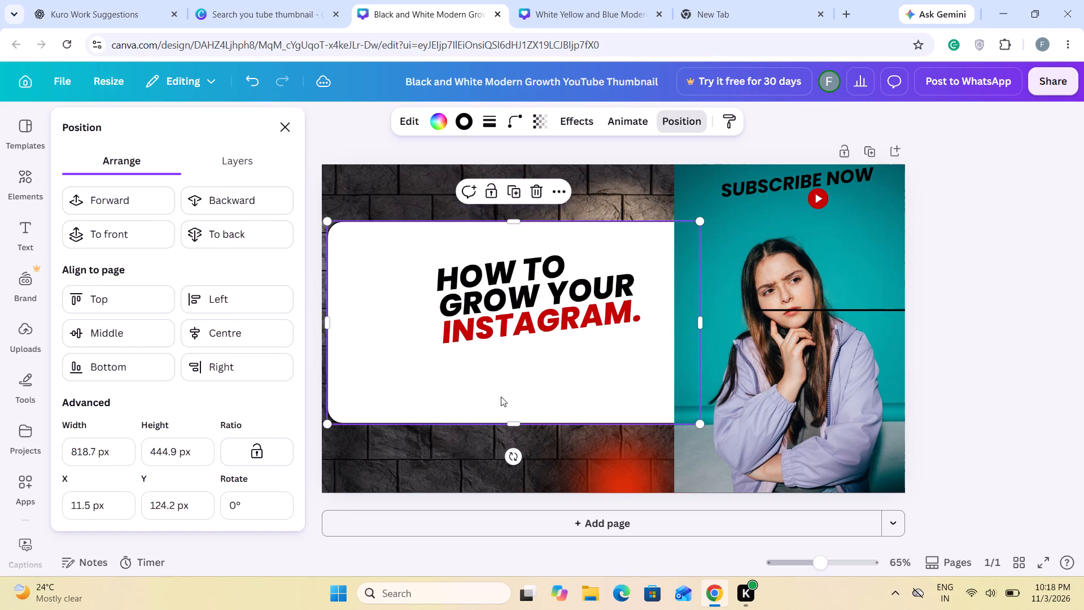
{"action": "left_click_drag", "start_coordinate": [513, 462], "coordinate": [530, 461]}
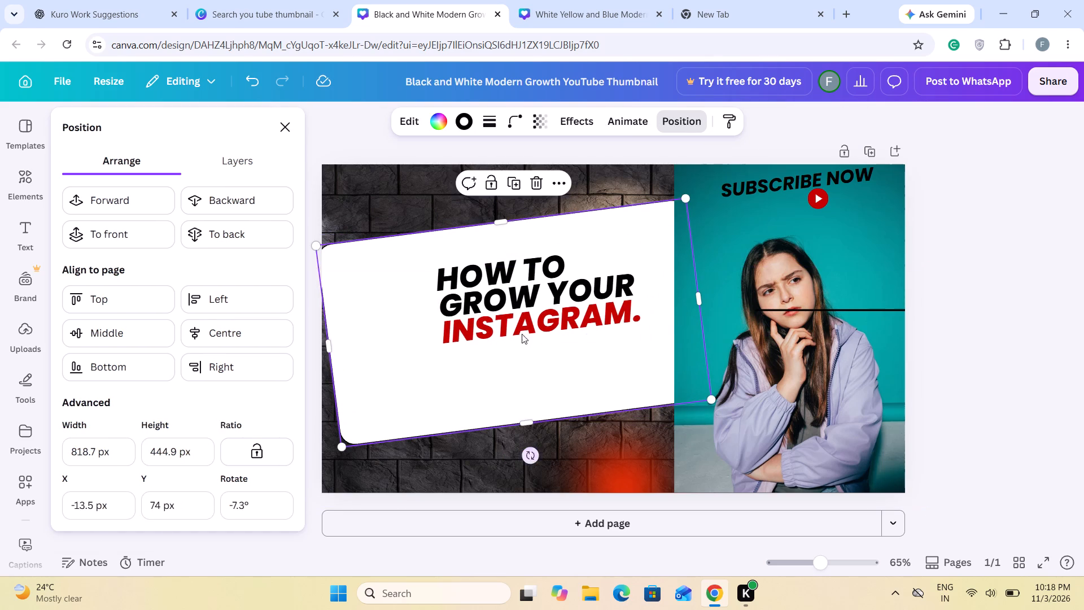
{"action": "left_click", "coordinate": [521, 324]}
{"action": "left_click", "coordinate": [548, 377]}
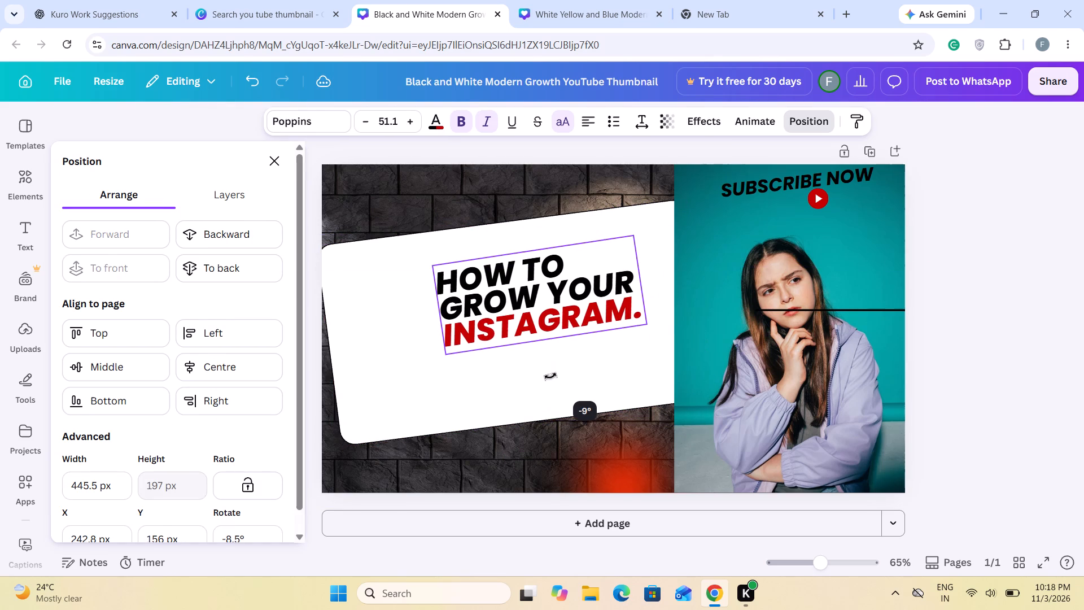
{"action": "left_click", "coordinate": [464, 381]}
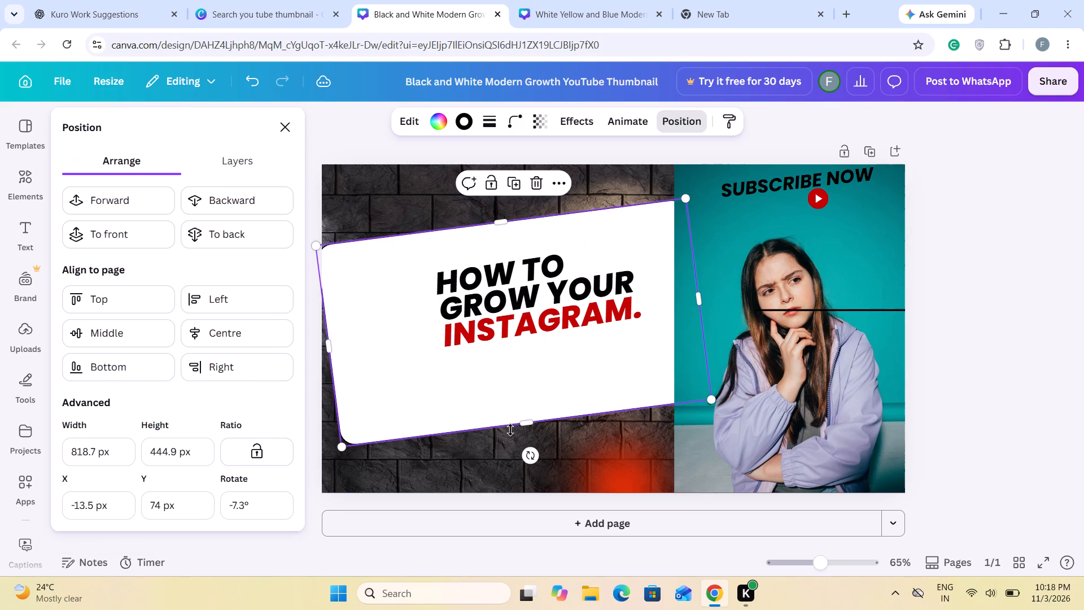
{"action": "left_click", "coordinate": [529, 455]}
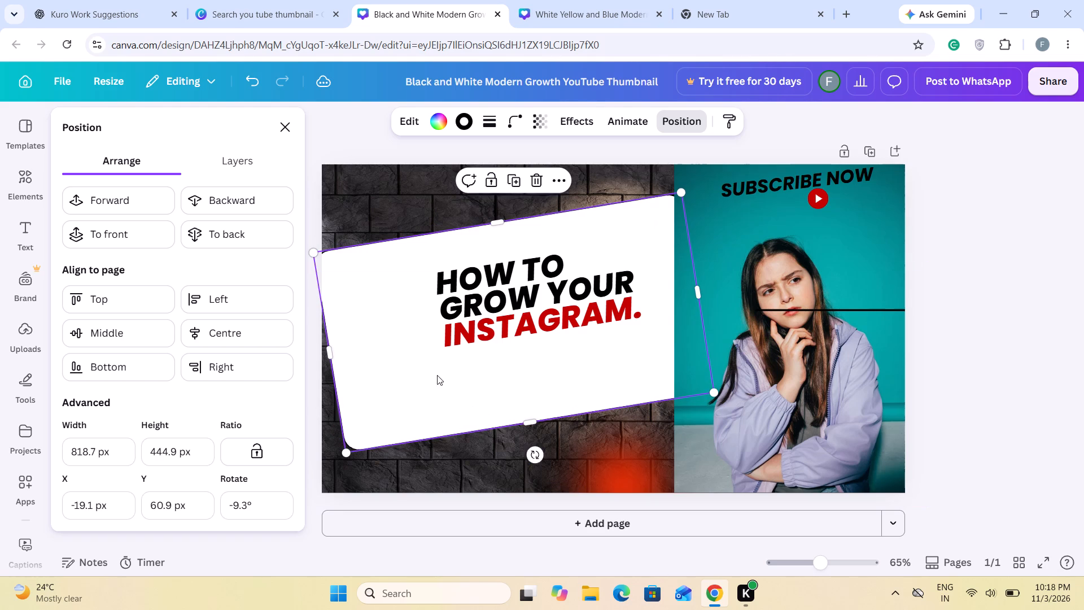
{"action": "left_click", "coordinate": [479, 338]}
{"action": "left_click", "coordinate": [547, 375]}
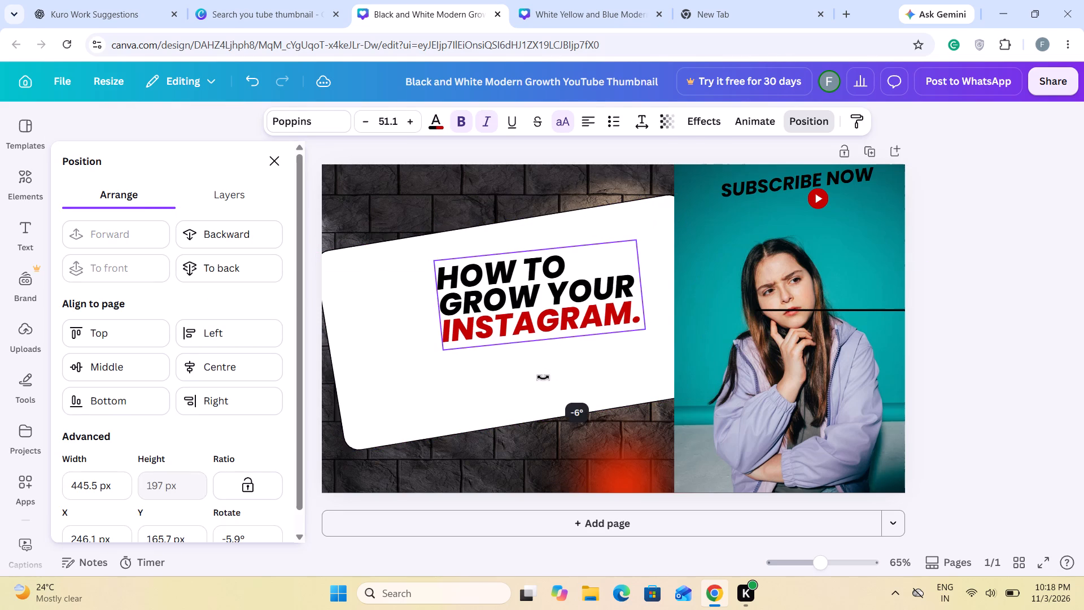
{"action": "left_click", "coordinate": [456, 390]}
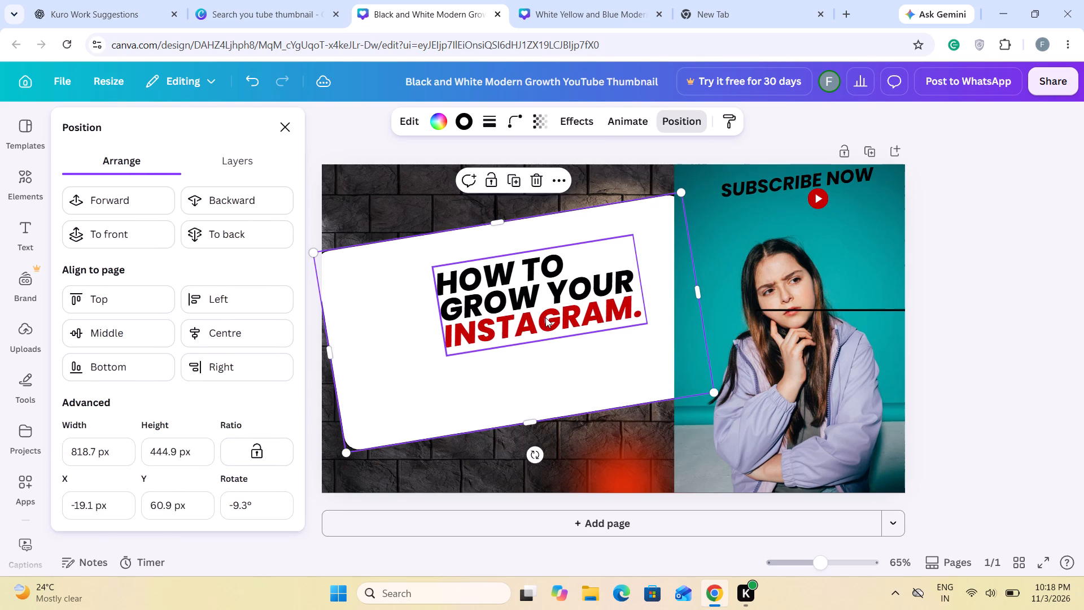
Shift the headline lower and further left on the card, and raise the card to about X -21.6 px, Y -26.7 px.
{"action": "left_click_drag", "start_coordinate": [544, 317], "coordinate": [501, 339]}
{"action": "left_click_drag", "start_coordinate": [631, 312], "coordinate": [625, 288]}
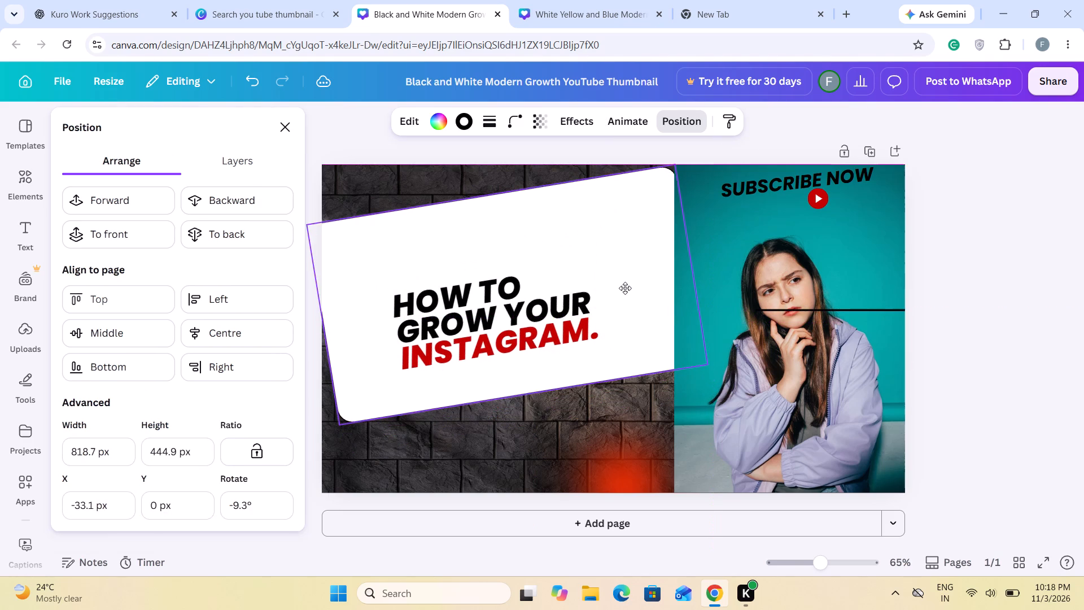
{"action": "left_click_drag", "start_coordinate": [625, 288], "coordinate": [622, 306]}
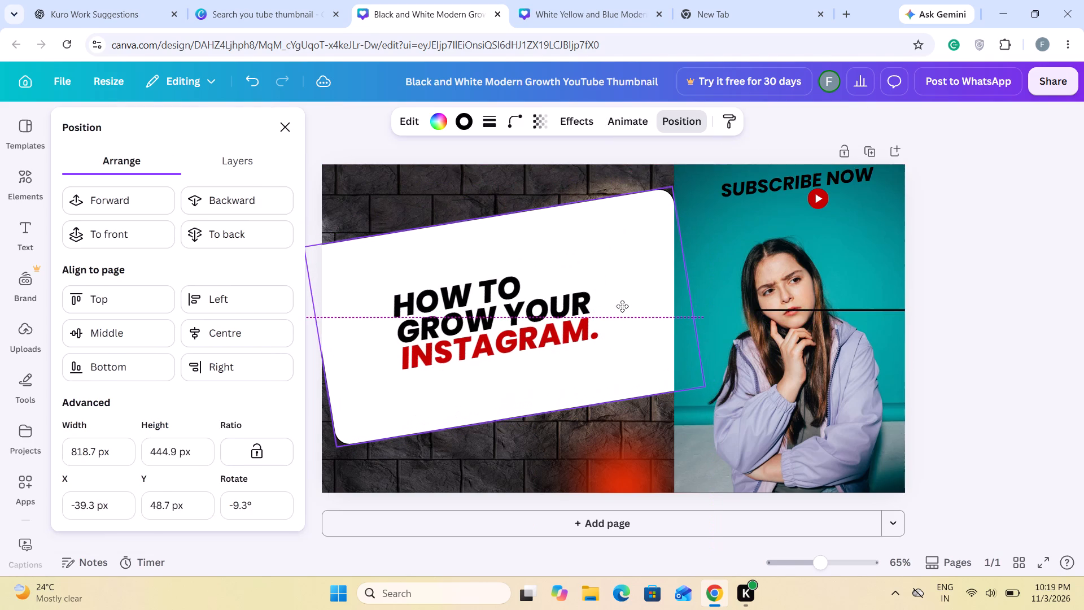
{"action": "left_click_drag", "start_coordinate": [622, 306], "coordinate": [630, 271]}
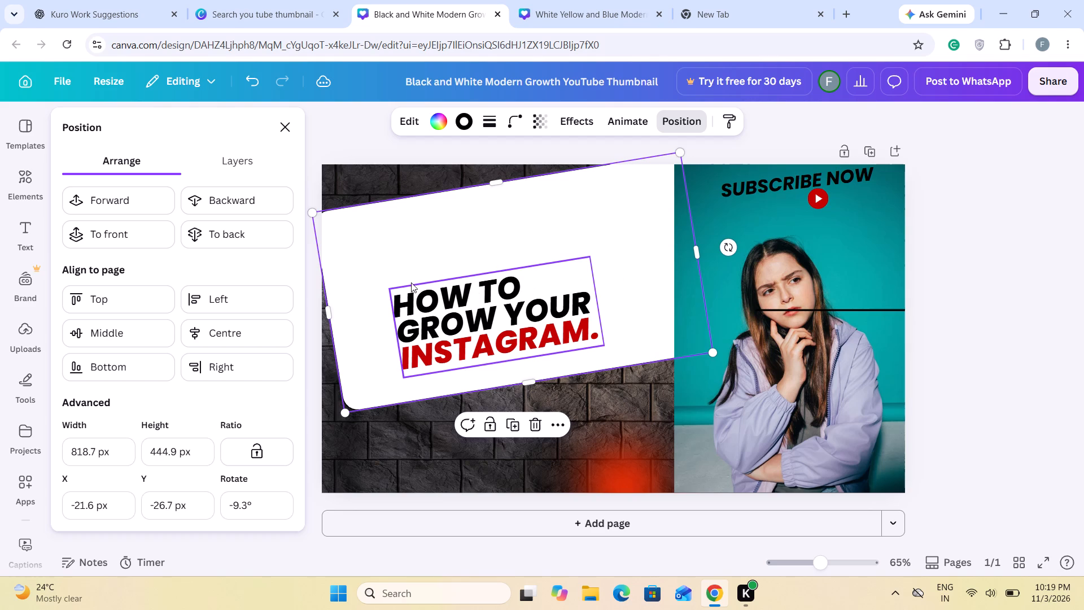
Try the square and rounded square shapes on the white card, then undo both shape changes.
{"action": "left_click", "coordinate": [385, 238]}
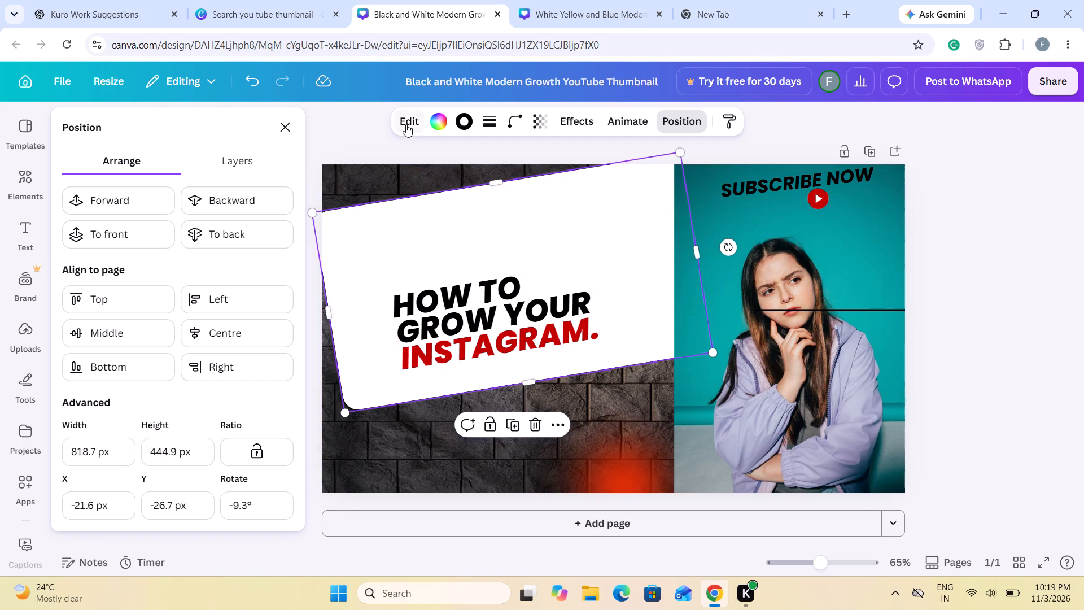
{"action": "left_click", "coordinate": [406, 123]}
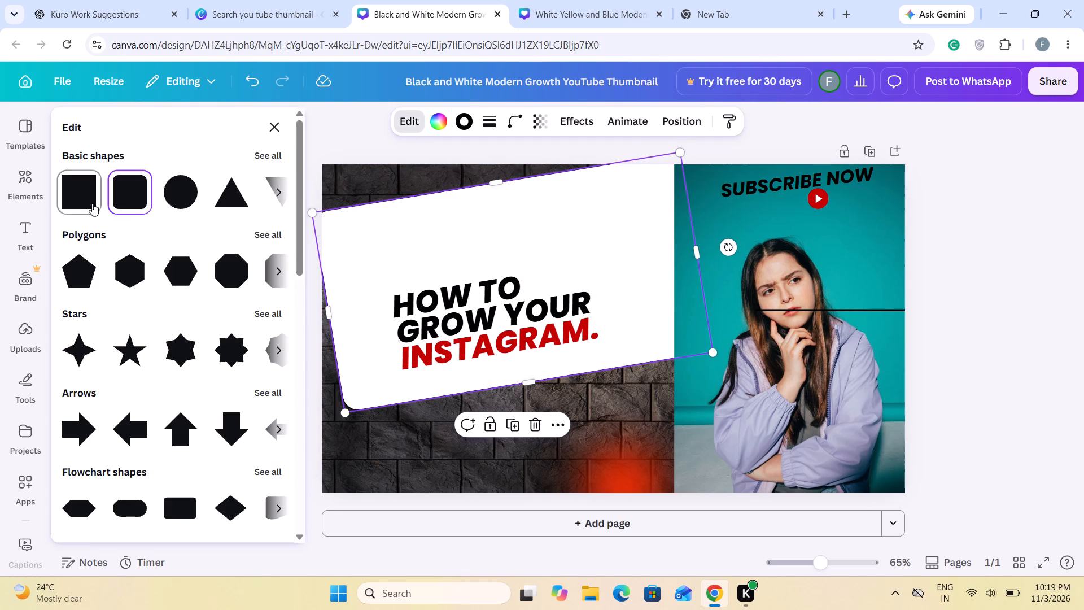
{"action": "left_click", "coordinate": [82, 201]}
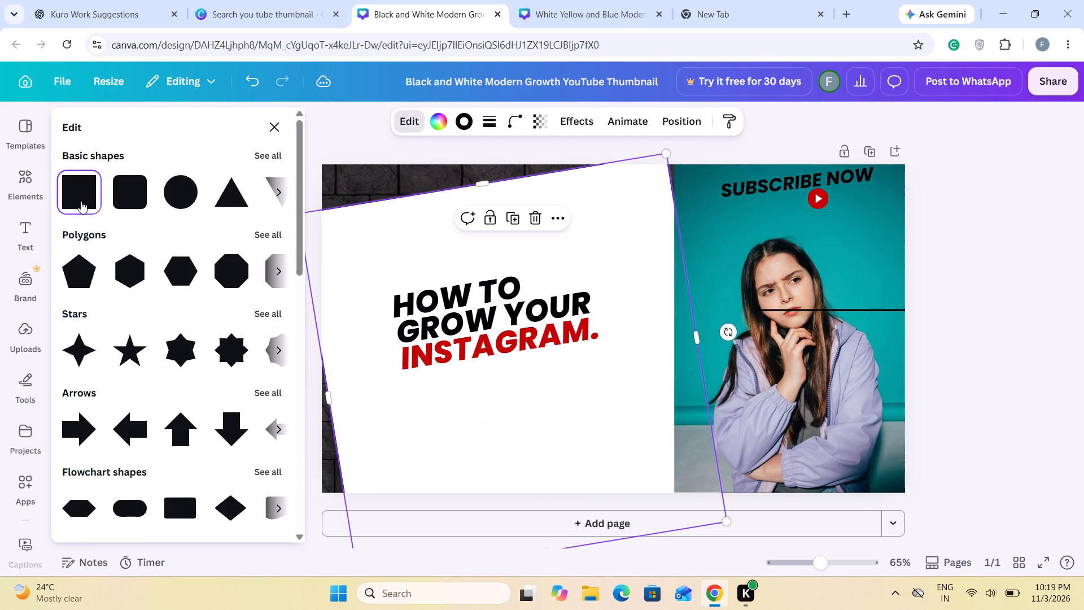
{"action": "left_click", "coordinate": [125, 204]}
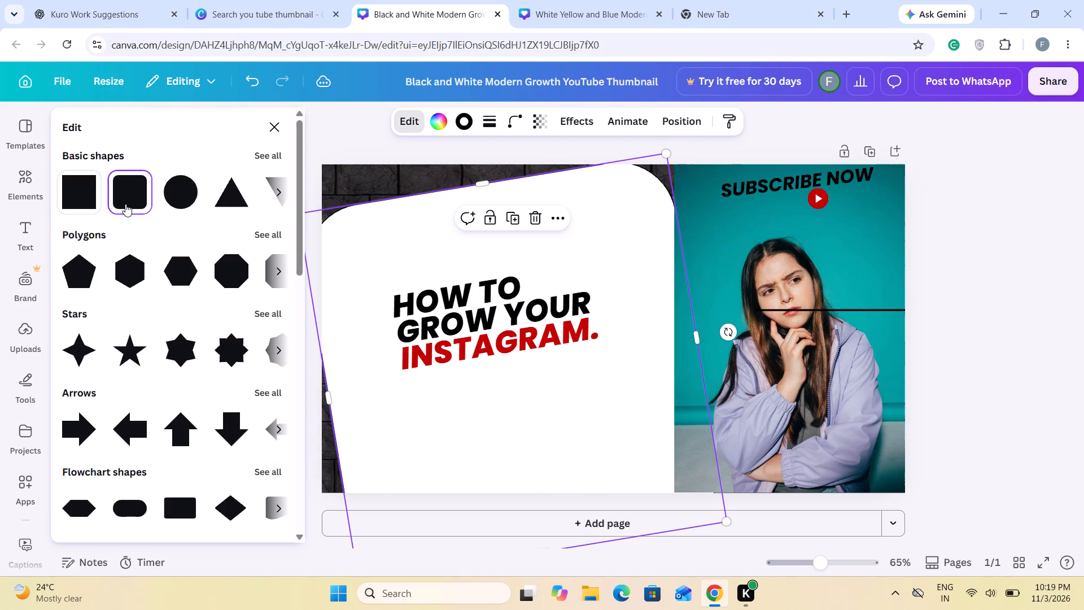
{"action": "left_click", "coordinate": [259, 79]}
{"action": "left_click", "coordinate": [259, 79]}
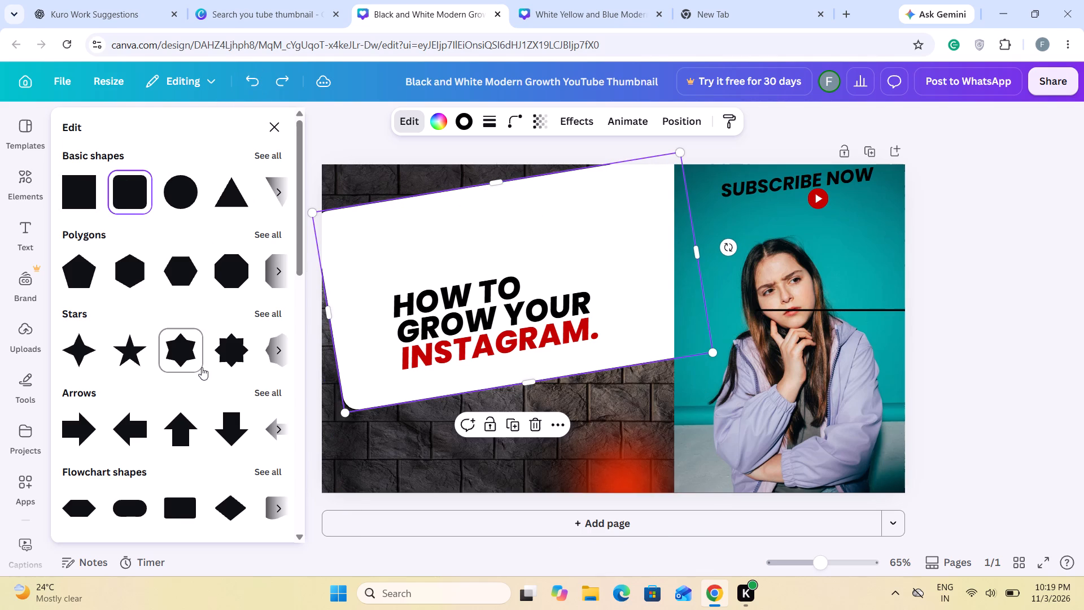
Set the white card's corner rounding to 100, keeping 4 sides, and deselect it.
{"action": "left_click", "coordinate": [513, 123]}
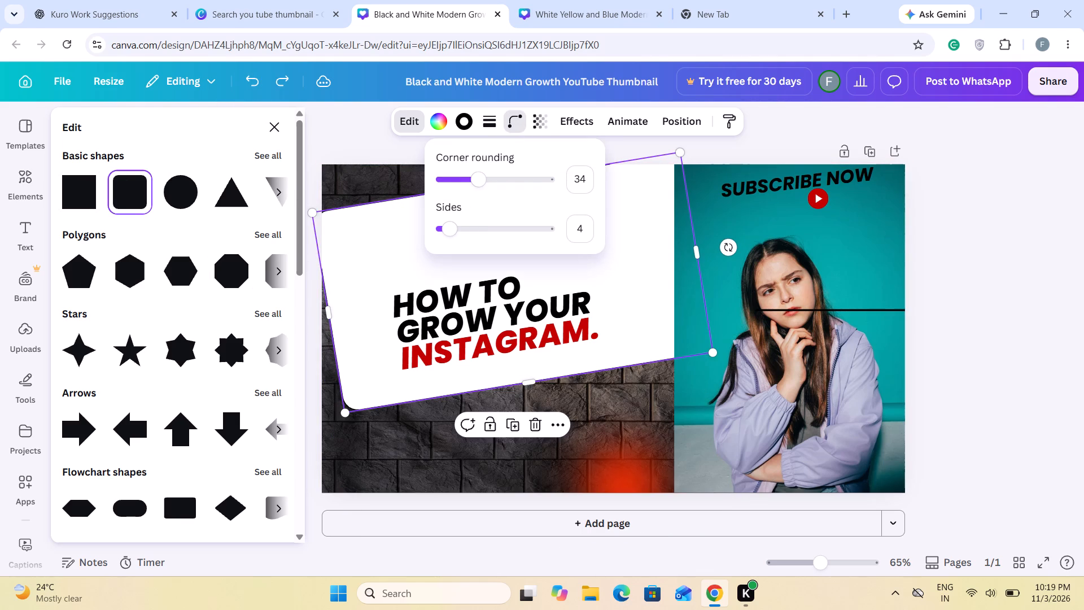
{"action": "left_click", "coordinate": [447, 234]}
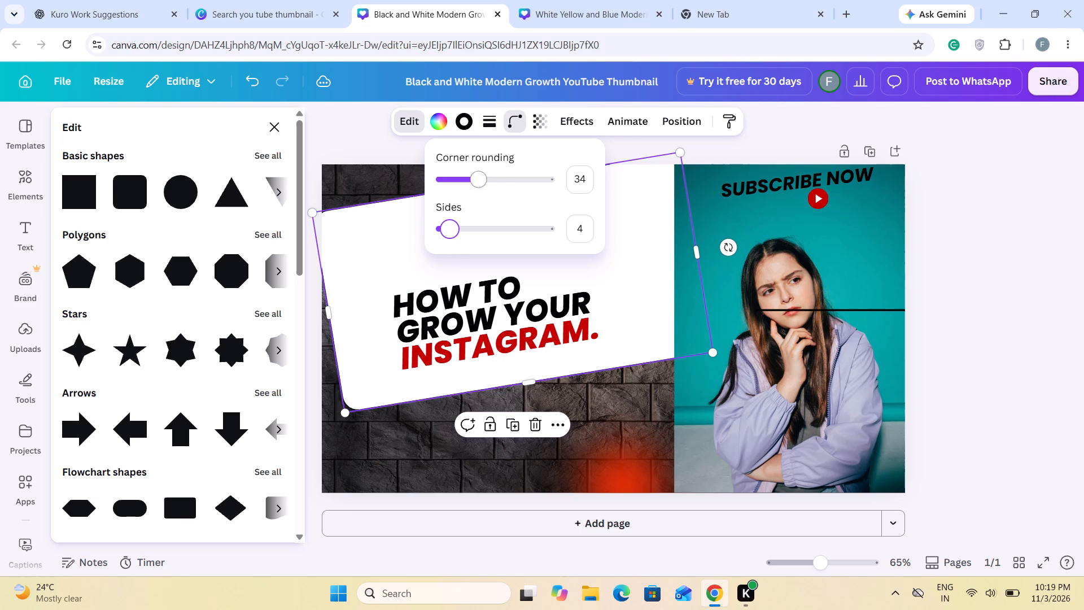
{"action": "left_click_drag", "start_coordinate": [476, 186], "coordinate": [606, 188]}
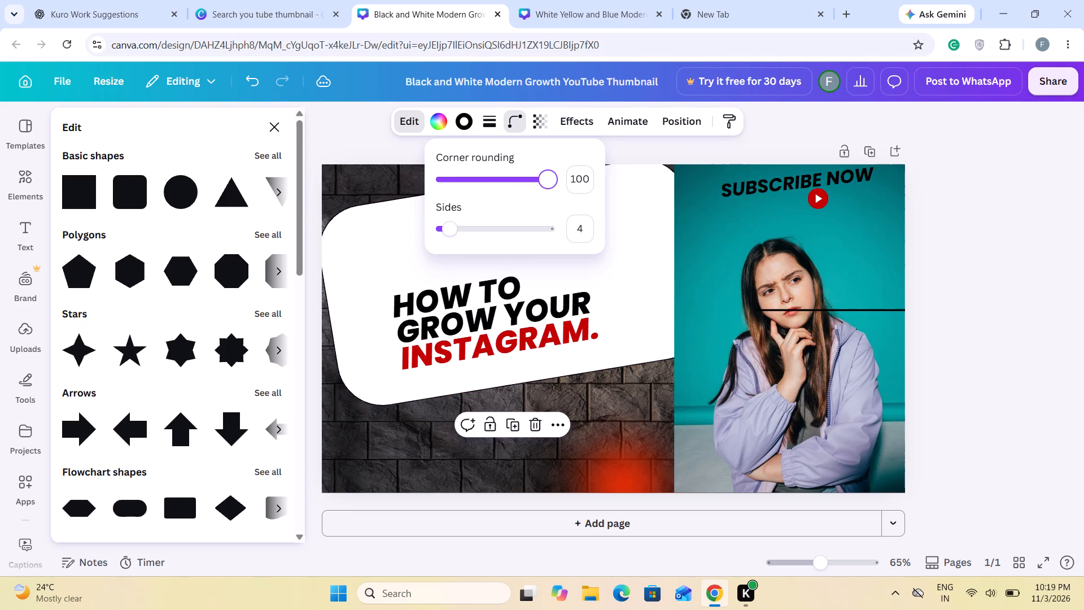
{"action": "left_click_drag", "start_coordinate": [606, 188], "coordinate": [592, 199]}
{"action": "left_click_drag", "start_coordinate": [592, 199], "coordinate": [614, 199]}
{"action": "left_click", "coordinate": [985, 354]}
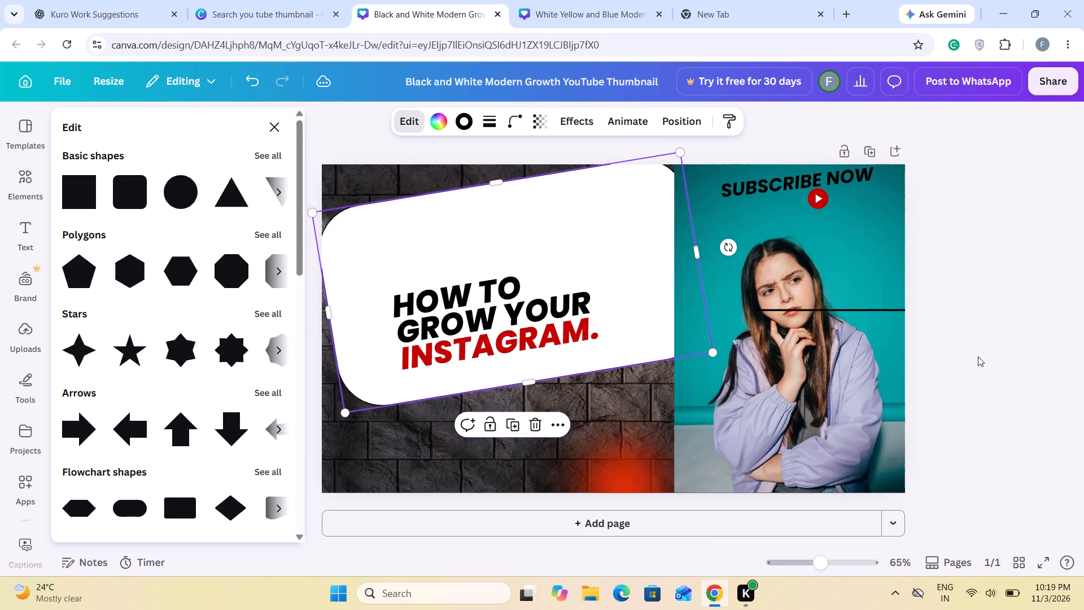
{"action": "left_click", "coordinate": [938, 291]}
{"action": "left_click", "coordinate": [951, 291]}
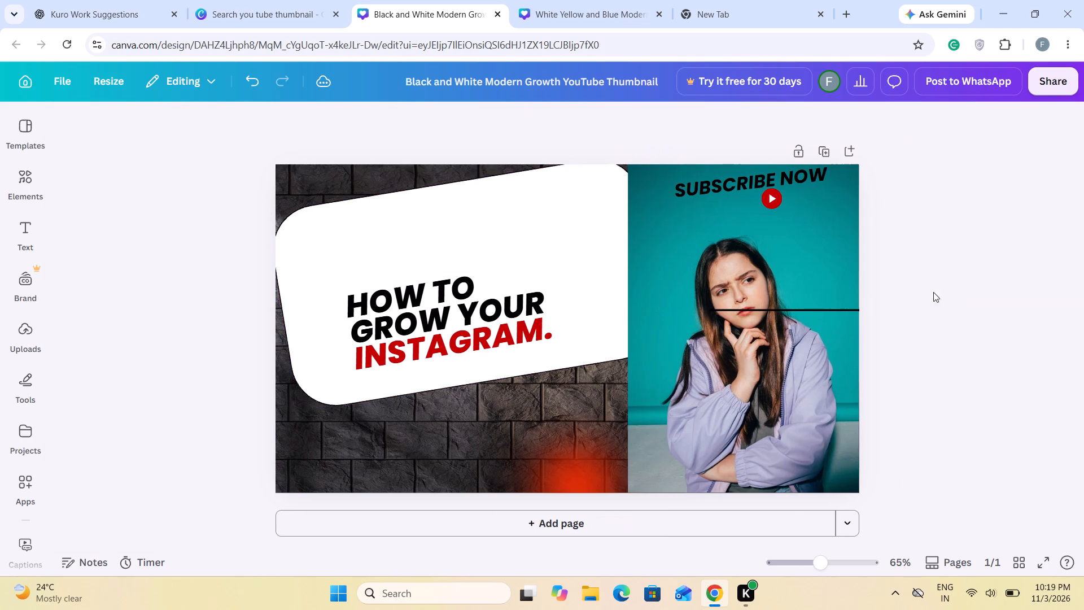
Shift the white card slightly left so its rounded right-hand corners sit just inside the photo's edge.
{"action": "left_click_drag", "start_coordinate": [558, 234], "coordinate": [545, 232]}
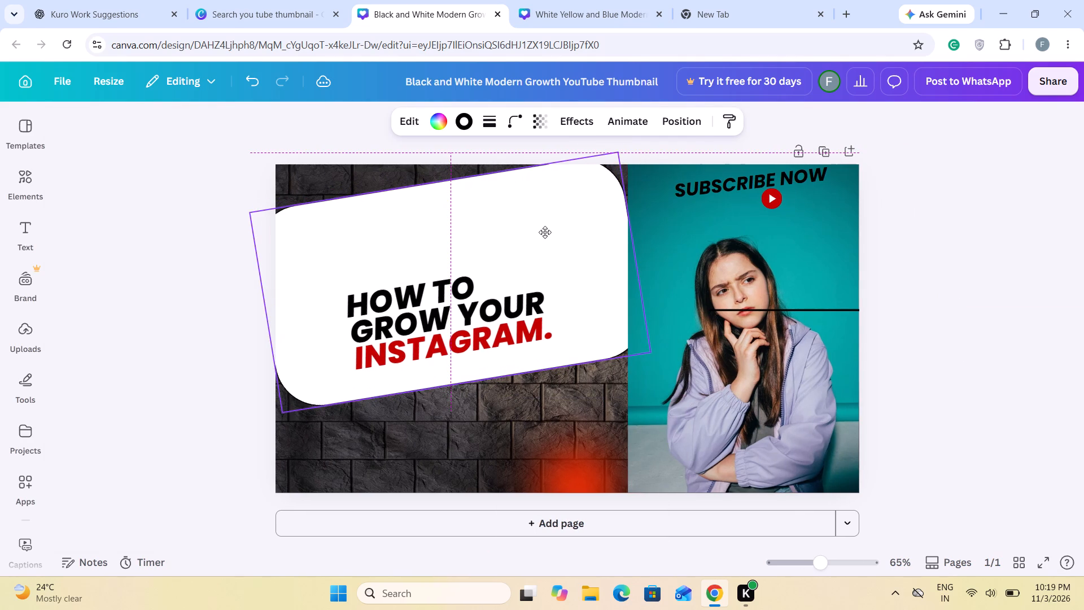
{"action": "left_click_drag", "start_coordinate": [545, 232], "coordinate": [545, 233]}
Raise the headline into the upper part of the white card and enlarge it to font size 61.7.
{"action": "left_click_drag", "start_coordinate": [490, 313], "coordinate": [492, 275]}
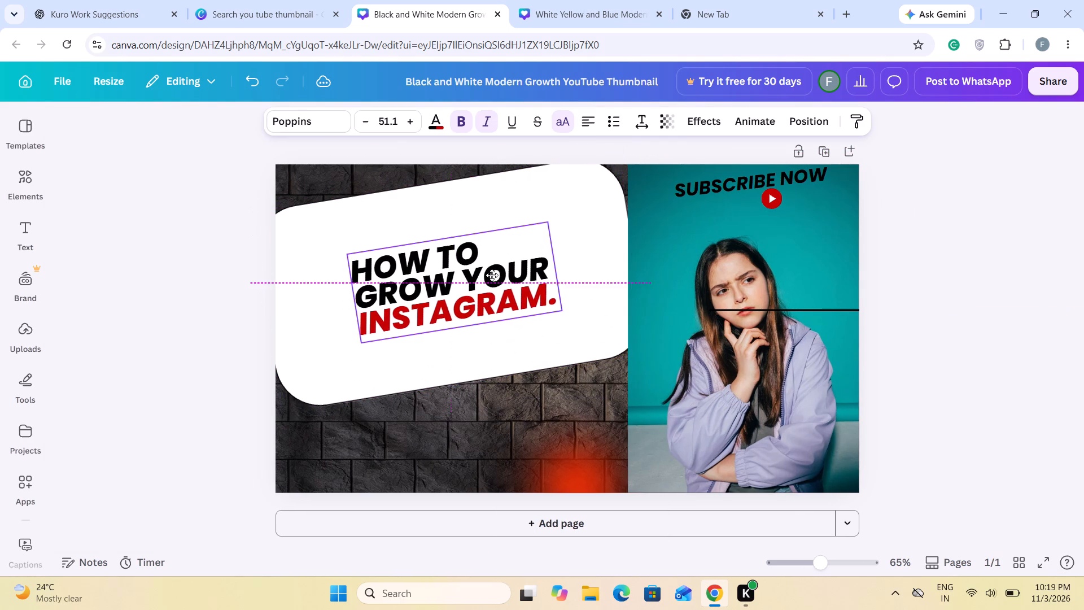
{"action": "left_click_drag", "start_coordinate": [492, 275], "coordinate": [474, 255]}
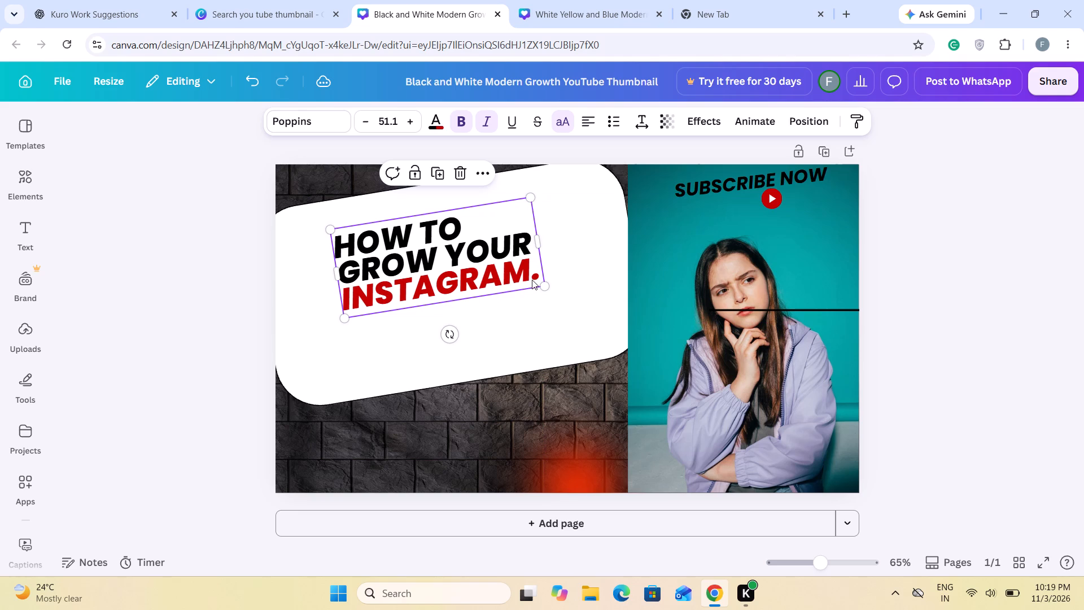
{"action": "left_click_drag", "start_coordinate": [543, 284], "coordinate": [577, 312]}
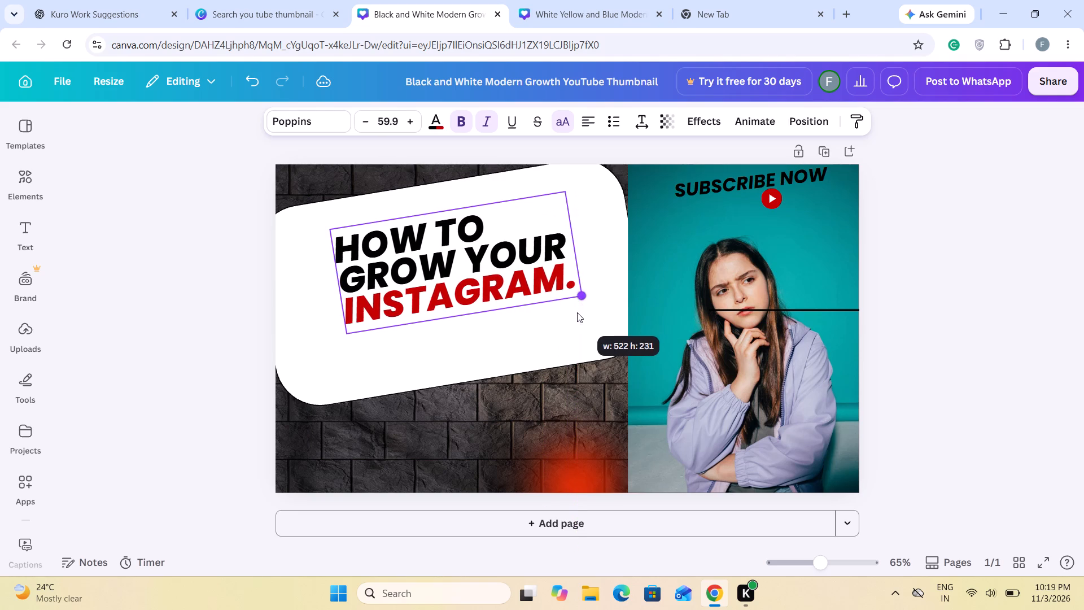
{"action": "left_click_drag", "start_coordinate": [577, 312], "coordinate": [582, 315]}
Enlarge the headline to font size 63.3, centre it across the card slightly above the middle, and deselect it.
{"action": "left_click_drag", "start_coordinate": [506, 263], "coordinate": [479, 298]}
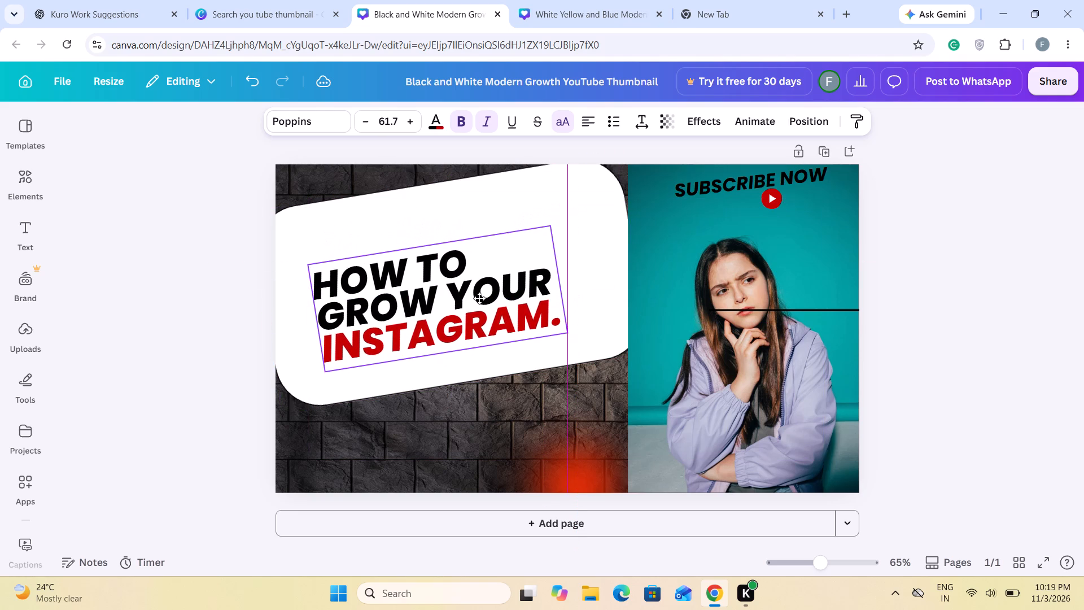
{"action": "left_click_drag", "start_coordinate": [479, 298], "coordinate": [490, 295]}
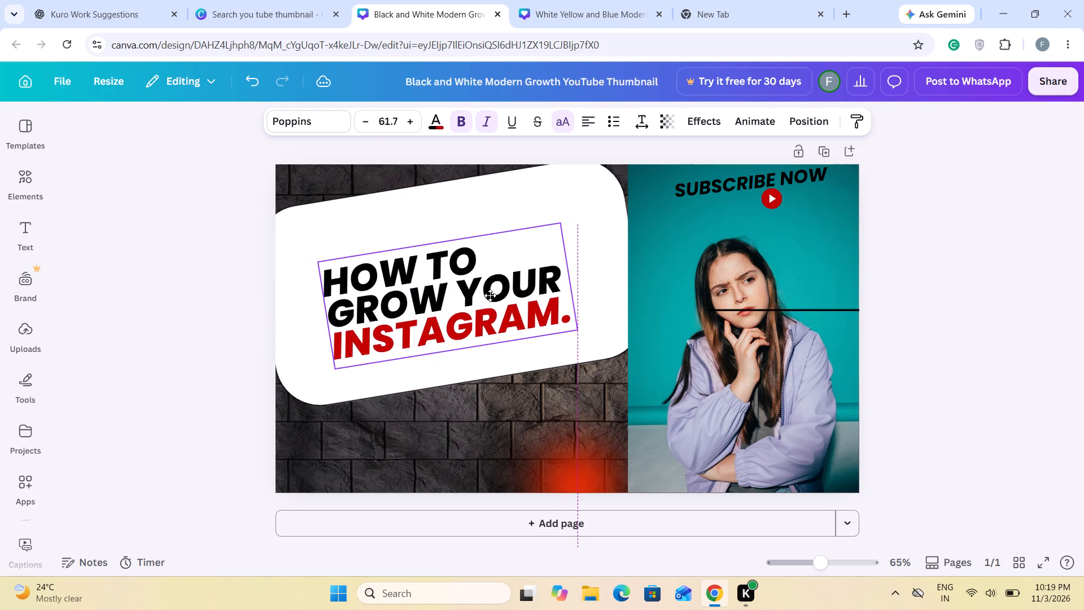
{"action": "left_click_drag", "start_coordinate": [490, 295], "coordinate": [487, 242]}
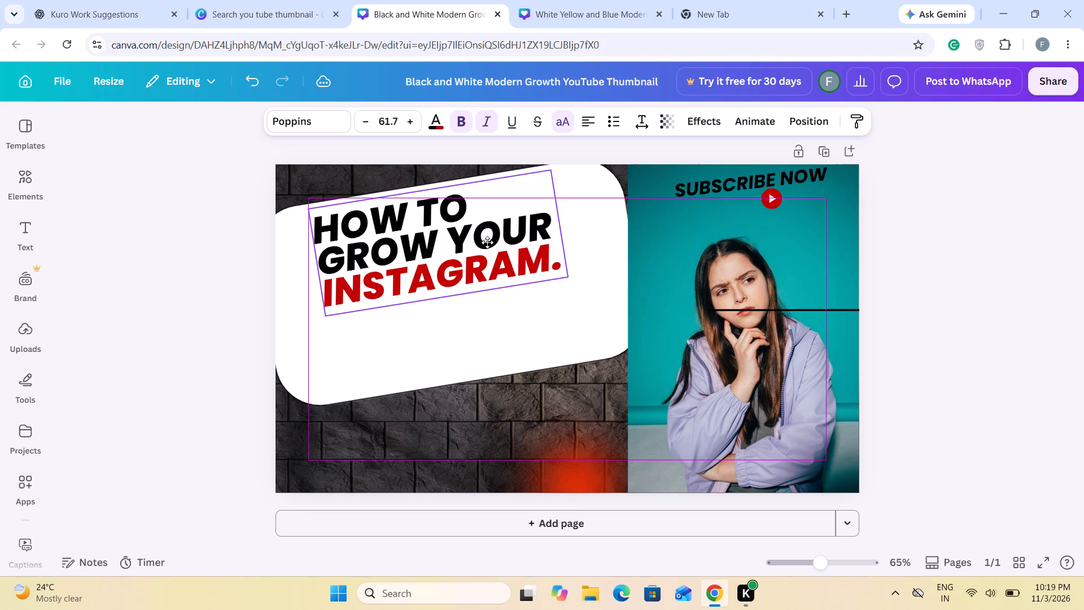
{"action": "left_click_drag", "start_coordinate": [487, 242], "coordinate": [488, 259]}
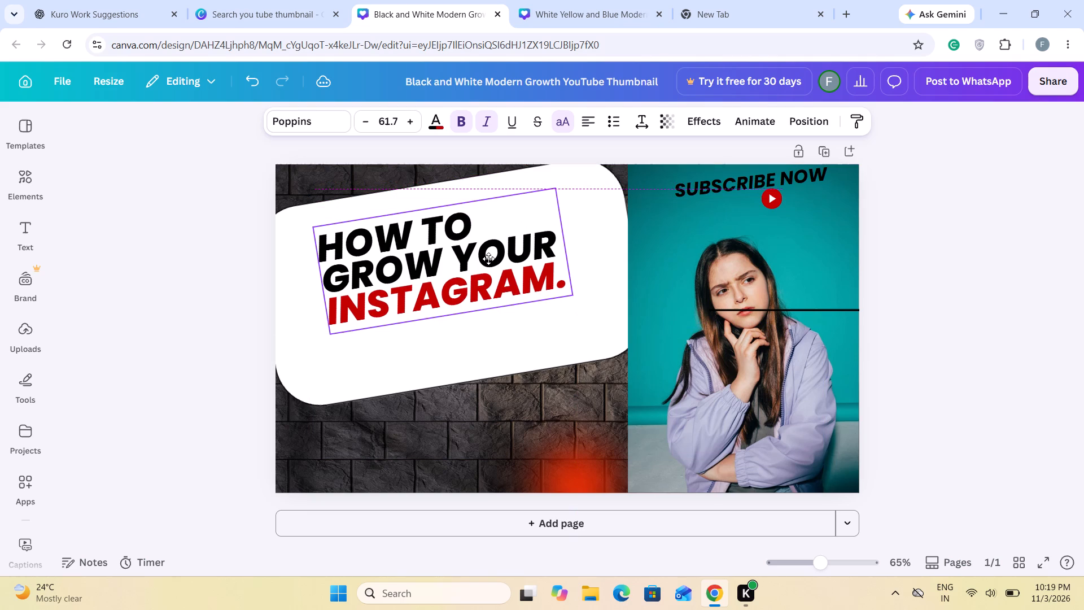
{"action": "left_click_drag", "start_coordinate": [488, 259], "coordinate": [489, 254]}
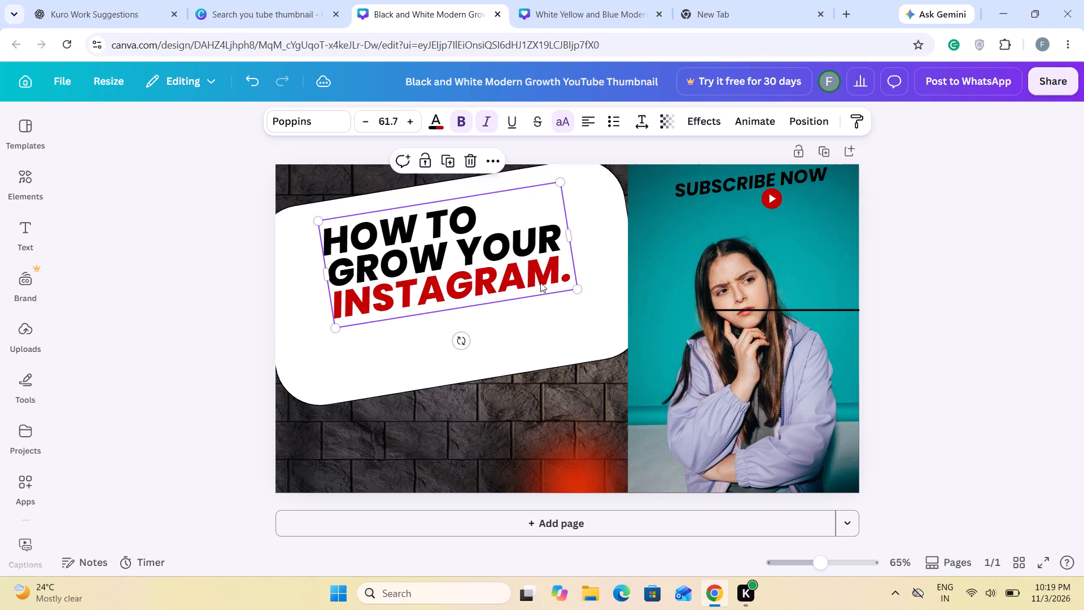
{"action": "left_click_drag", "start_coordinate": [575, 289], "coordinate": [580, 298]}
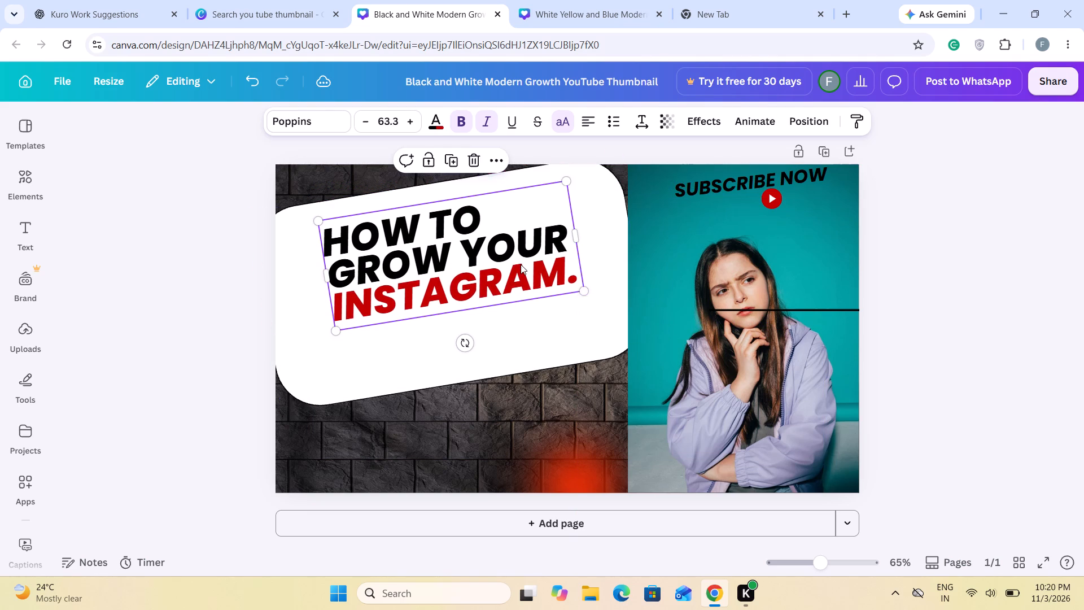
{"action": "left_click_drag", "start_coordinate": [521, 264], "coordinate": [517, 267]}
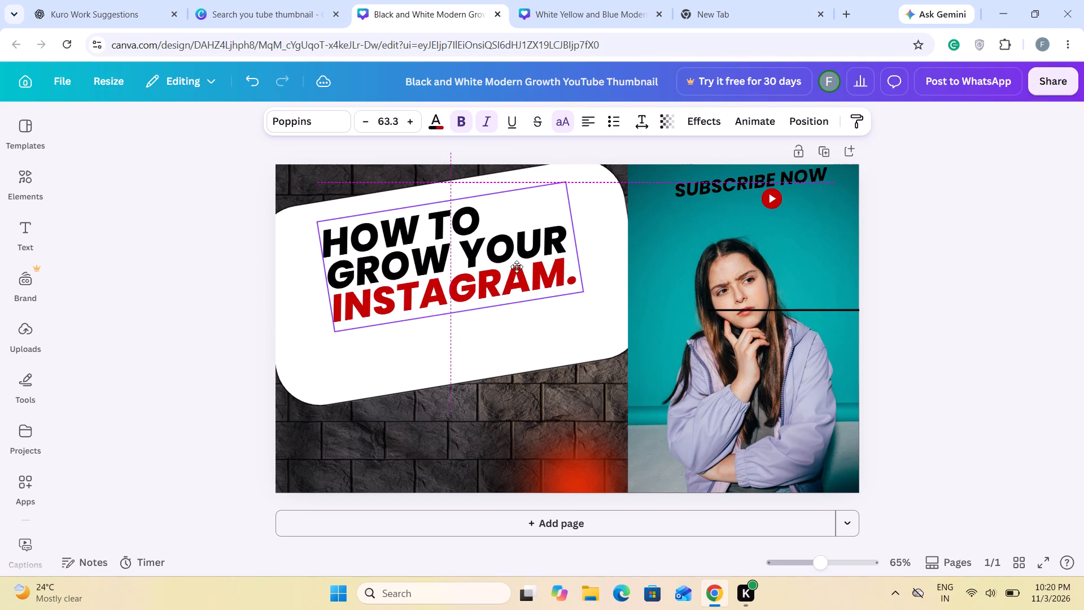
{"action": "left_click_drag", "start_coordinate": [517, 267], "coordinate": [513, 250]}
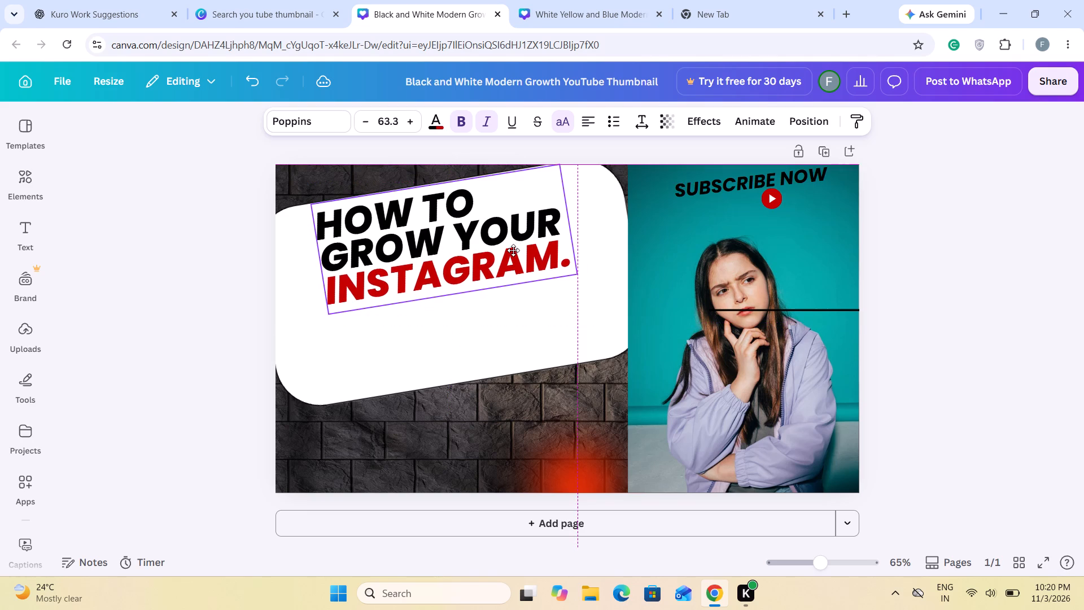
{"action": "left_click_drag", "start_coordinate": [513, 250], "coordinate": [513, 256]}
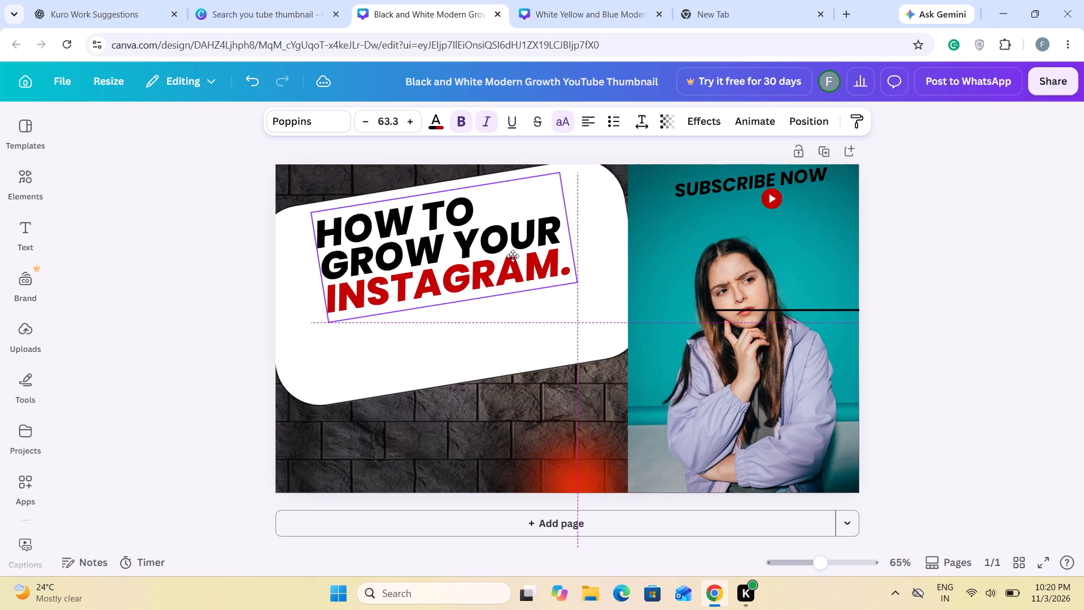
{"action": "left_click_drag", "start_coordinate": [513, 256], "coordinate": [514, 273]}
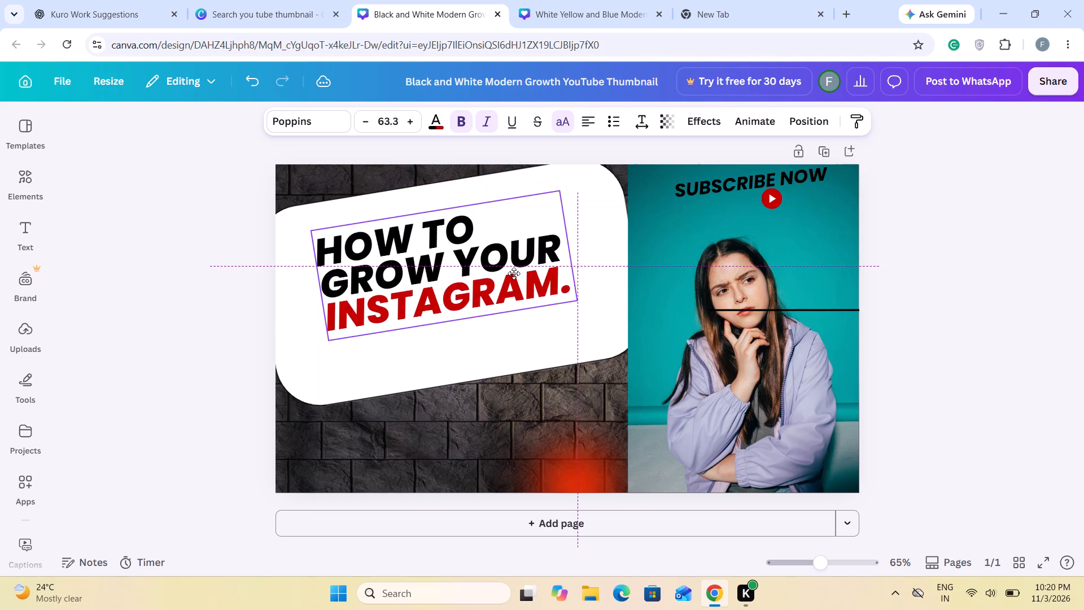
{"action": "left_click_drag", "start_coordinate": [514, 273], "coordinate": [519, 271]}
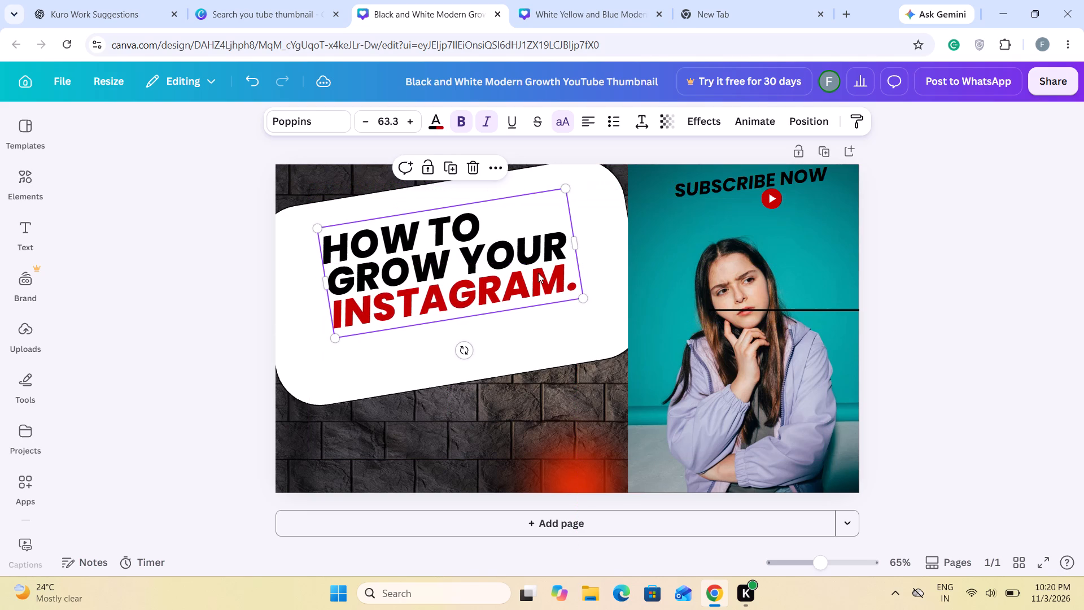
{"action": "left_click", "coordinate": [941, 284]}
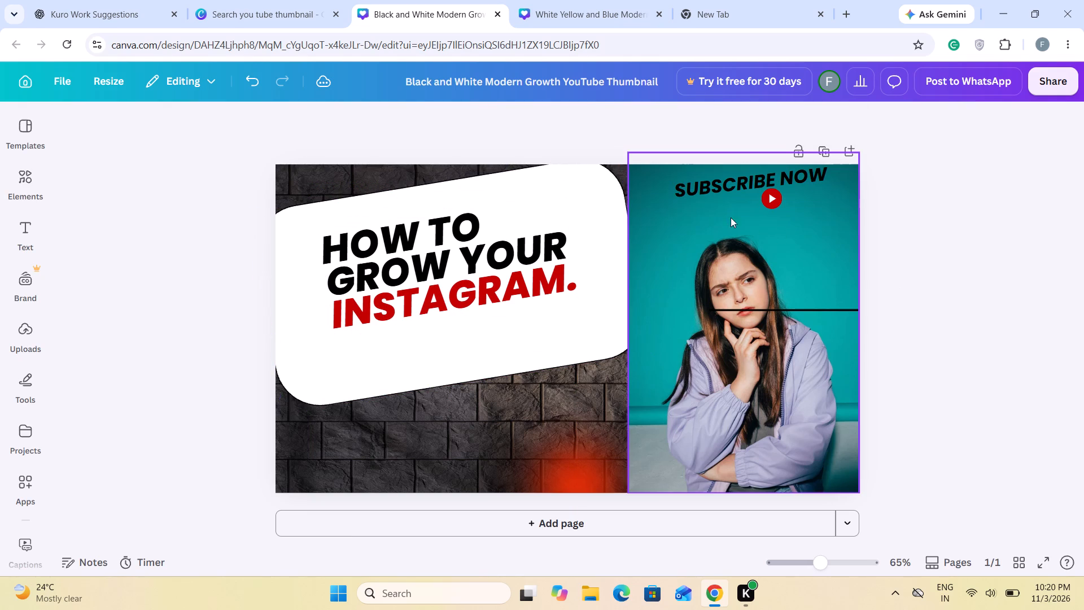
Move the black line from the woman's photo to the card below the headline and tilt it to about -11°.
{"action": "left_click_drag", "start_coordinate": [834, 315], "coordinate": [639, 317]}
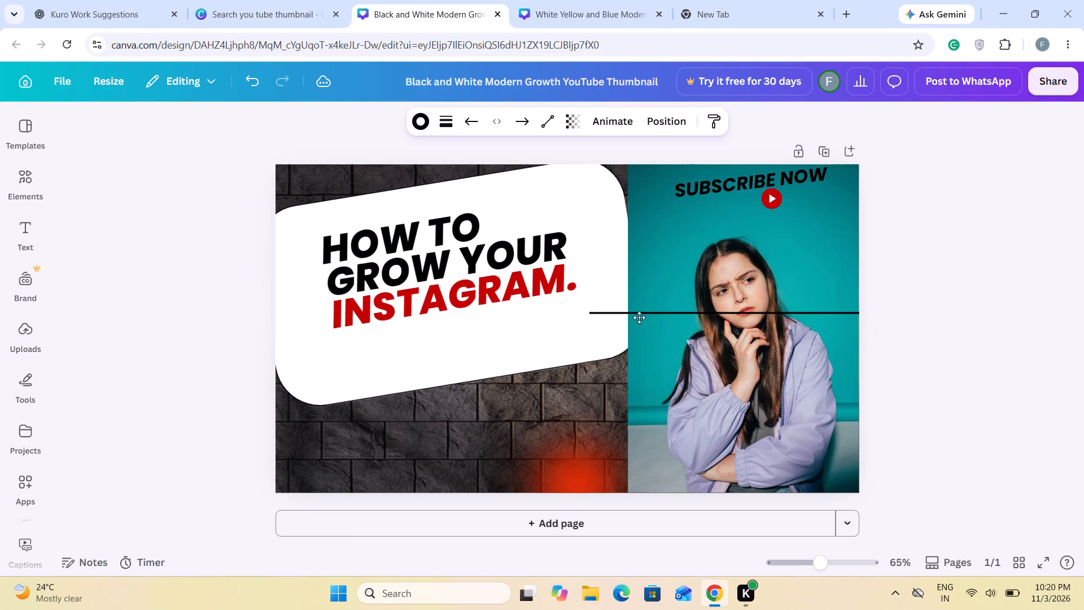
{"action": "left_click_drag", "start_coordinate": [639, 317], "coordinate": [387, 343]}
{"action": "left_click_drag", "start_coordinate": [432, 374], "coordinate": [442, 379]}
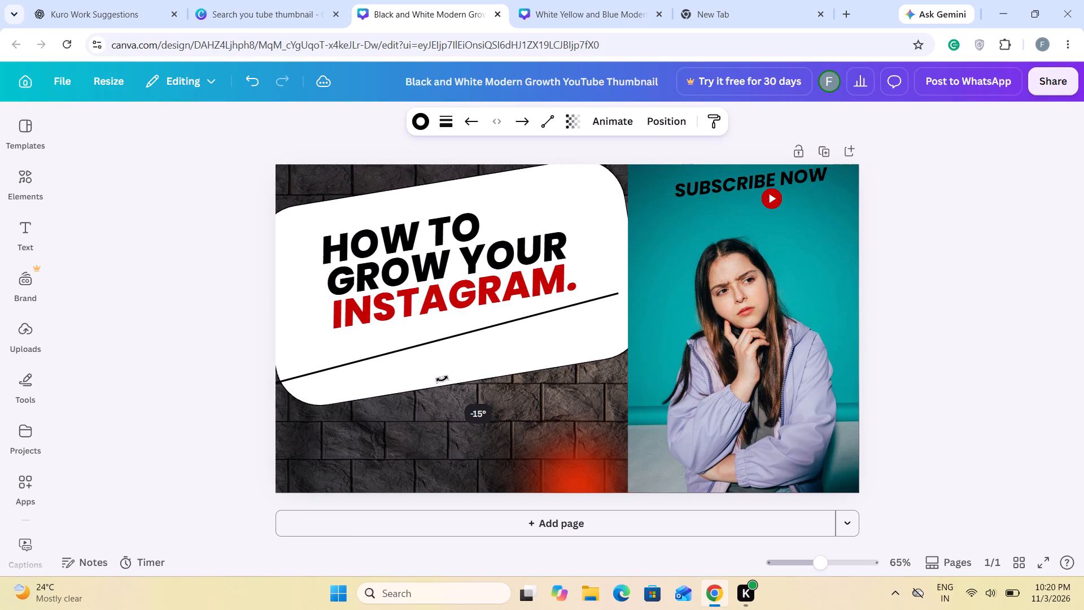
{"action": "left_click_drag", "start_coordinate": [442, 379], "coordinate": [439, 378]}
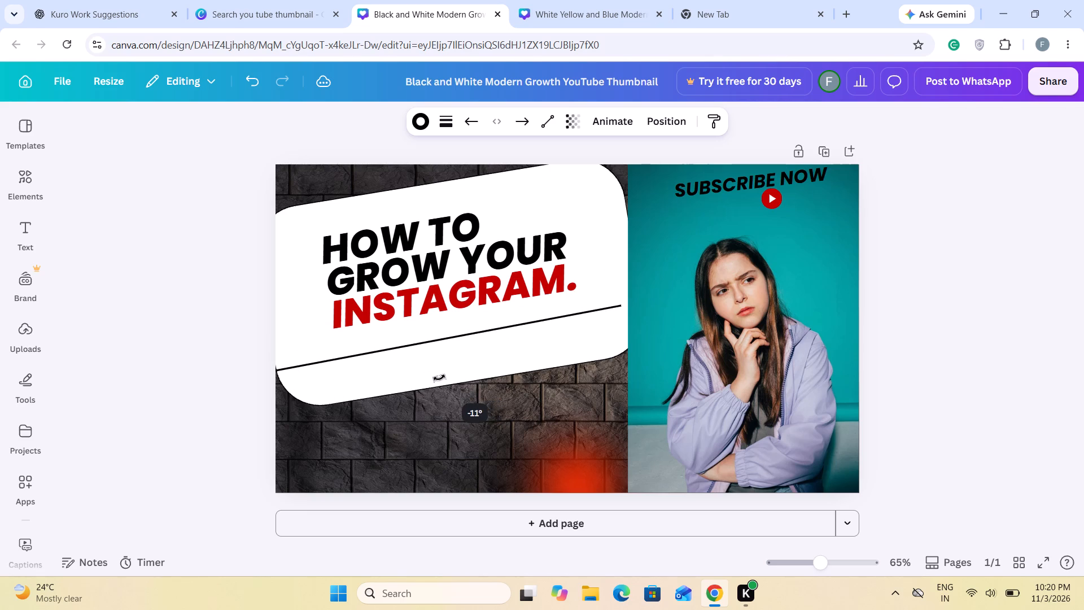
Tilt the divider line to about -11° and place it across the white card just beneath the INSTAGRAM. text.
{"action": "left_click_drag", "start_coordinate": [439, 378], "coordinate": [439, 378]}
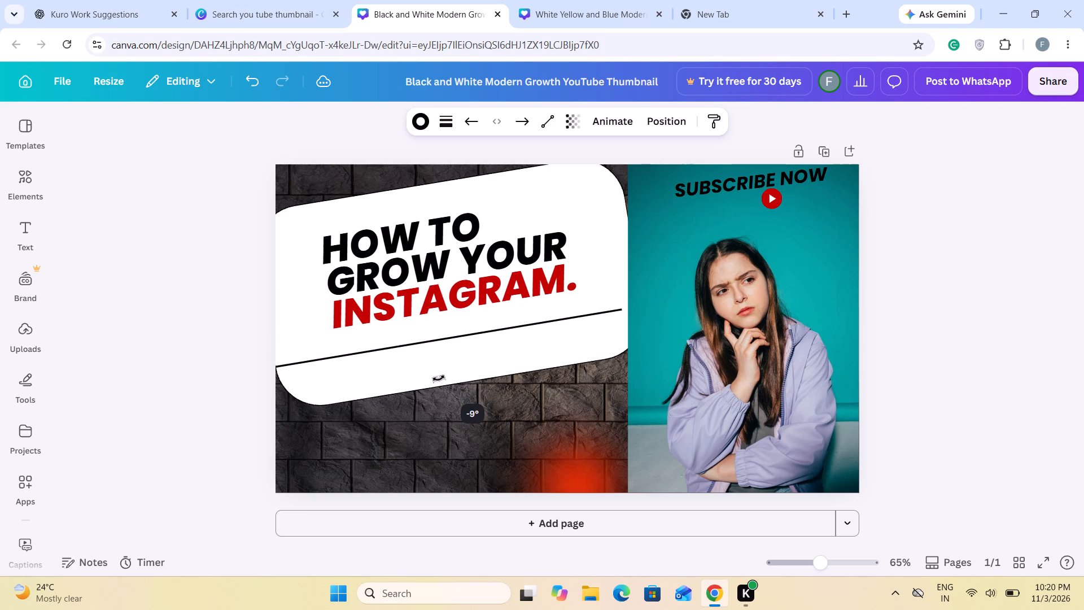
{"action": "left_click_drag", "start_coordinate": [439, 378], "coordinate": [439, 378]}
{"action": "left_click_drag", "start_coordinate": [462, 371], "coordinate": [464, 360]}
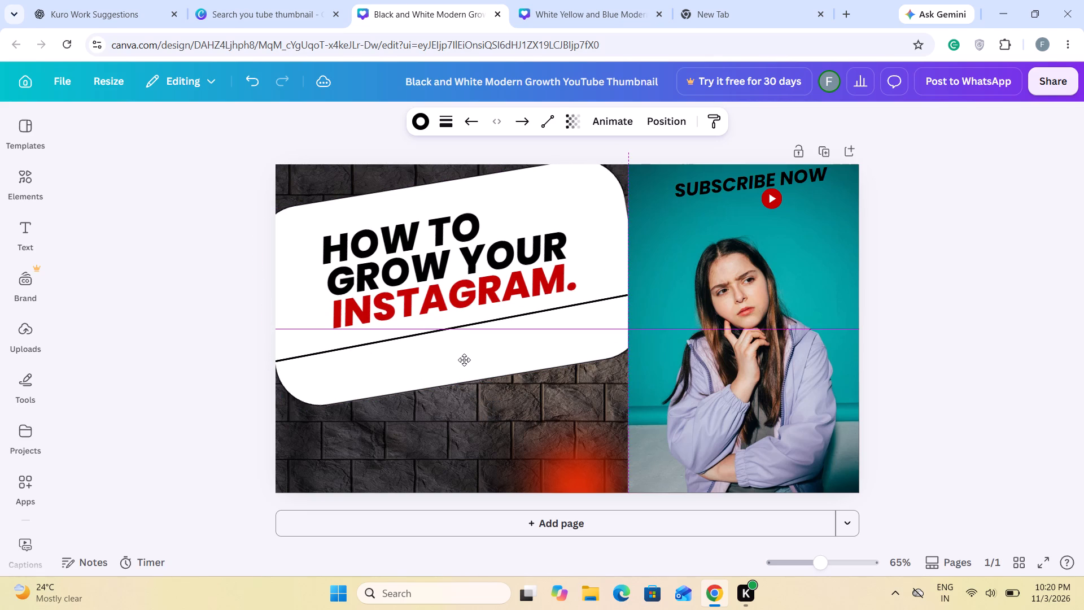
{"action": "left_click_drag", "start_coordinate": [464, 360], "coordinate": [479, 360]}
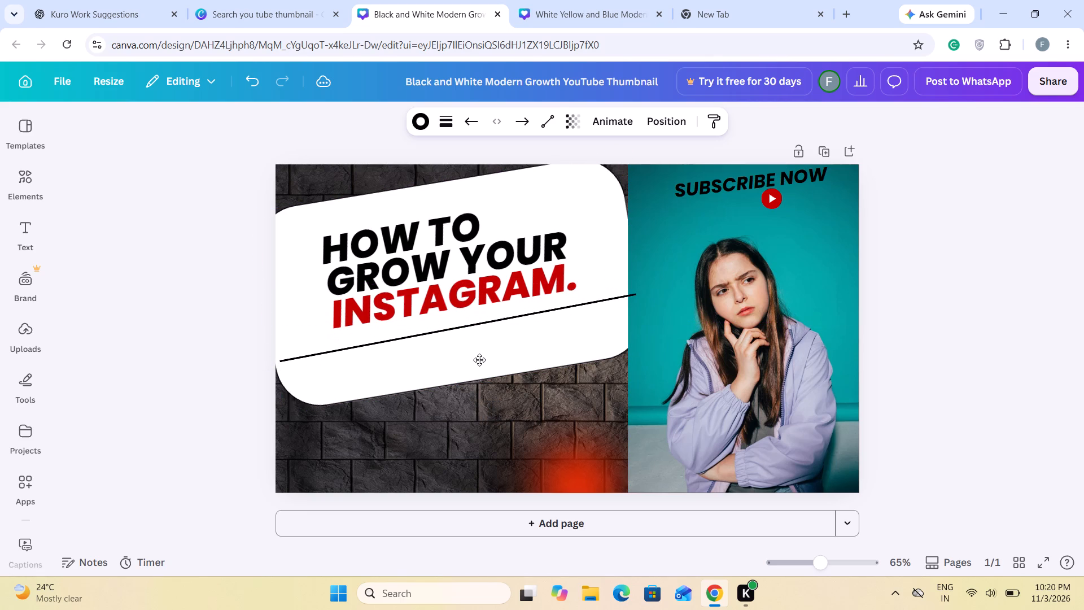
{"action": "left_click_drag", "start_coordinate": [479, 360], "coordinate": [480, 350]}
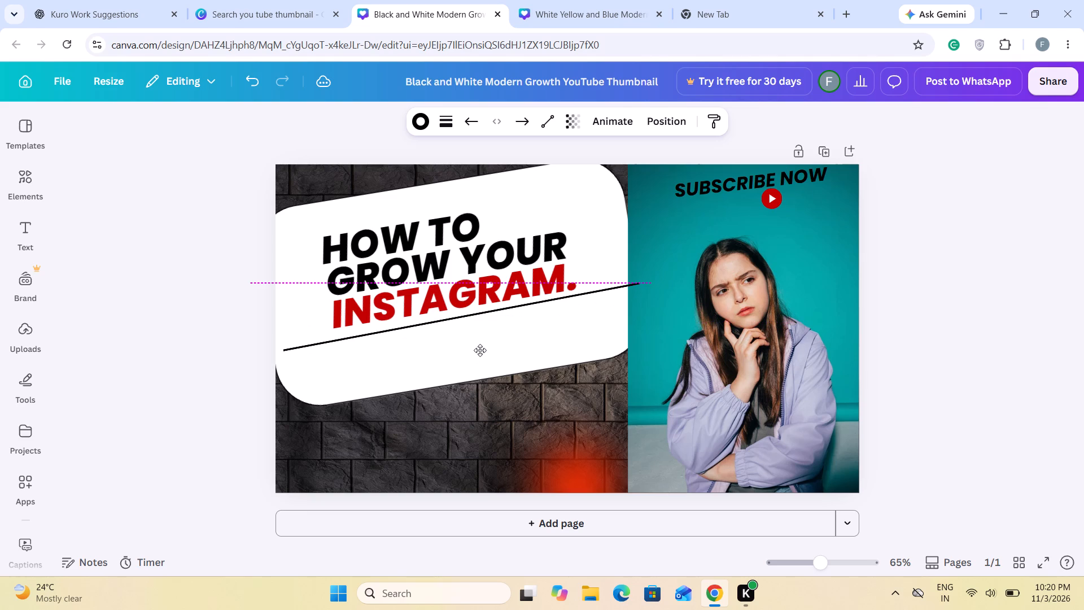
{"action": "left_click_drag", "start_coordinate": [480, 350], "coordinate": [479, 352]}
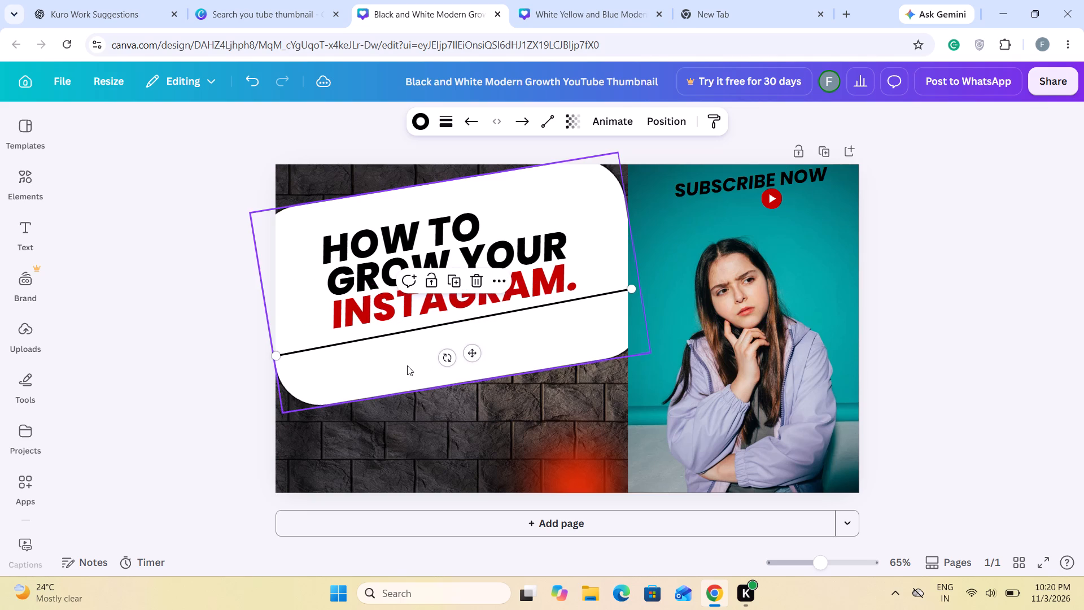
Rotate the white card behind the heading to about -8°.
{"action": "left_click", "coordinate": [407, 365]}
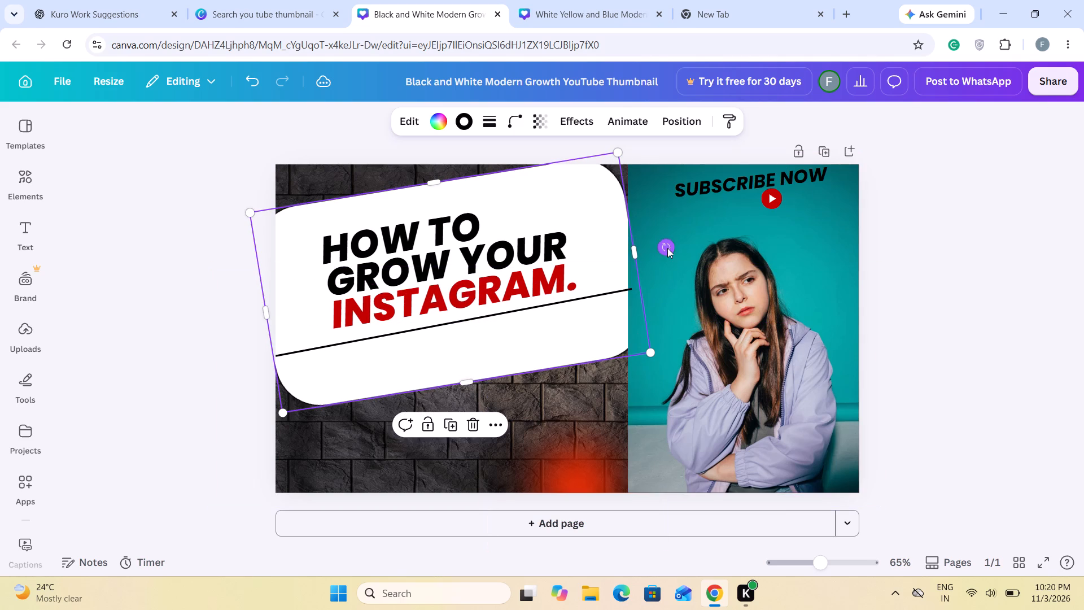
{"action": "left_click_drag", "start_coordinate": [667, 248], "coordinate": [667, 254]}
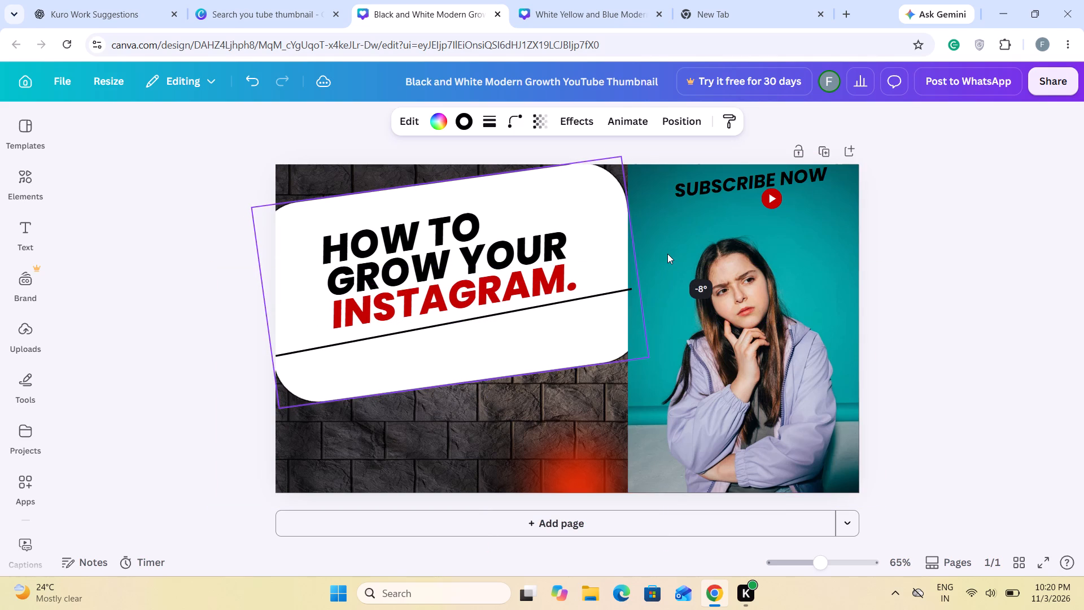
{"action": "left_click_drag", "start_coordinate": [667, 254], "coordinate": [667, 252]}
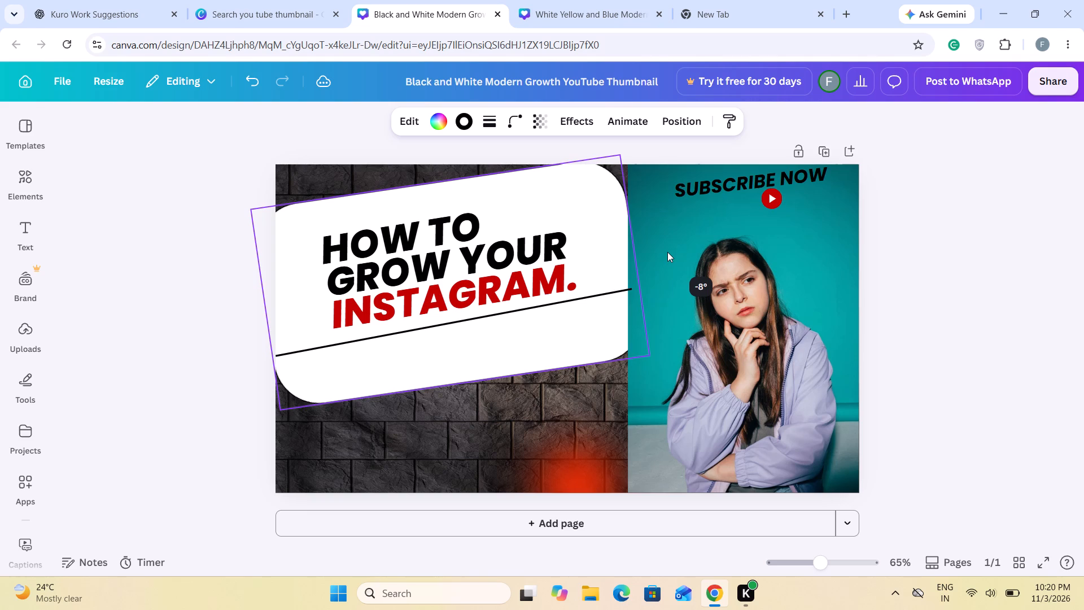
{"action": "left_click_drag", "start_coordinate": [667, 252], "coordinate": [667, 254]}
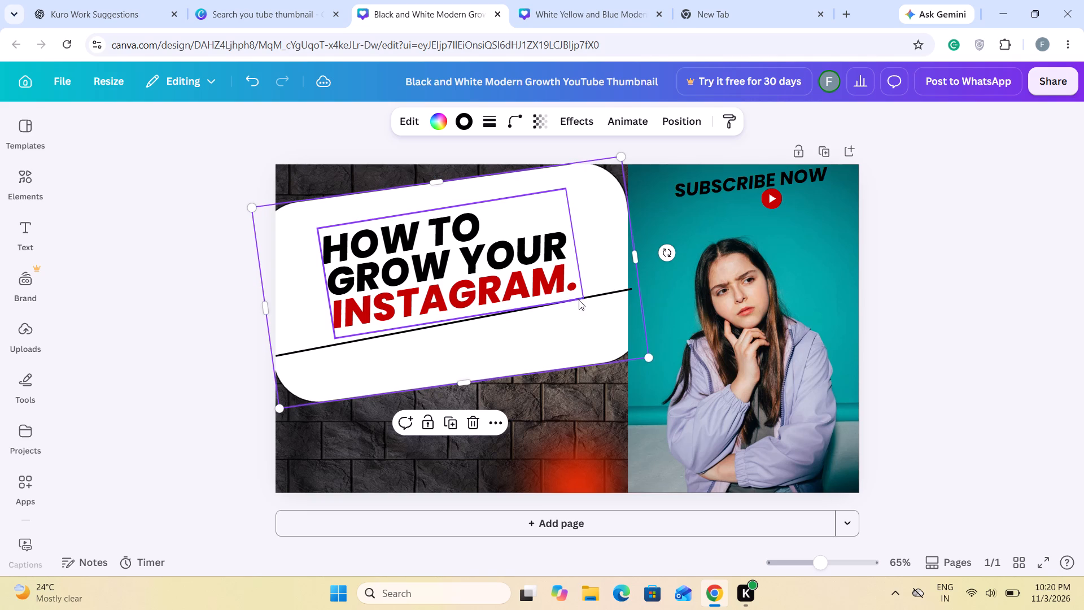
Rotate the divider line to about -9° and reposition it across the white card just beneath the INSTAGRAM. text.
{"action": "left_click", "coordinate": [595, 297]}
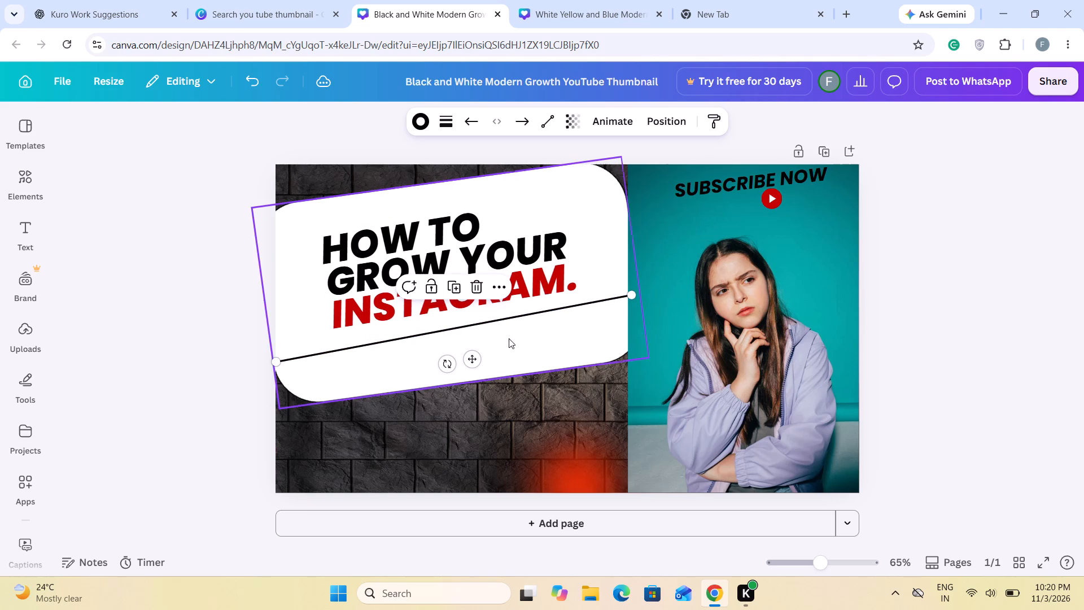
{"action": "left_click", "coordinate": [450, 363]}
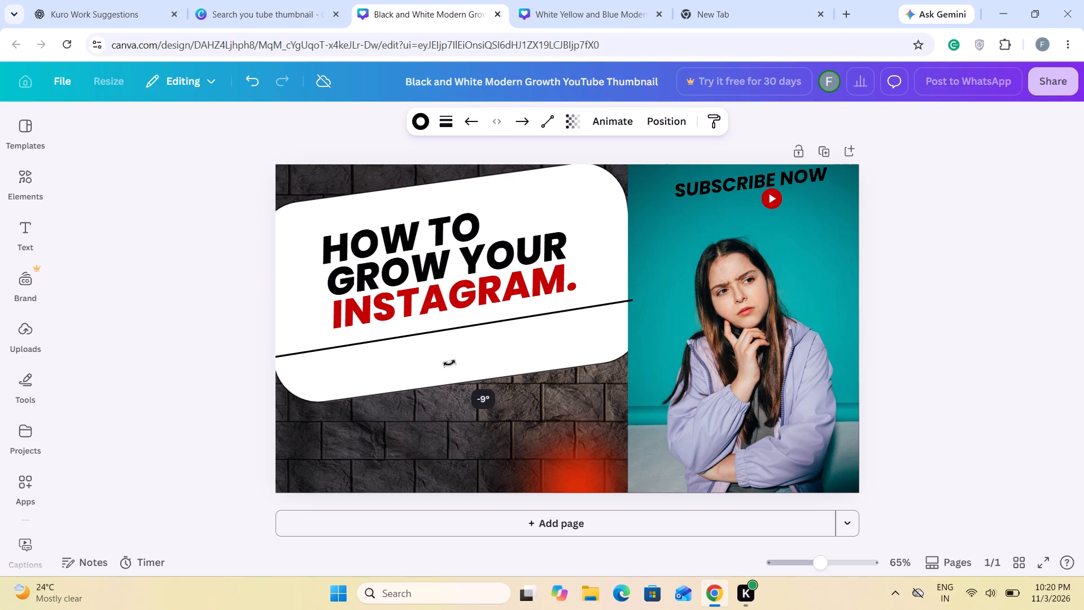
{"action": "left_click", "coordinate": [352, 434]}
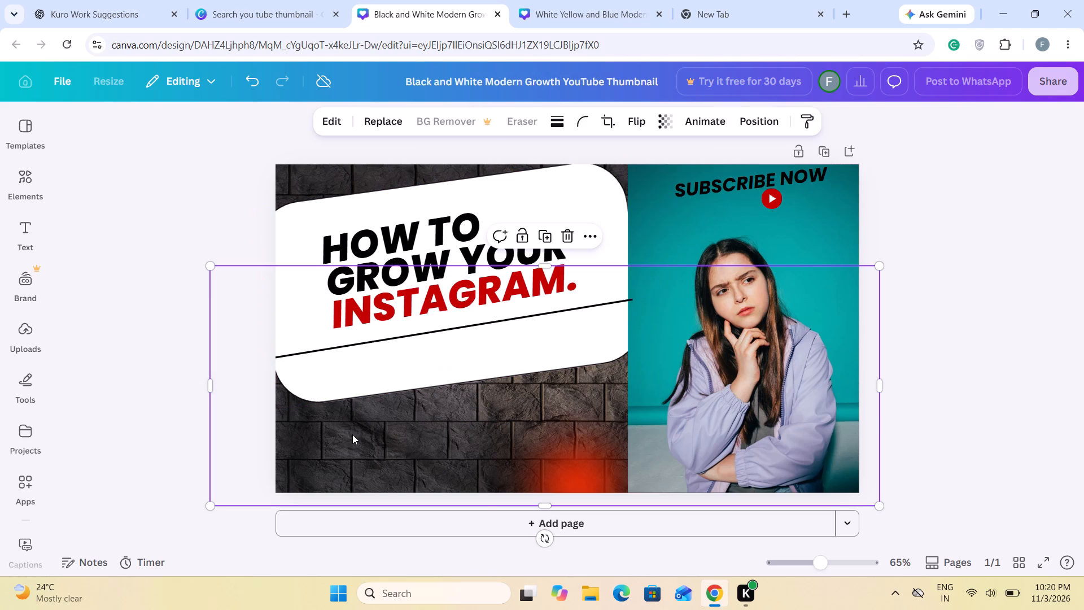
{"action": "left_click_drag", "start_coordinate": [586, 313], "coordinate": [587, 303]}
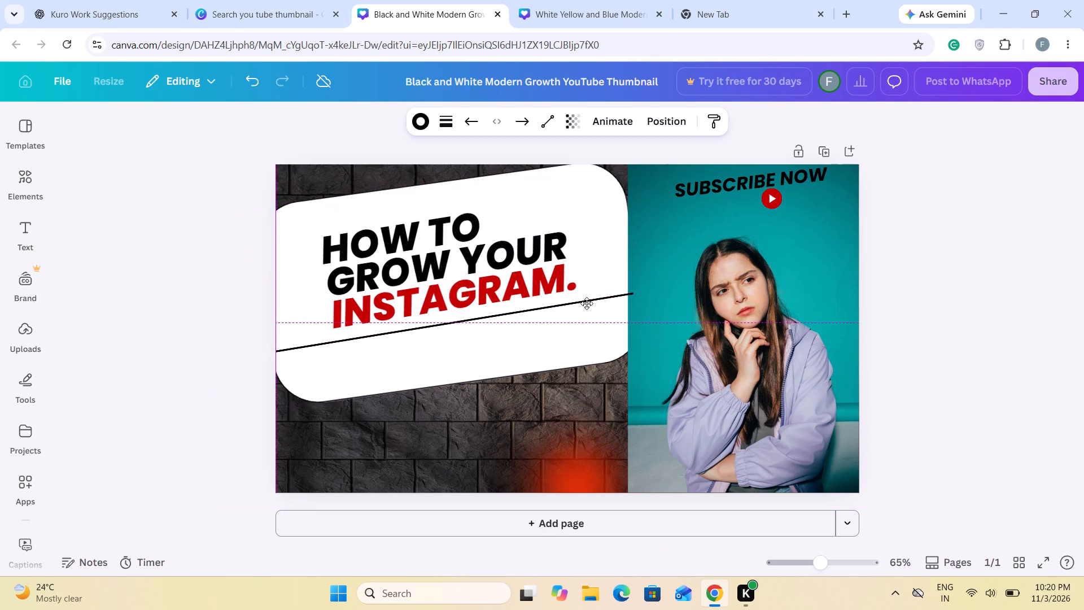
{"action": "left_click_drag", "start_coordinate": [587, 303], "coordinate": [579, 299]}
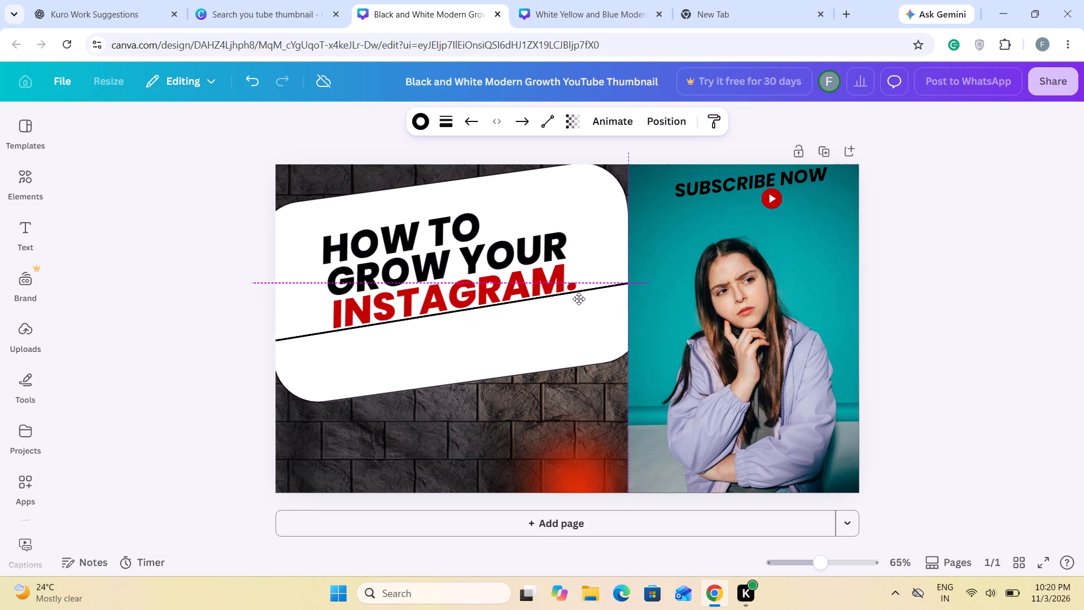
{"action": "left_click_drag", "start_coordinate": [579, 299], "coordinate": [578, 295]}
{"action": "left_click_drag", "start_coordinate": [578, 295], "coordinate": [577, 302]}
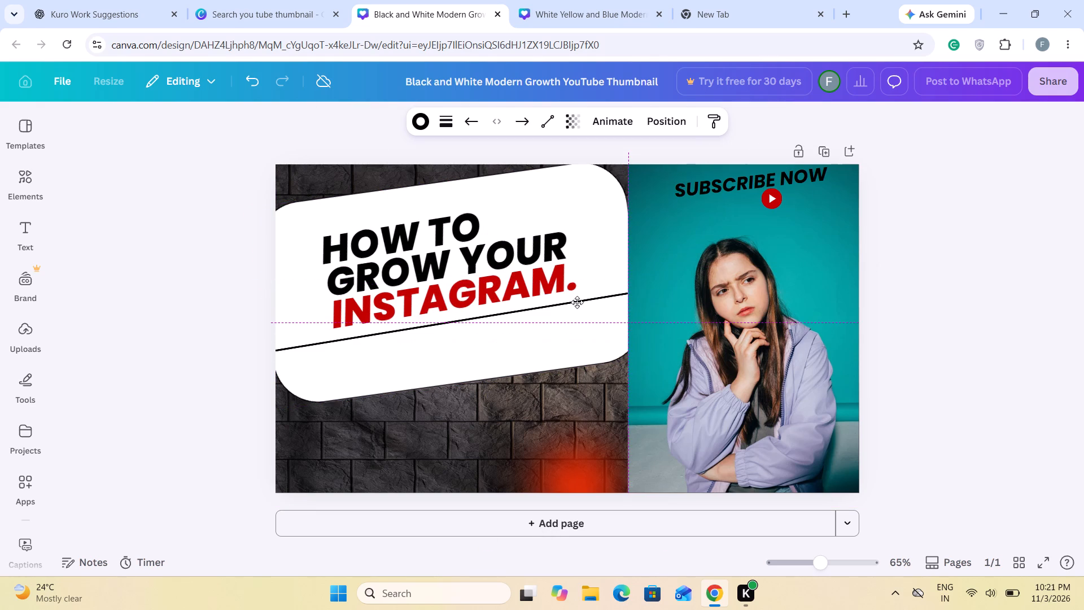
{"action": "left_click_drag", "start_coordinate": [577, 302], "coordinate": [577, 295]}
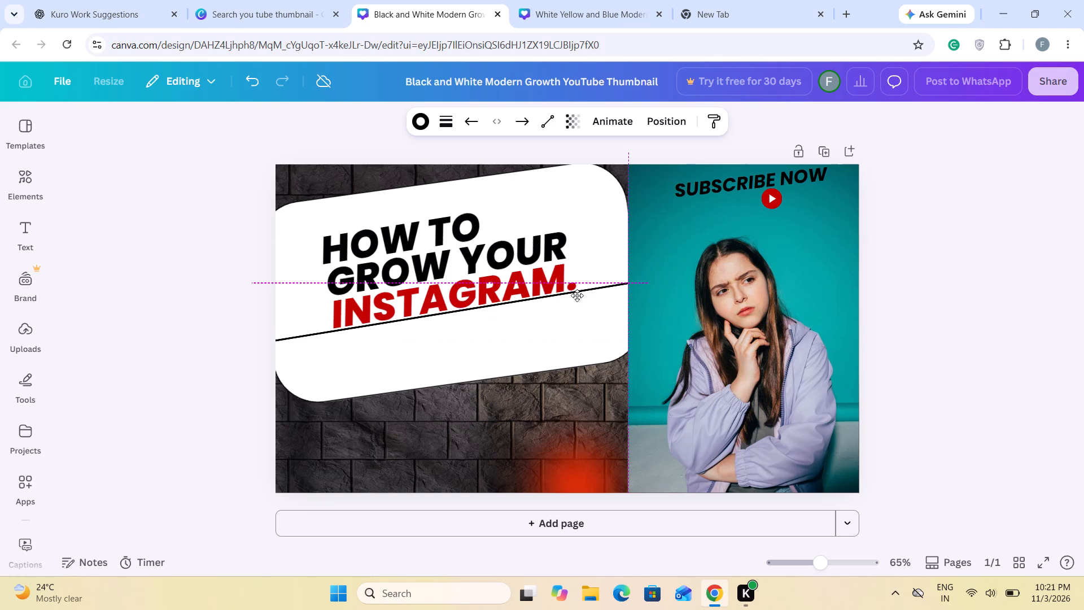
{"action": "left_click_drag", "start_coordinate": [577, 295], "coordinate": [576, 302]}
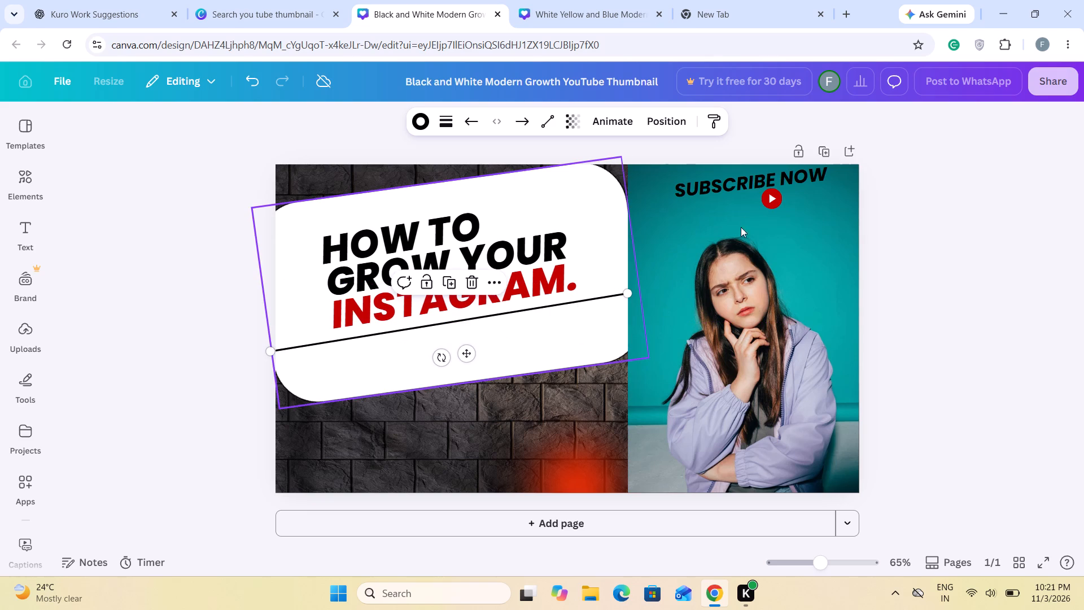
Move the red play icon onto the white card beneath the divider line and tilt it to about -8°.
{"action": "left_click_drag", "start_coordinate": [770, 206], "coordinate": [382, 354]}
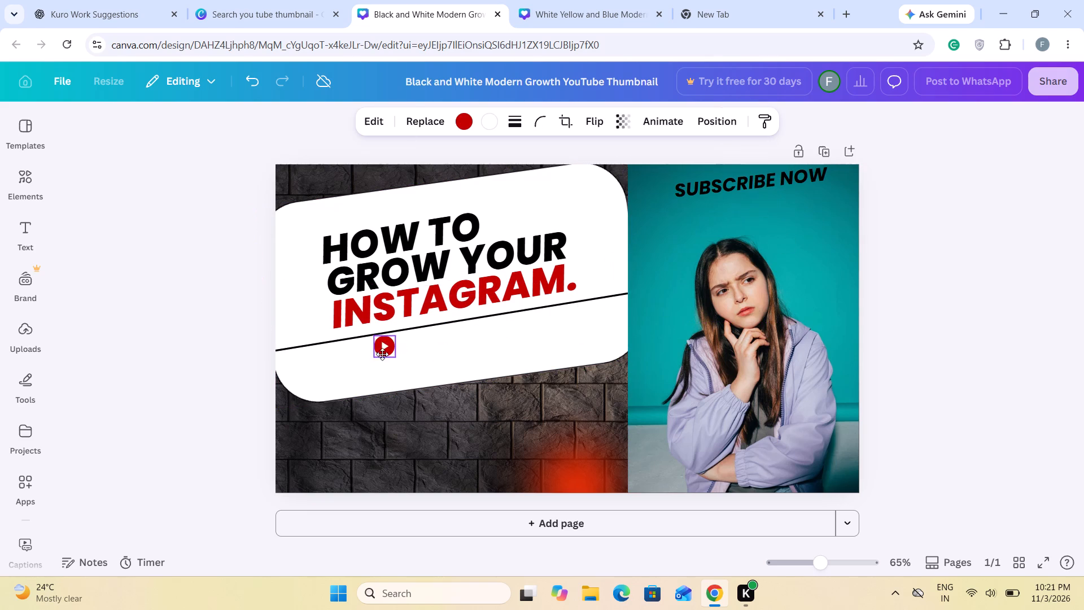
{"action": "left_click_drag", "start_coordinate": [382, 354], "coordinate": [358, 366]}
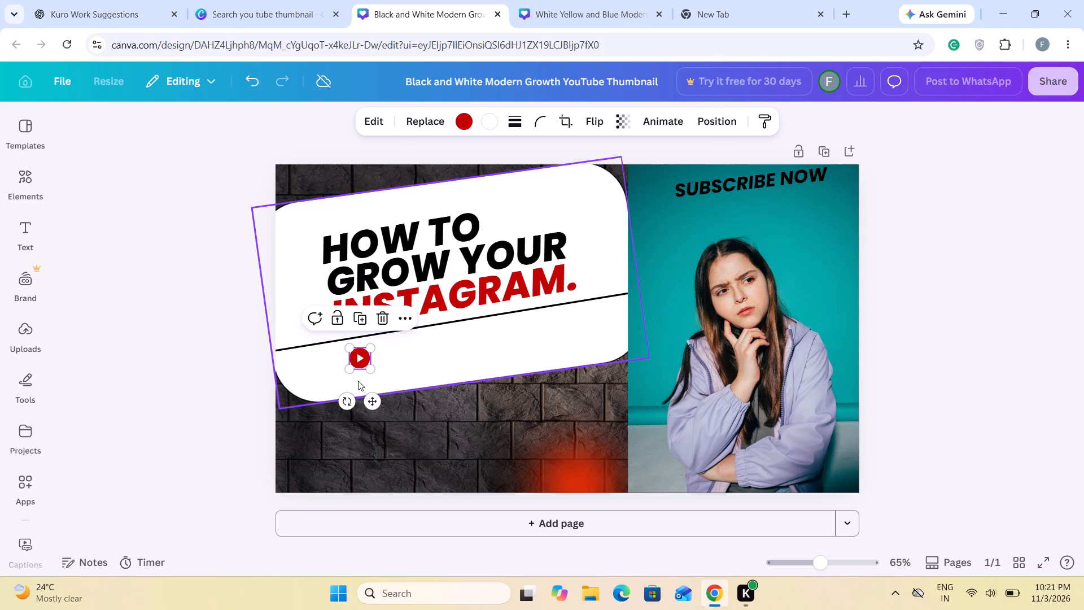
{"action": "left_click_drag", "start_coordinate": [347, 399], "coordinate": [353, 405]}
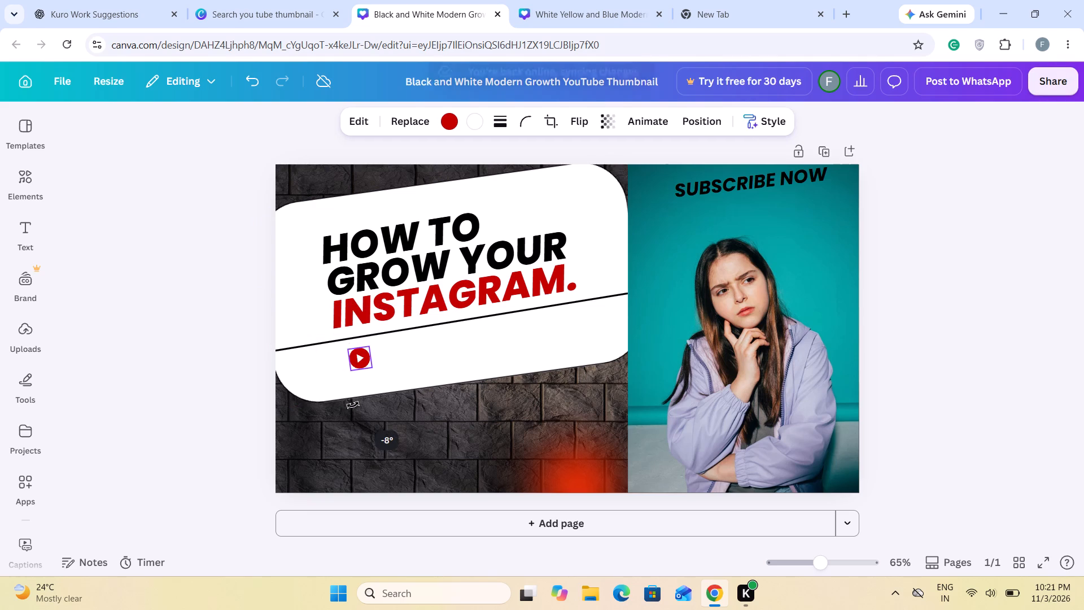
{"action": "left_click_drag", "start_coordinate": [353, 405], "coordinate": [354, 404]}
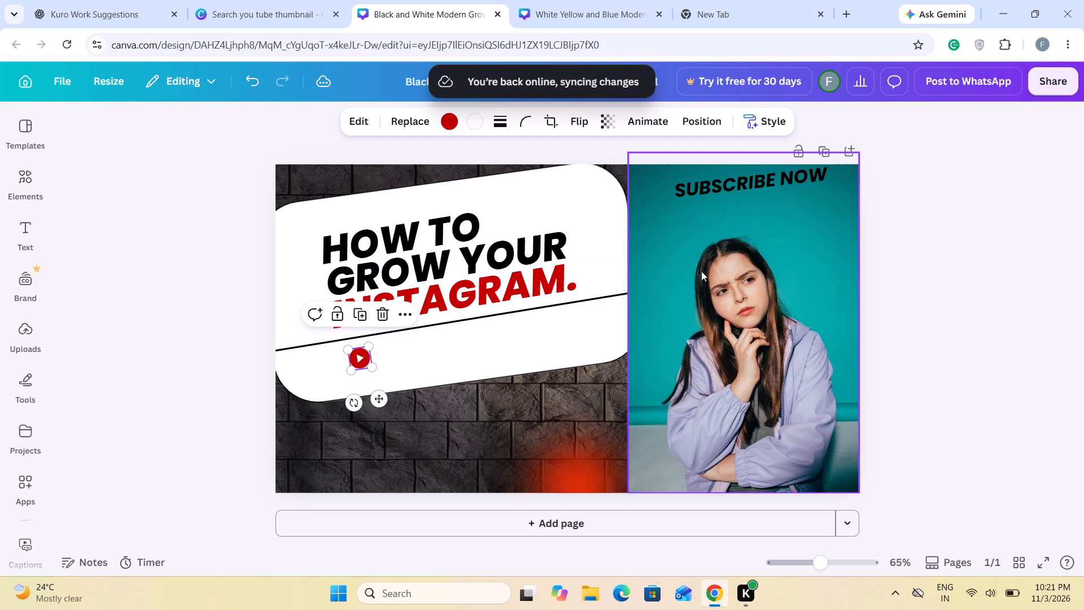
Move the SUBSCRIBE NOW text onto the white card beside the play icon and adjust its tilt to follow the card.
{"action": "left_click_drag", "start_coordinate": [766, 184], "coordinate": [480, 345]}
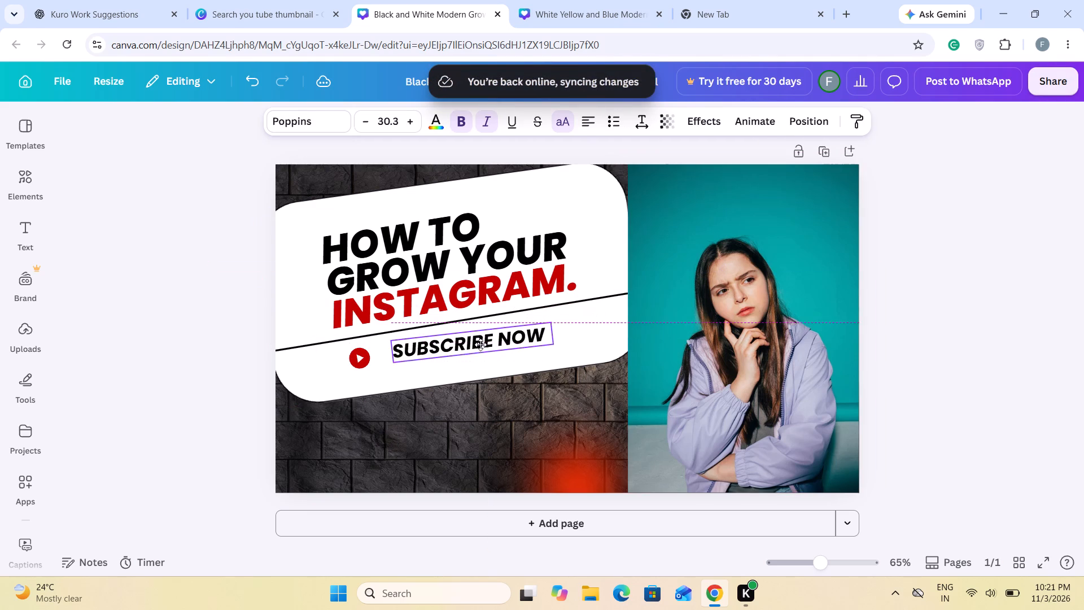
{"action": "left_click_drag", "start_coordinate": [480, 345], "coordinate": [476, 345]}
{"action": "left_click_drag", "start_coordinate": [456, 386], "coordinate": [459, 391]}
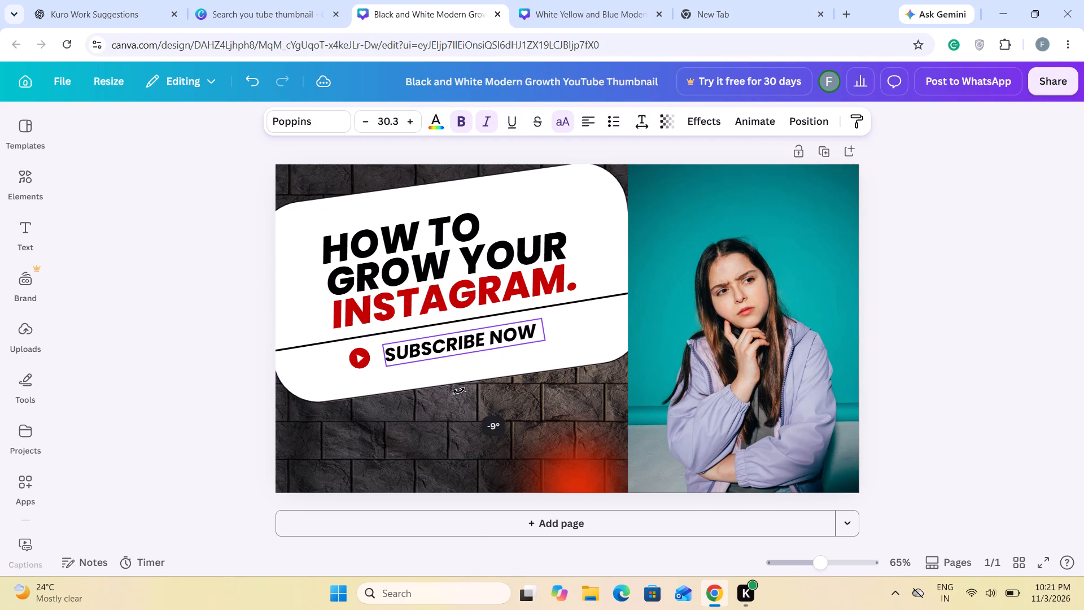
{"action": "left_click_drag", "start_coordinate": [459, 391], "coordinate": [464, 391]}
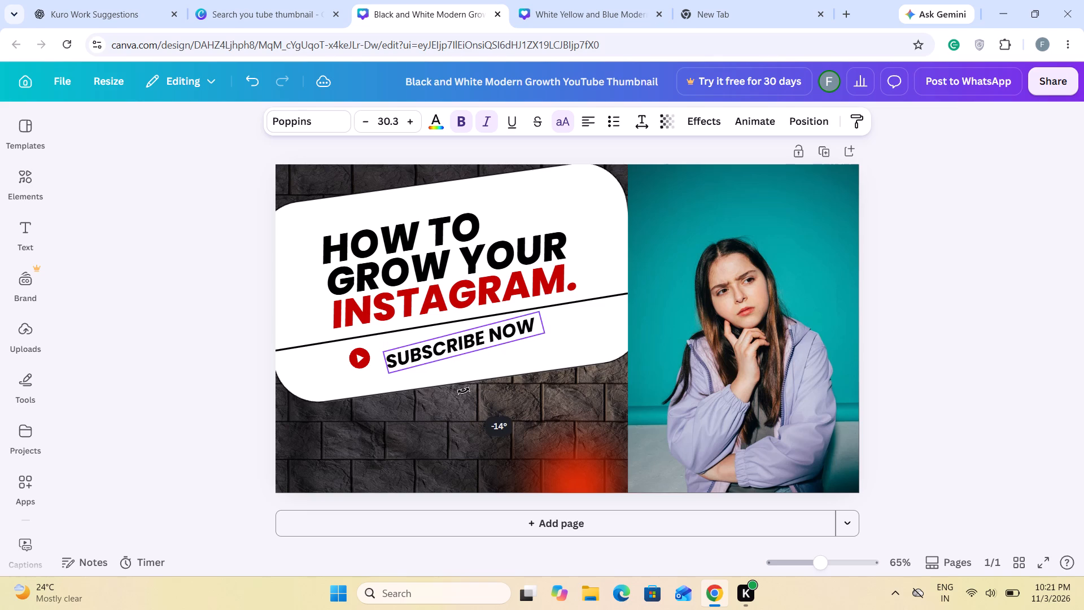
{"action": "left_click_drag", "start_coordinate": [464, 391], "coordinate": [459, 393]}
Replace the SUBSCRIBE NOW text with FOLLOW NOW.
{"action": "left_click", "coordinate": [523, 335]}
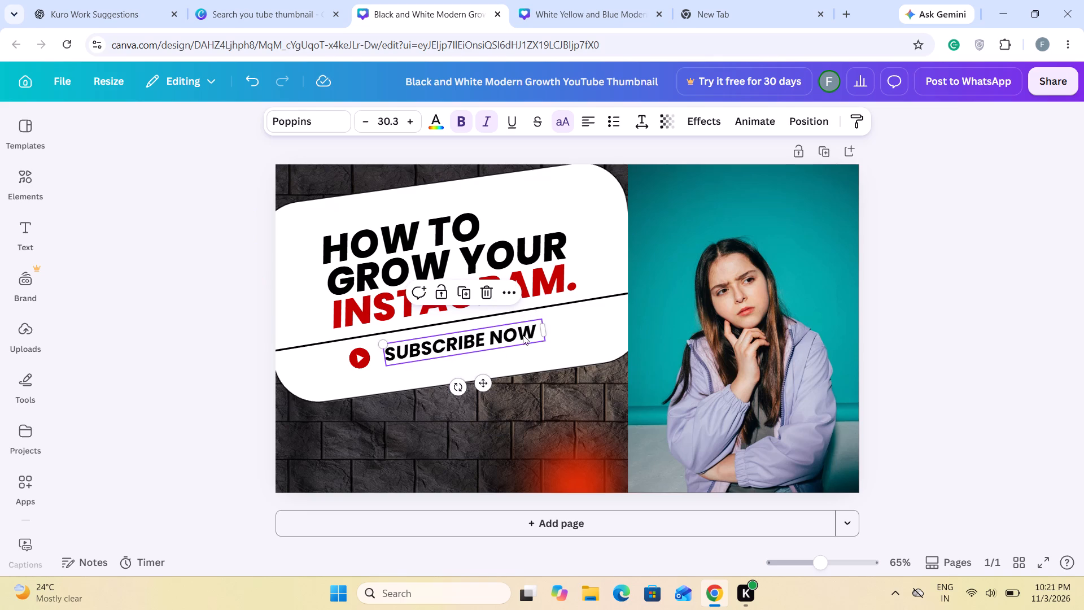
{"action": "left_click", "coordinate": [523, 335]}
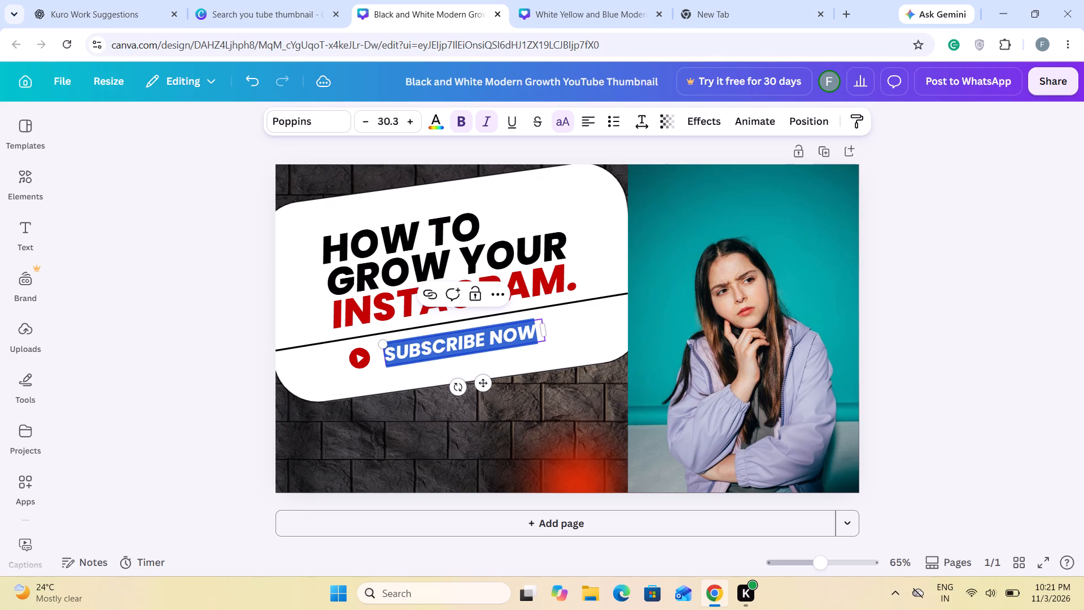
{"action": "type", "text": "Foll"}
{"action": "type", "text": "oe"}
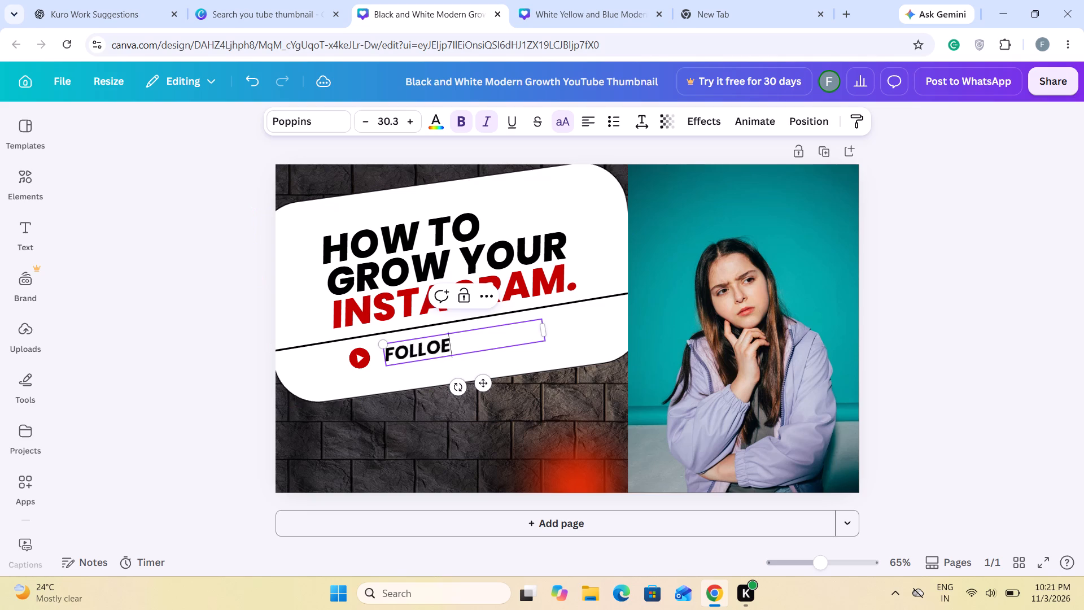
{"action": "key", "text": "BackSpace"}
{"action": "type", "text": "w"}
{"action": "key", "text": "space"}
{"action": "key", "text": "n"}
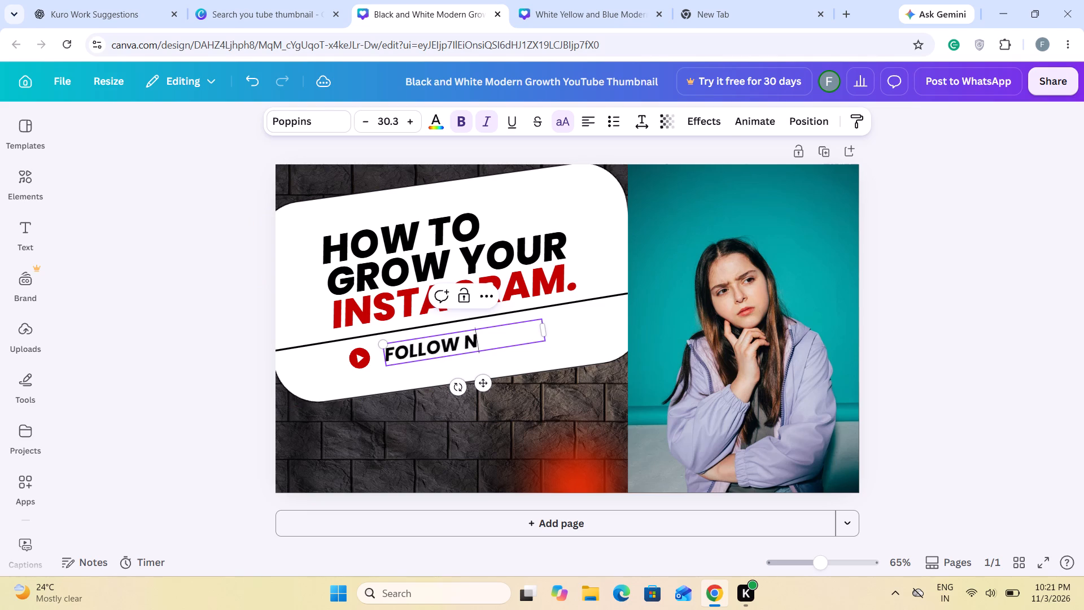
{"action": "type", "text": "ow"}
{"action": "key", "text": "space"}
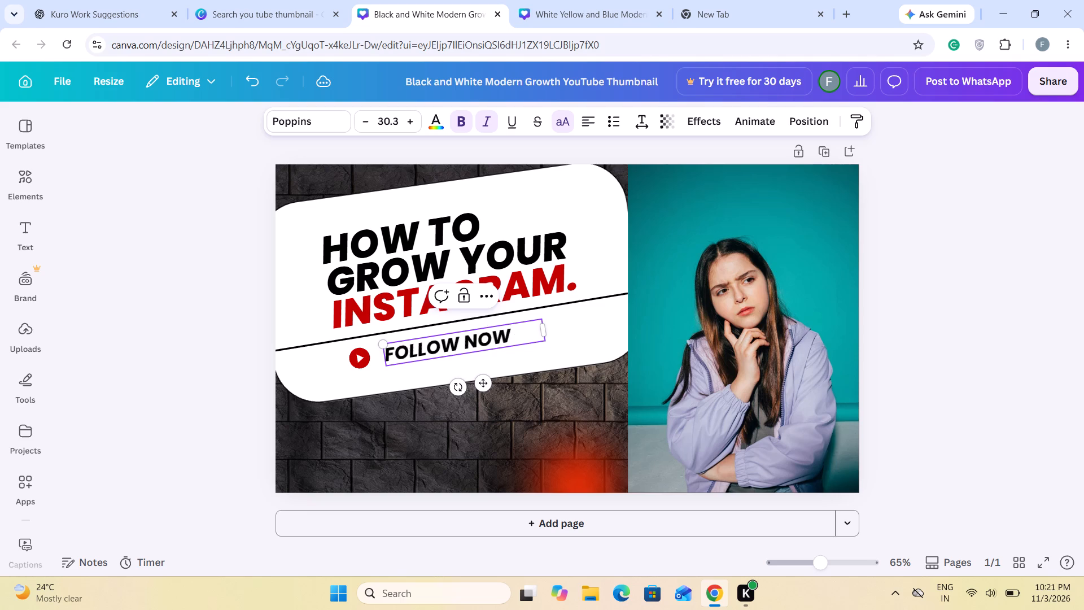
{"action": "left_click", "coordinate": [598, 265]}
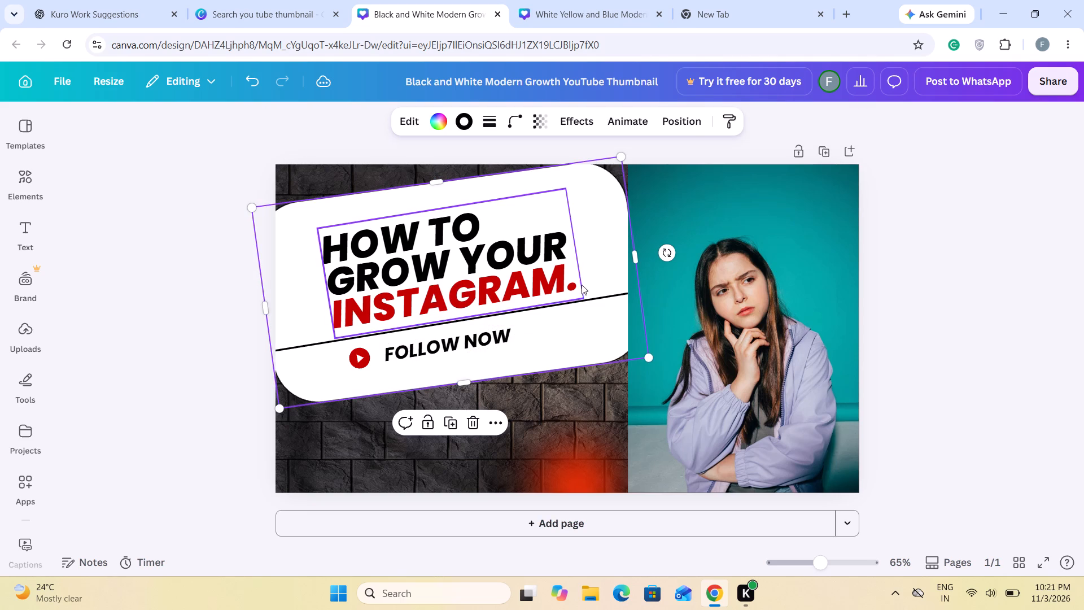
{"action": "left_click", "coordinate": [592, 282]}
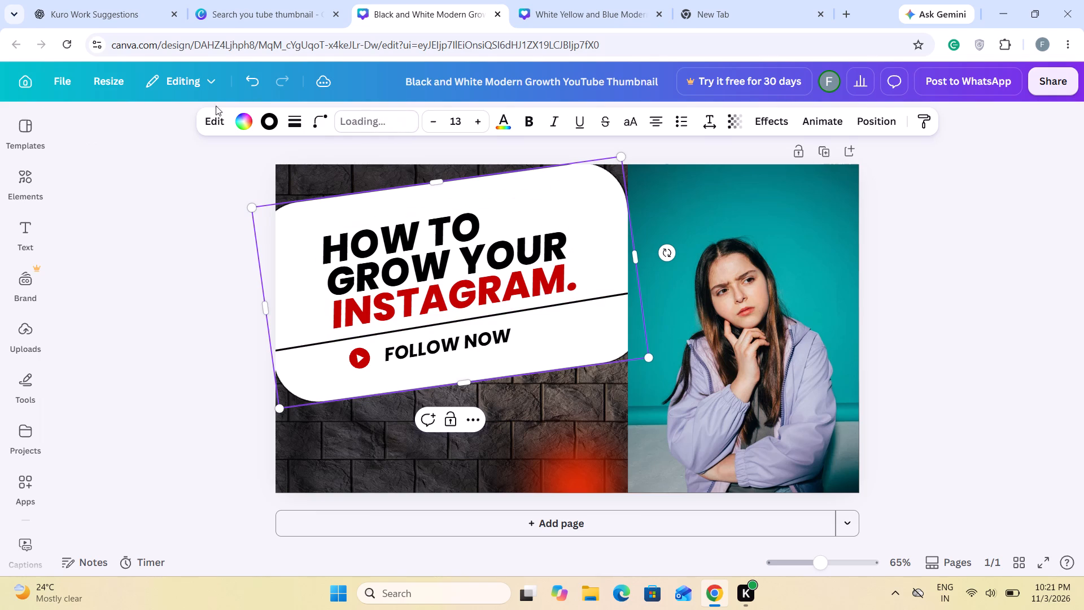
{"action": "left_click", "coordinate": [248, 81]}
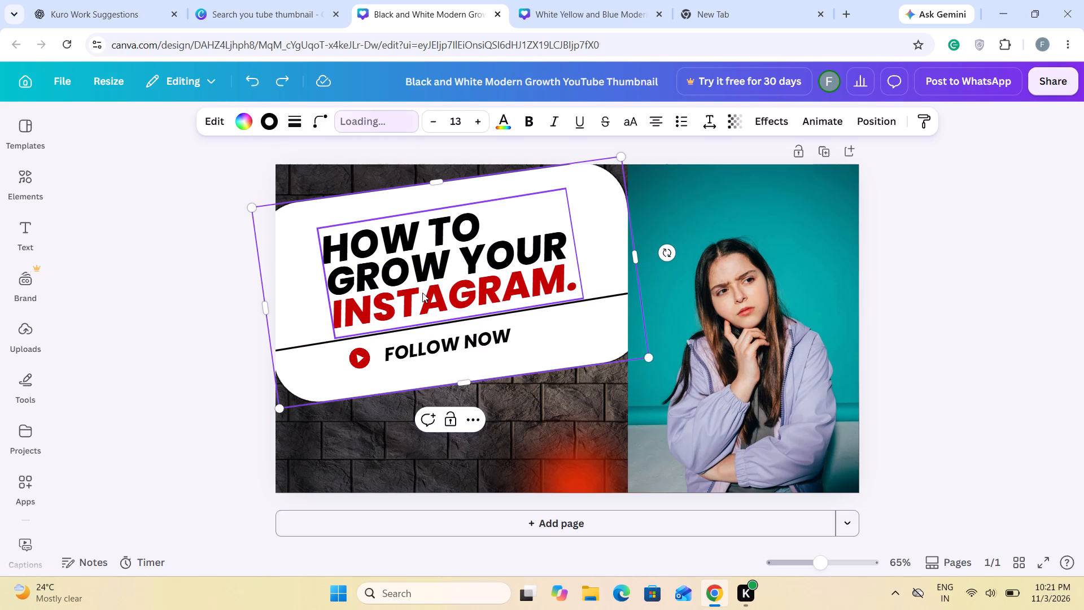
Move the heading up on the white card, leaving a gap above the divider line.
{"action": "left_click_drag", "start_coordinate": [422, 293], "coordinate": [416, 272]}
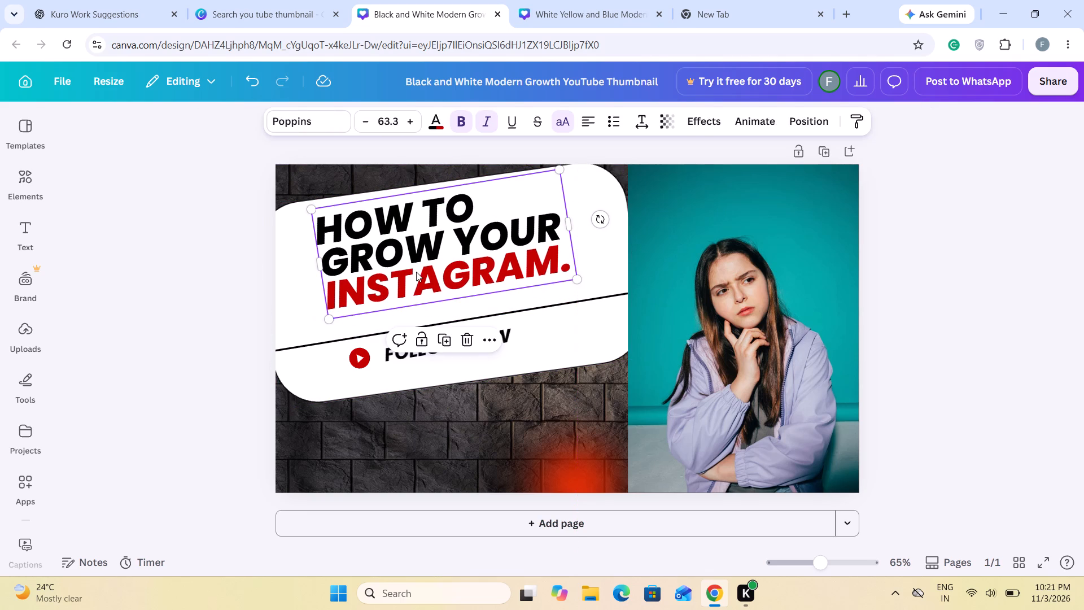
Enlarge the white card behind the heading by extending its upper corner beyond the thumbnail's top edge and toward the woman's photo.
{"action": "left_click", "coordinate": [589, 261]}
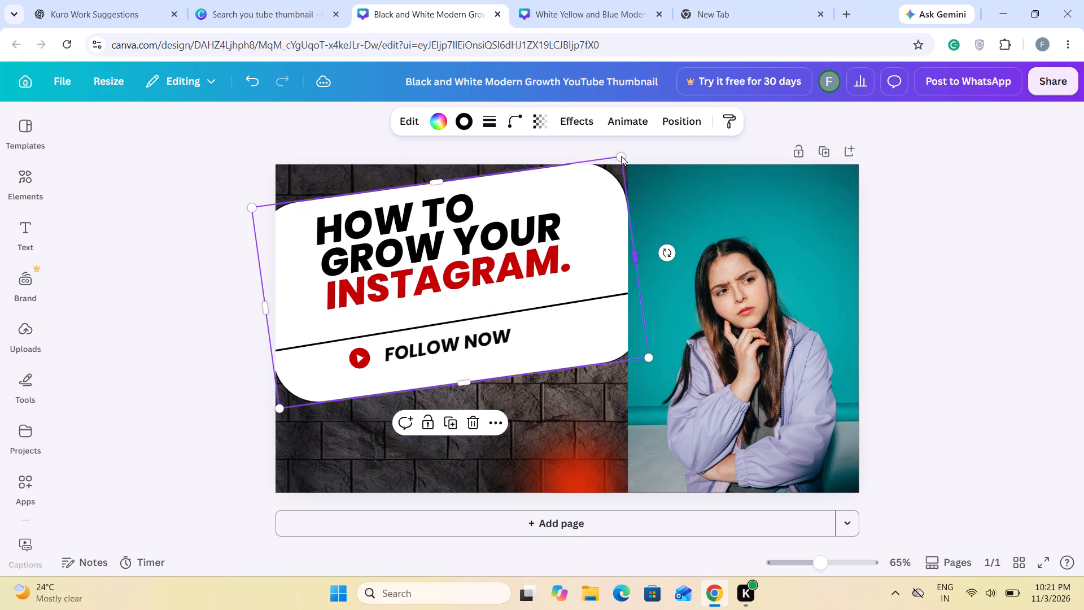
{"action": "left_click_drag", "start_coordinate": [620, 155], "coordinate": [656, 132]}
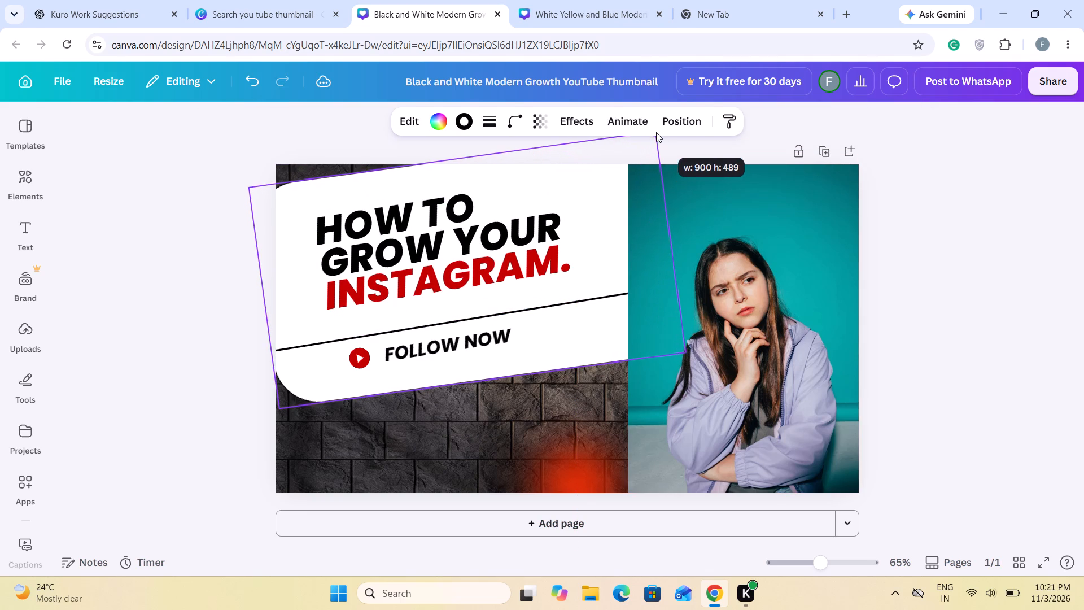
Finish extending the white card's upper corner and move the heading closer to the thumbnail's upper-left corner.
{"action": "left_click_drag", "start_coordinate": [656, 132], "coordinate": [657, 130]}
{"action": "left_click_drag", "start_coordinate": [425, 249], "coordinate": [410, 231]}
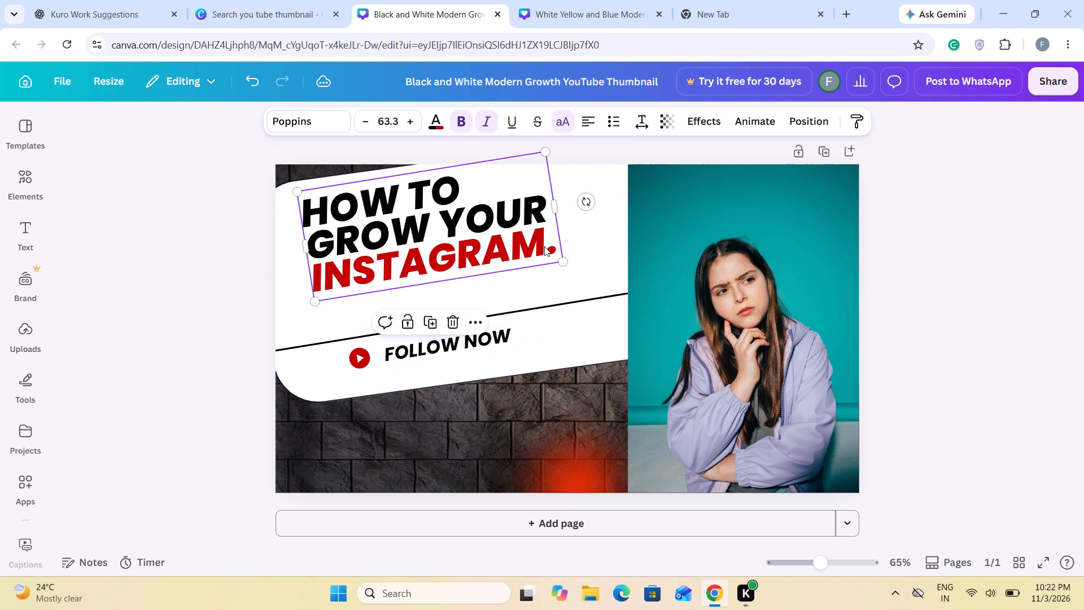
Remove the full stop after INSTAGRAM in the heading and add a new line reading WITH ZERO.
{"action": "left_click", "coordinate": [544, 246]}
{"action": "left_click", "coordinate": [549, 246]}
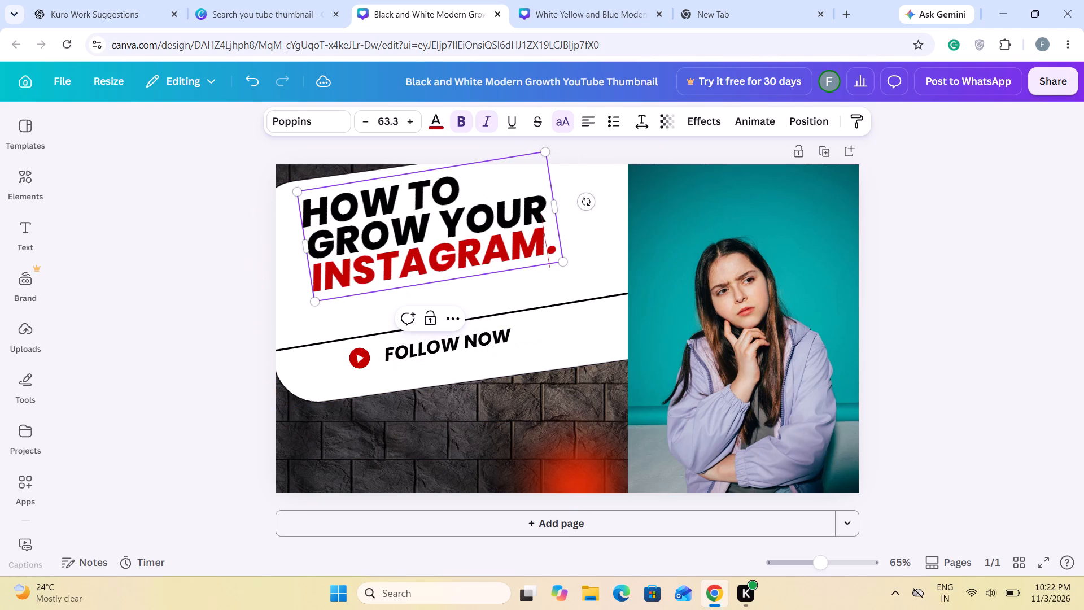
{"action": "left_click", "coordinate": [557, 250]}
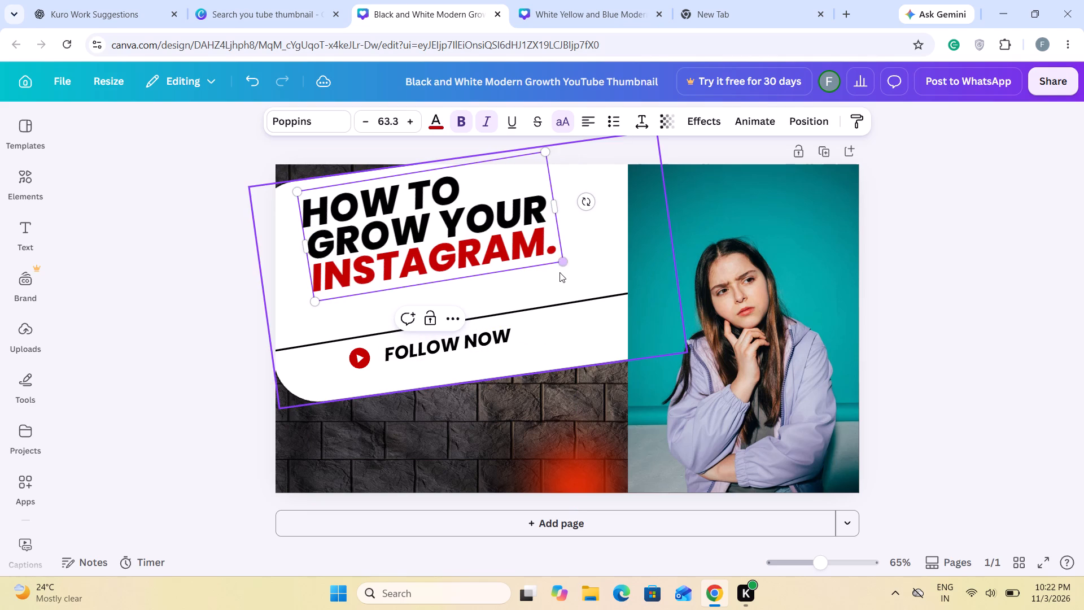
{"action": "key", "text": "BackSpace"}
{"action": "key", "text": "Return"}
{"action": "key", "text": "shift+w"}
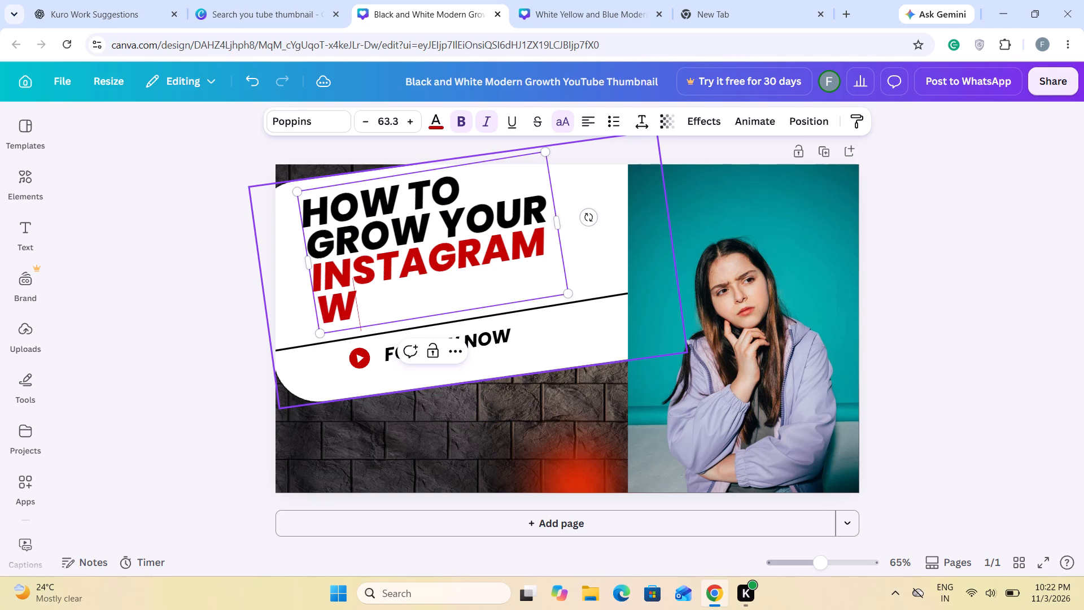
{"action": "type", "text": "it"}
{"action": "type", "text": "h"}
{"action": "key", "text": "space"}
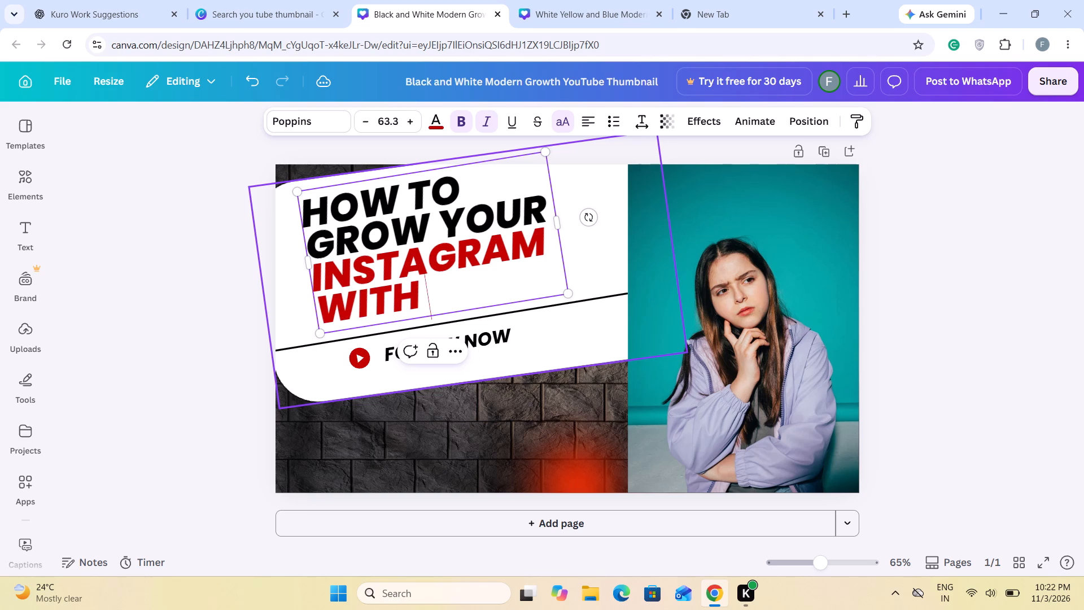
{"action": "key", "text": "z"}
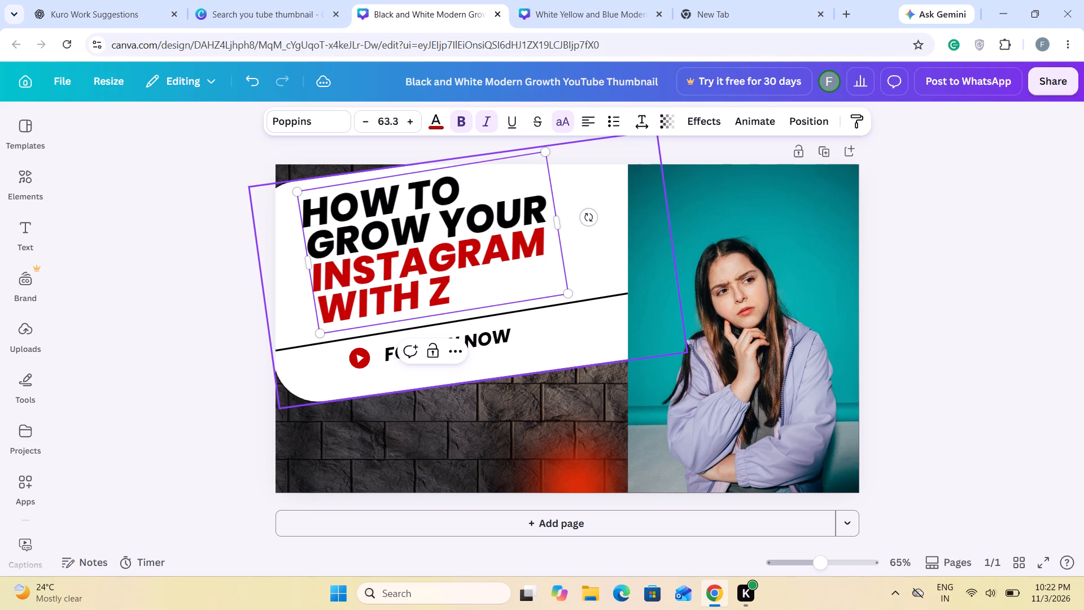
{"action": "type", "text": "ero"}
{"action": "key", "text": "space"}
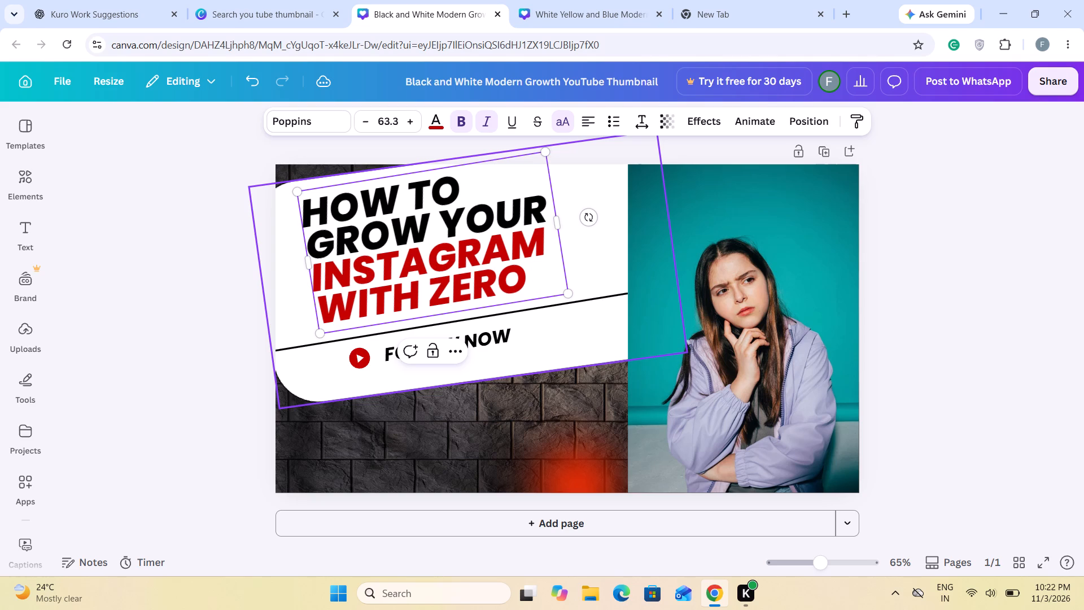
Add a final heading line reading "FOLLOWER." below WITH ZERO.
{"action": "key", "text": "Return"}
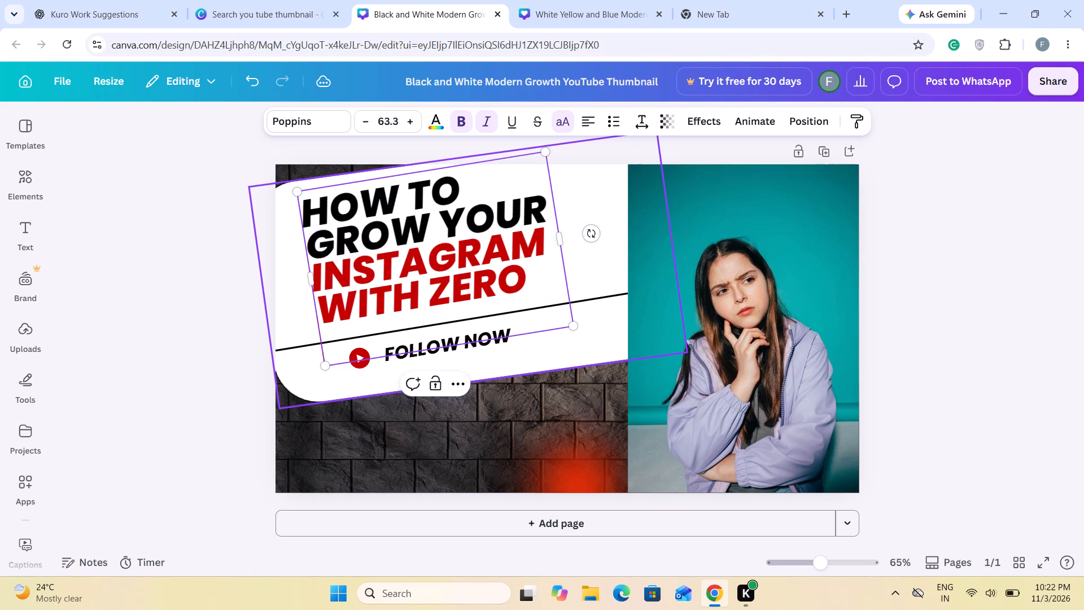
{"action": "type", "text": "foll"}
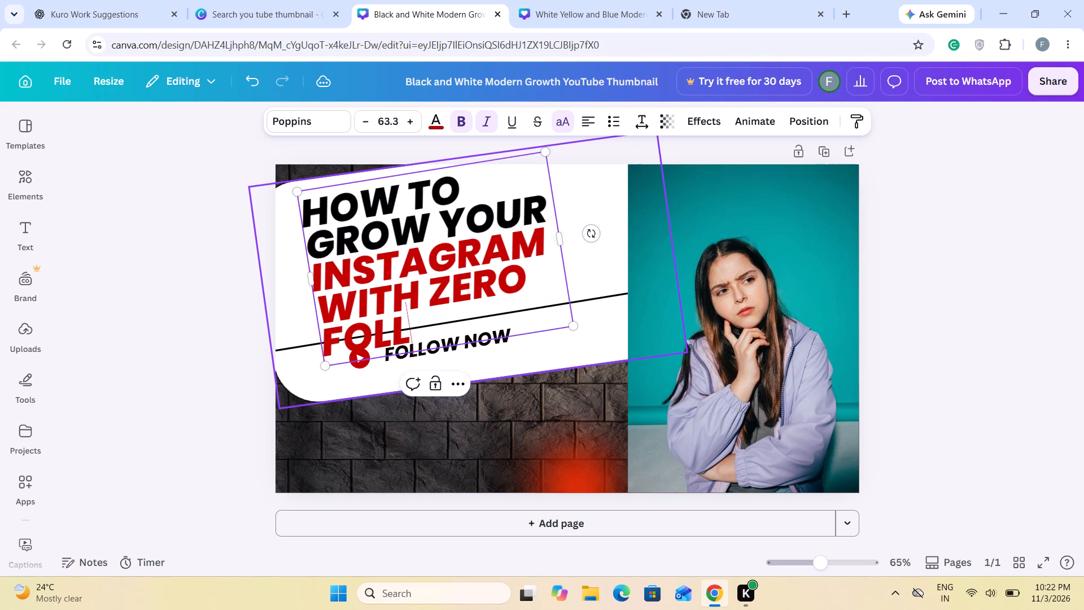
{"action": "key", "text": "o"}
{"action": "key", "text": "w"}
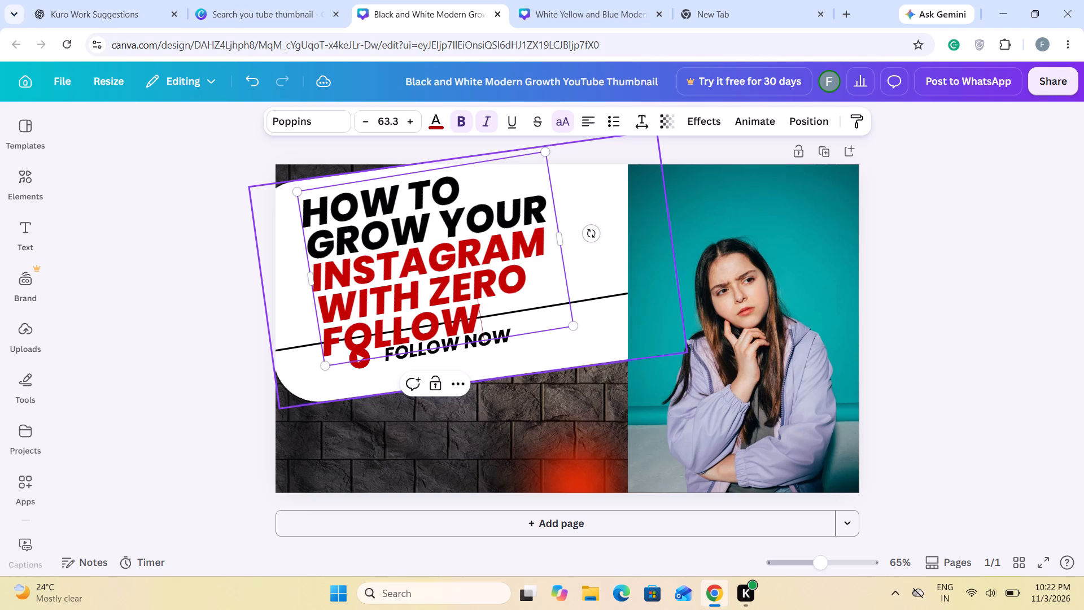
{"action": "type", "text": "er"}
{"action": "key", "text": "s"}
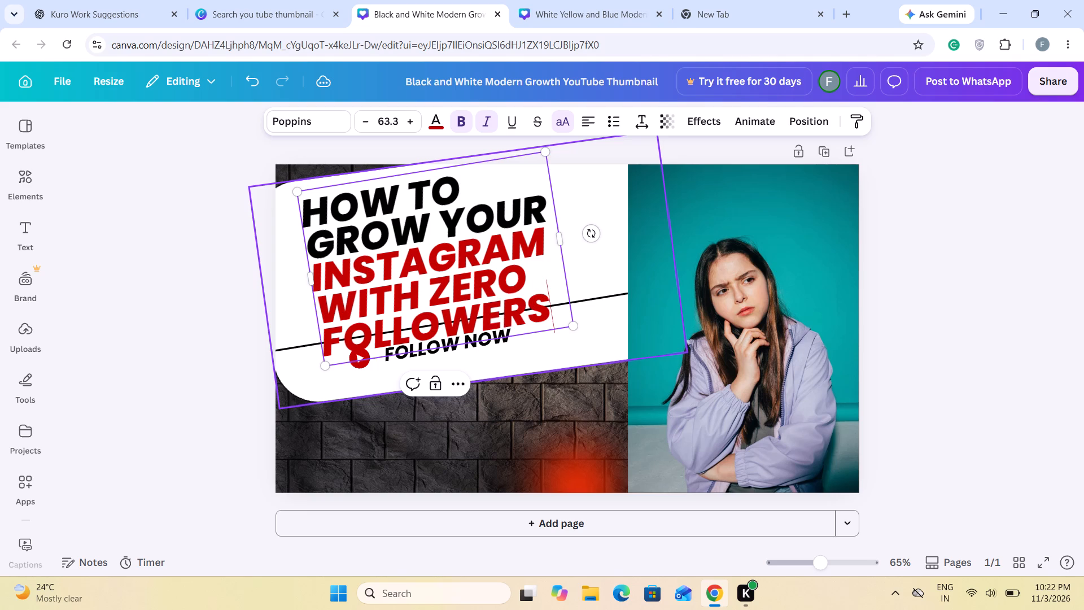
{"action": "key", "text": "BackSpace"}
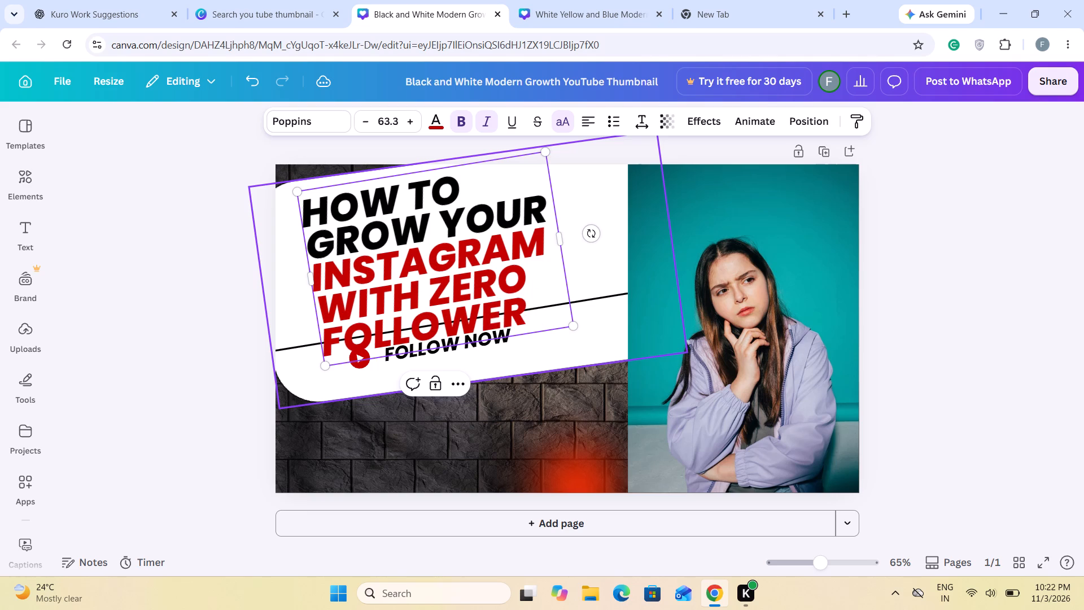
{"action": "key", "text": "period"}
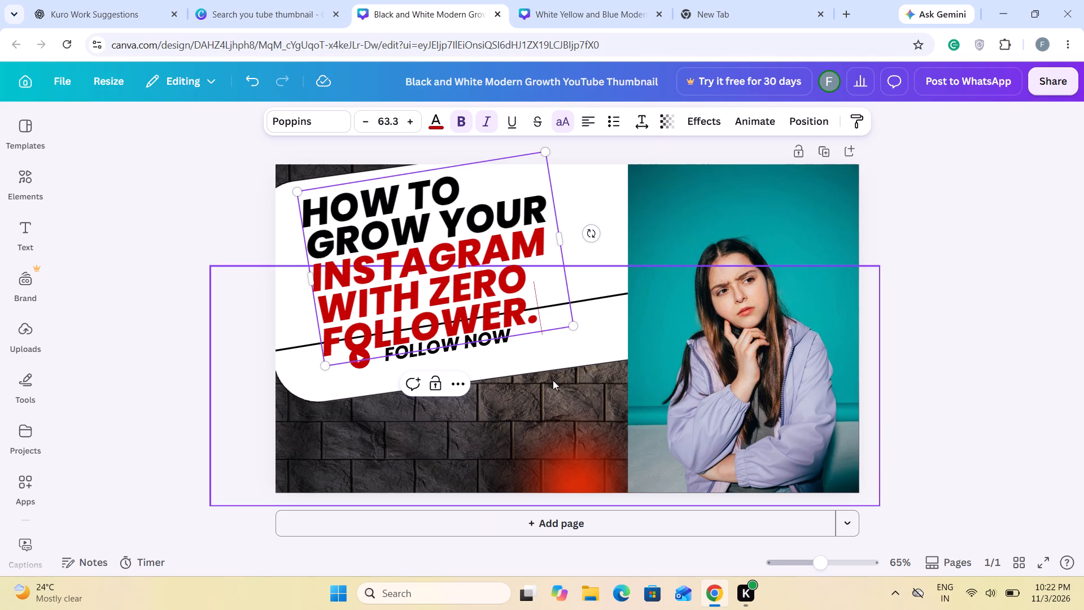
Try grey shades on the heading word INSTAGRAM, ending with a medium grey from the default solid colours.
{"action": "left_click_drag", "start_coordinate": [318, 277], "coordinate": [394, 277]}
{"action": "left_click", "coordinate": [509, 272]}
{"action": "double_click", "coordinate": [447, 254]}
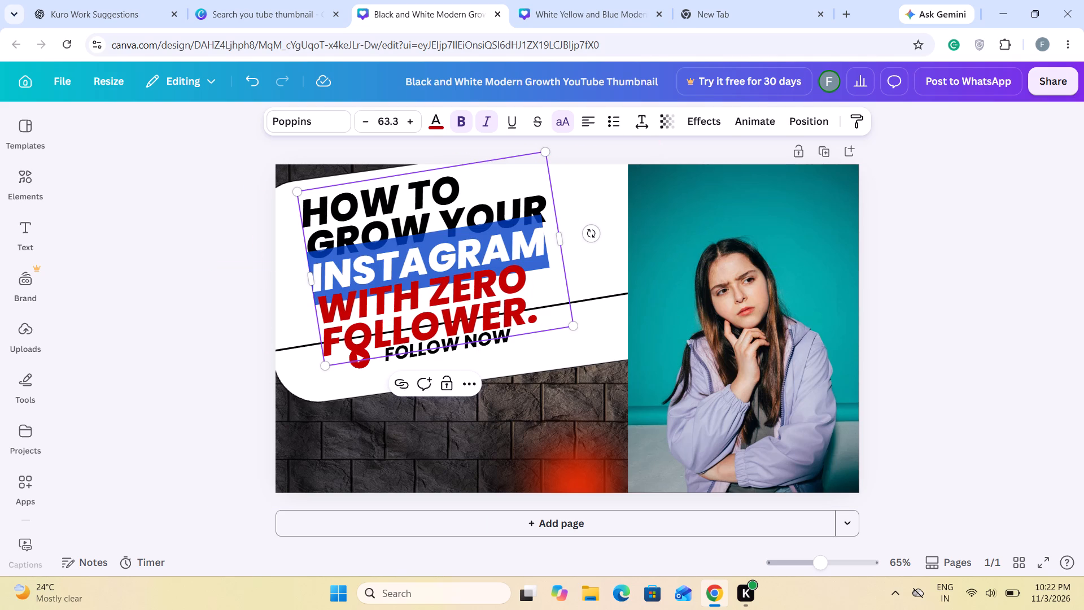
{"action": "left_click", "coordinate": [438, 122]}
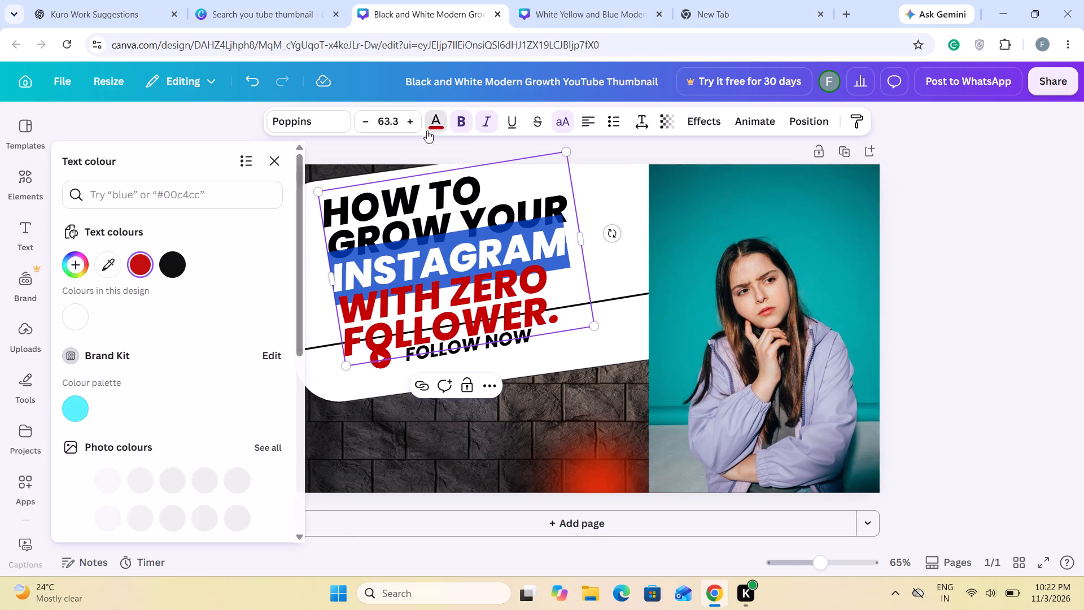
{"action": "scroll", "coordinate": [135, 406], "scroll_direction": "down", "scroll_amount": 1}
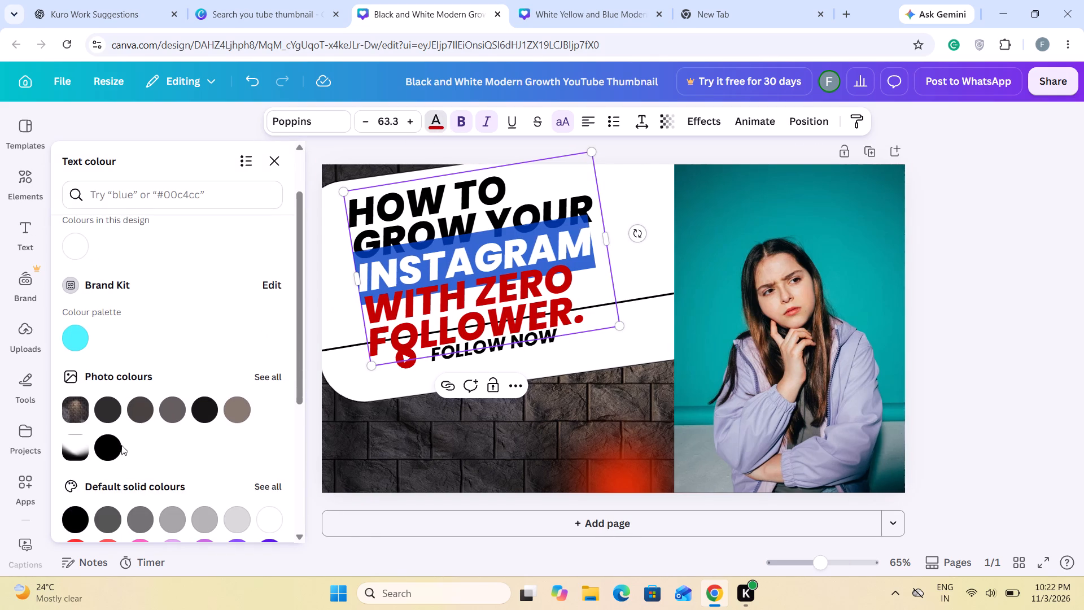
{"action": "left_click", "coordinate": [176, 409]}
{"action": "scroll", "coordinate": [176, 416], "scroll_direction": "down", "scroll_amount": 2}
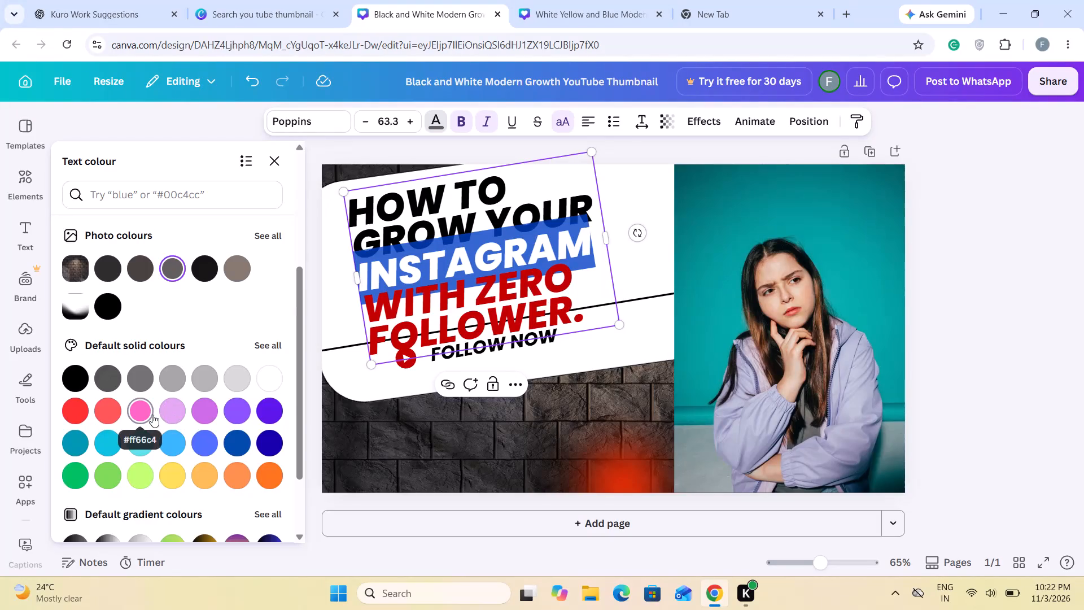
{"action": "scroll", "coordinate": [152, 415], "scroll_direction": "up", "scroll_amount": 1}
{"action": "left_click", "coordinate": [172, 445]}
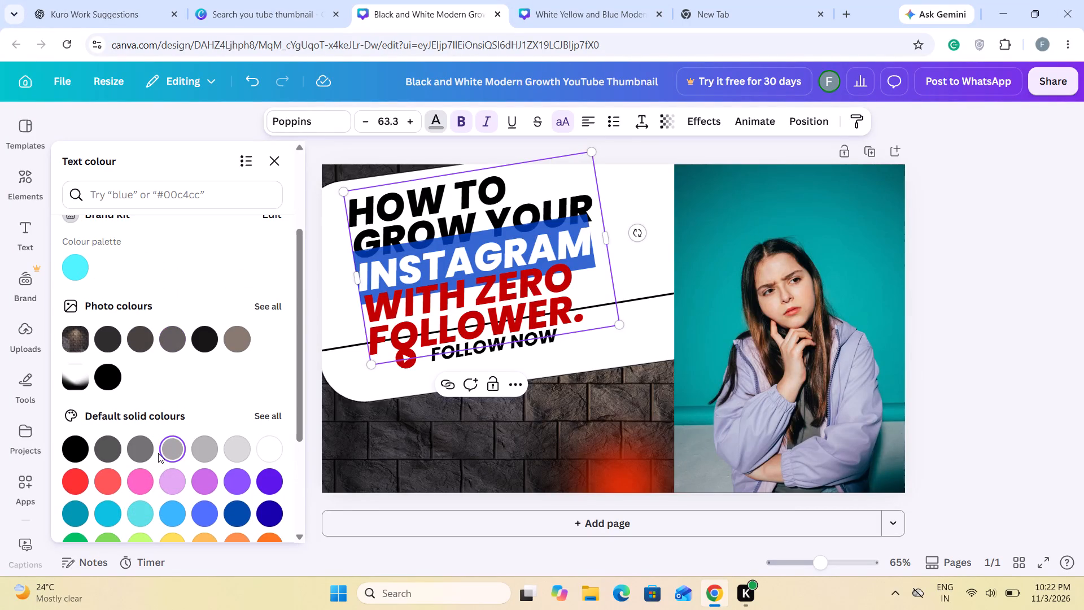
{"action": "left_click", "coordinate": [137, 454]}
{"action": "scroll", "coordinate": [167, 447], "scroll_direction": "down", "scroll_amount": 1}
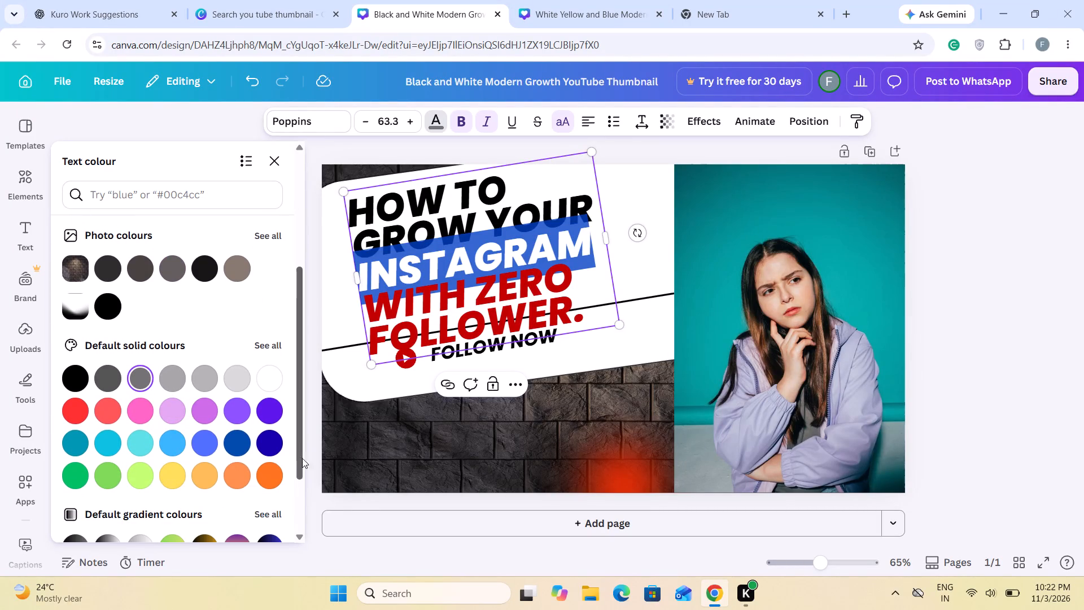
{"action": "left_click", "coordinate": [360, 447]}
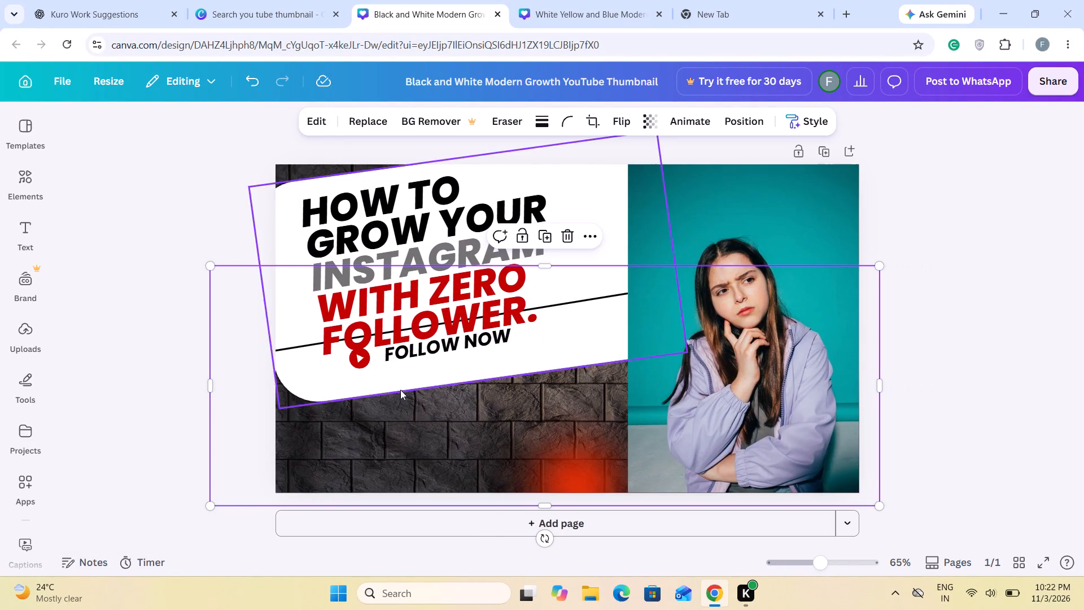
Recolour the heading word INSTAGRAM with the default red-to-purple gradient.
{"action": "left_click", "coordinate": [440, 259]}
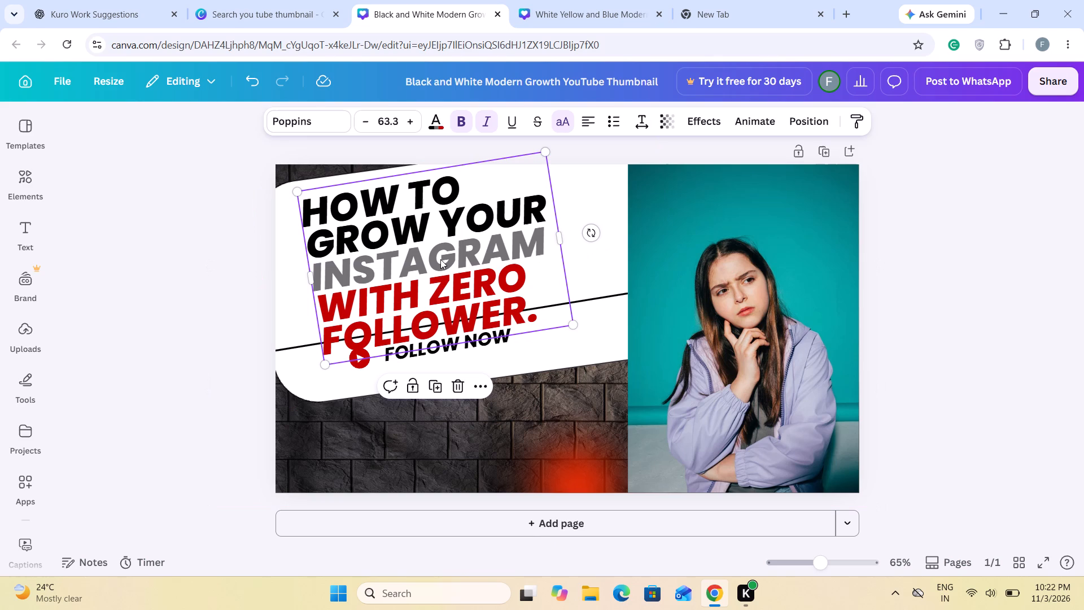
{"action": "double_click", "coordinate": [440, 259]}
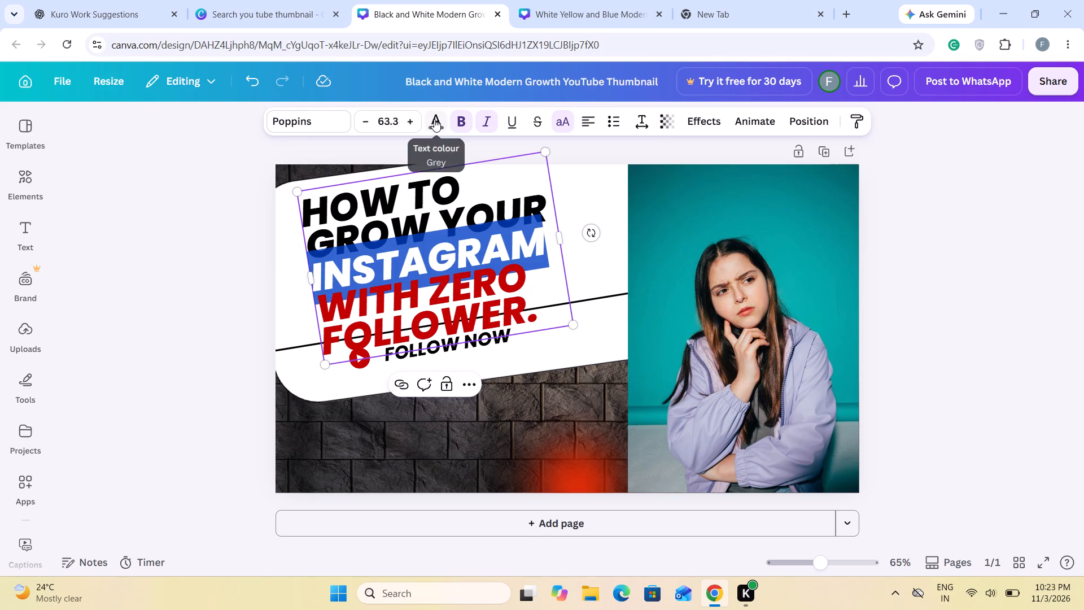
{"action": "left_click", "coordinate": [434, 119]}
{"action": "scroll", "coordinate": [113, 428], "scroll_direction": "down", "scroll_amount": 5}
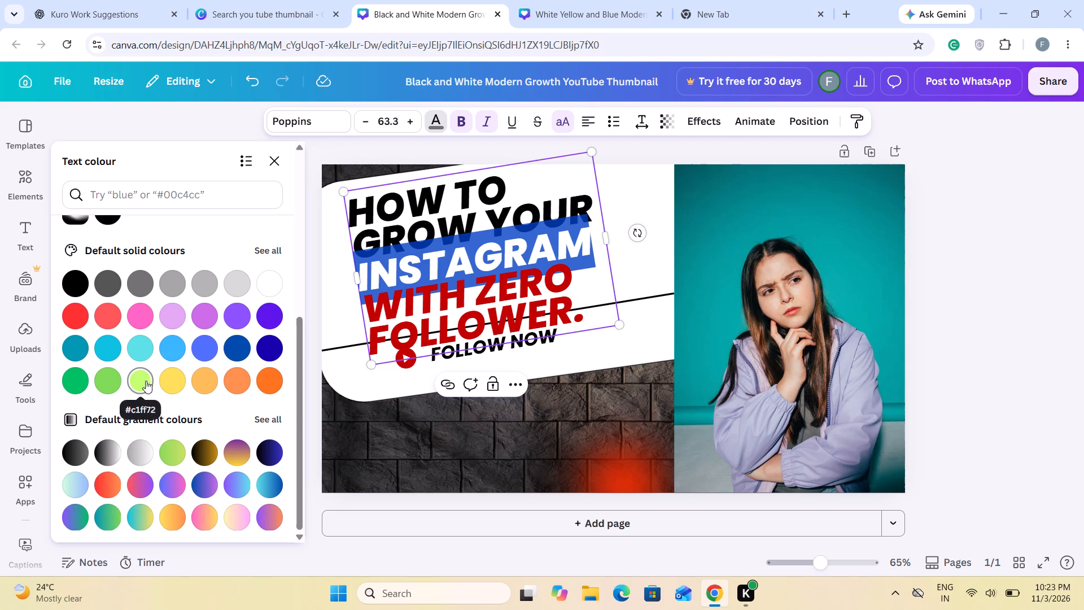
{"action": "scroll", "coordinate": [144, 394], "scroll_direction": "down", "scroll_amount": 2}
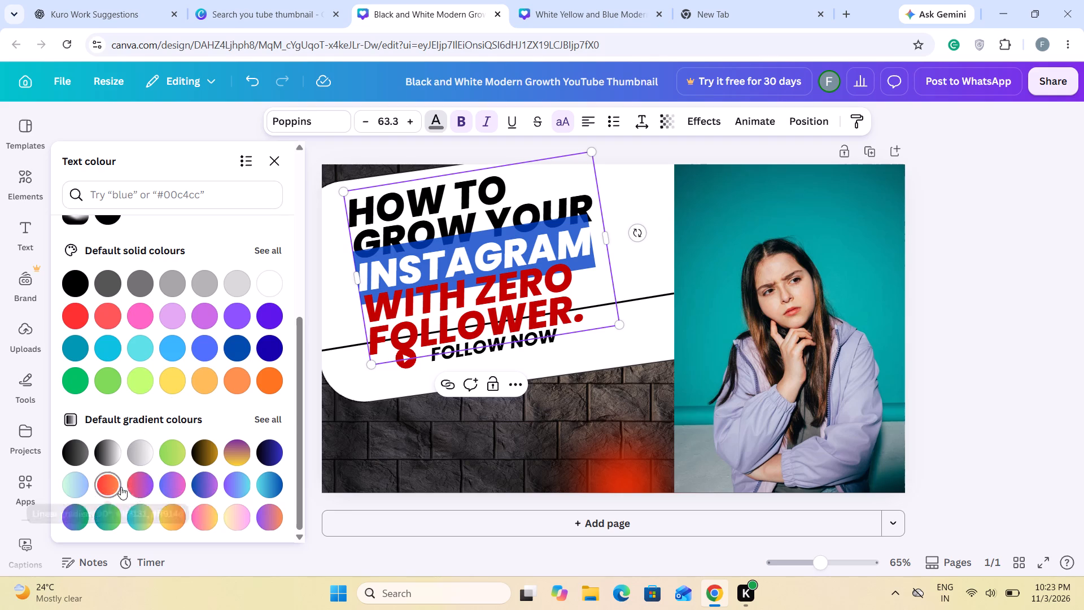
{"action": "left_click", "coordinate": [145, 484]}
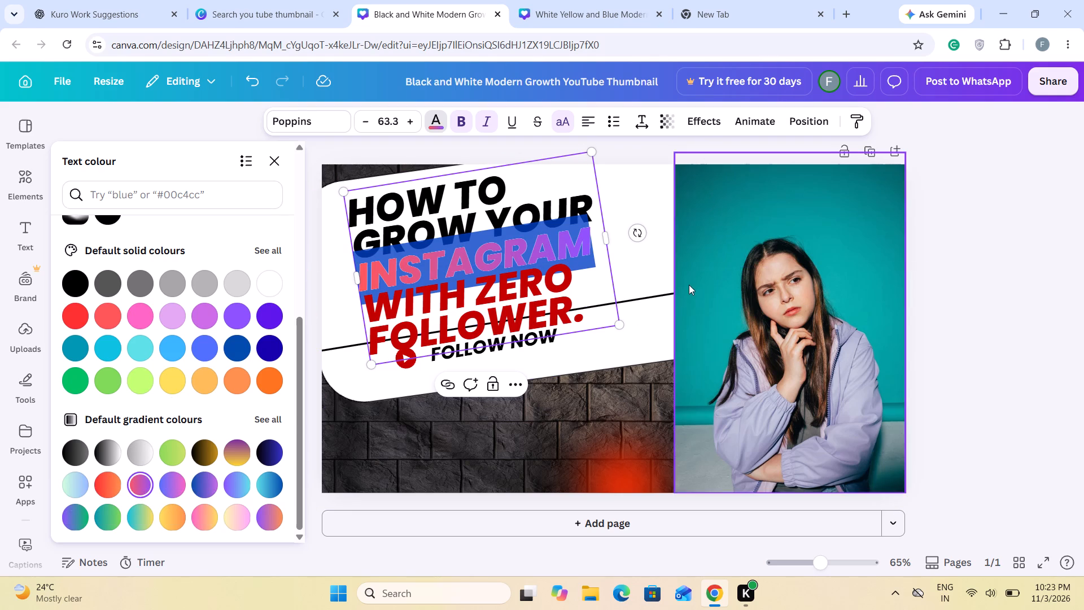
{"action": "left_click", "coordinate": [649, 269]}
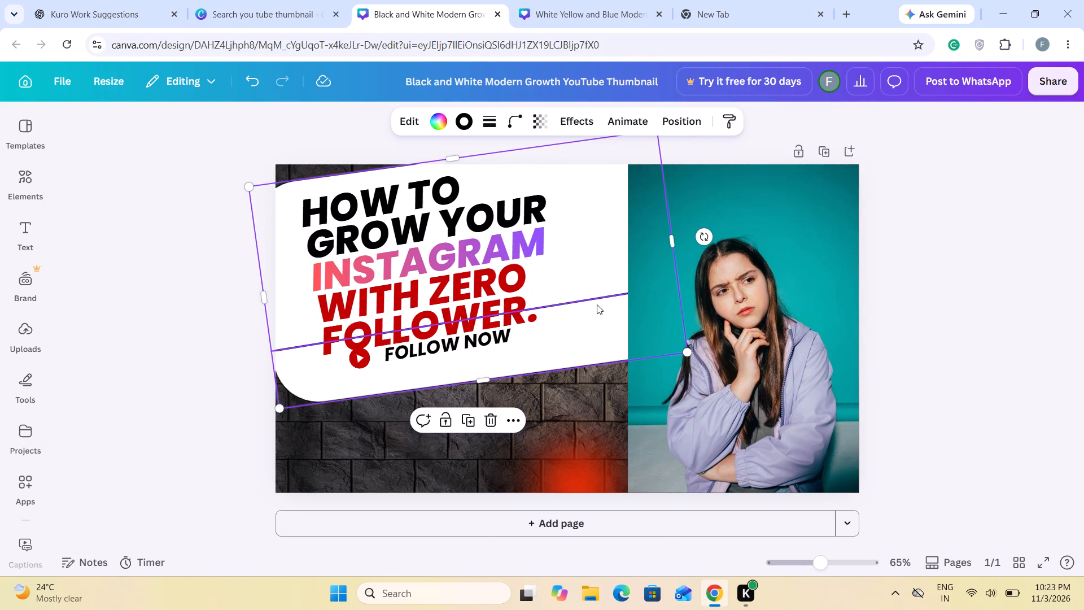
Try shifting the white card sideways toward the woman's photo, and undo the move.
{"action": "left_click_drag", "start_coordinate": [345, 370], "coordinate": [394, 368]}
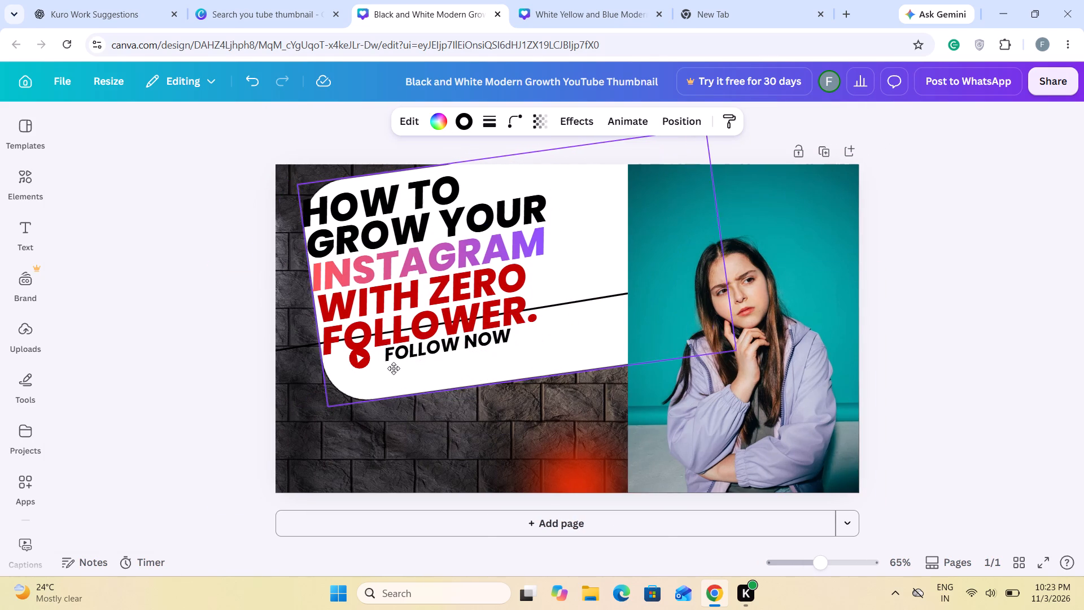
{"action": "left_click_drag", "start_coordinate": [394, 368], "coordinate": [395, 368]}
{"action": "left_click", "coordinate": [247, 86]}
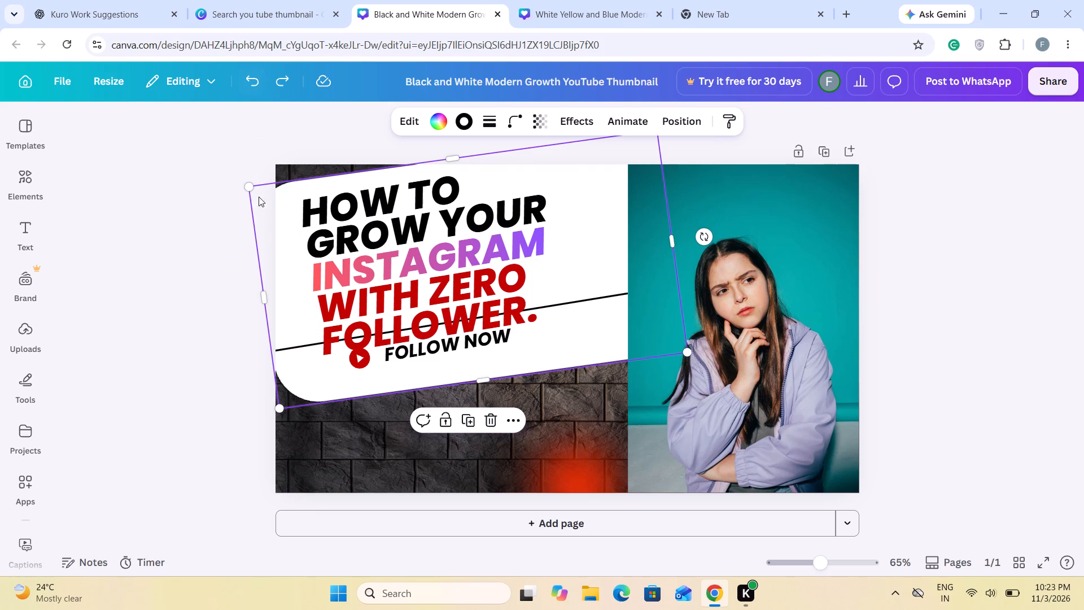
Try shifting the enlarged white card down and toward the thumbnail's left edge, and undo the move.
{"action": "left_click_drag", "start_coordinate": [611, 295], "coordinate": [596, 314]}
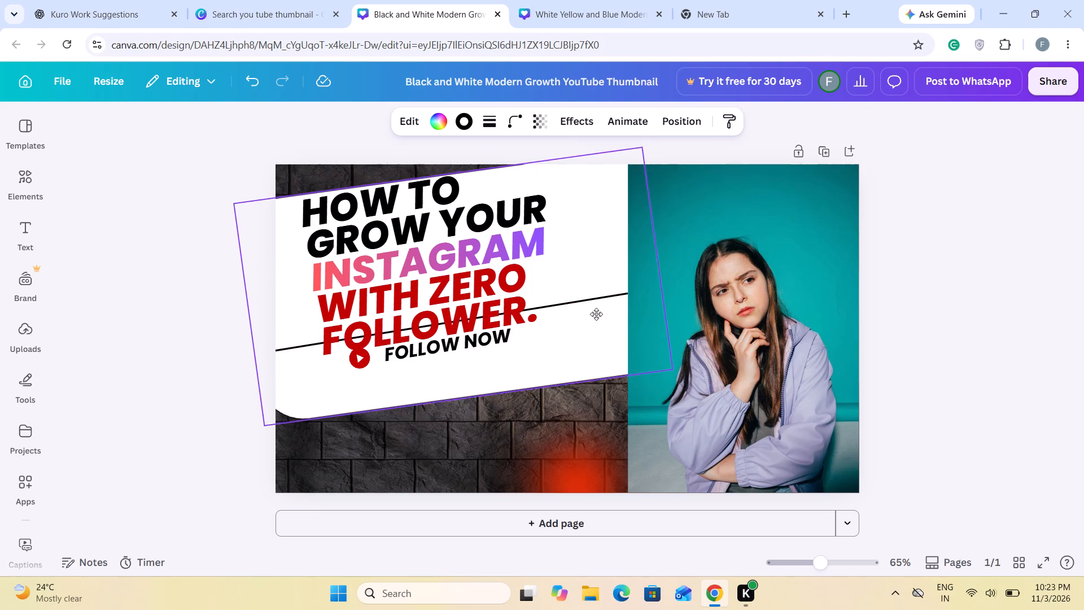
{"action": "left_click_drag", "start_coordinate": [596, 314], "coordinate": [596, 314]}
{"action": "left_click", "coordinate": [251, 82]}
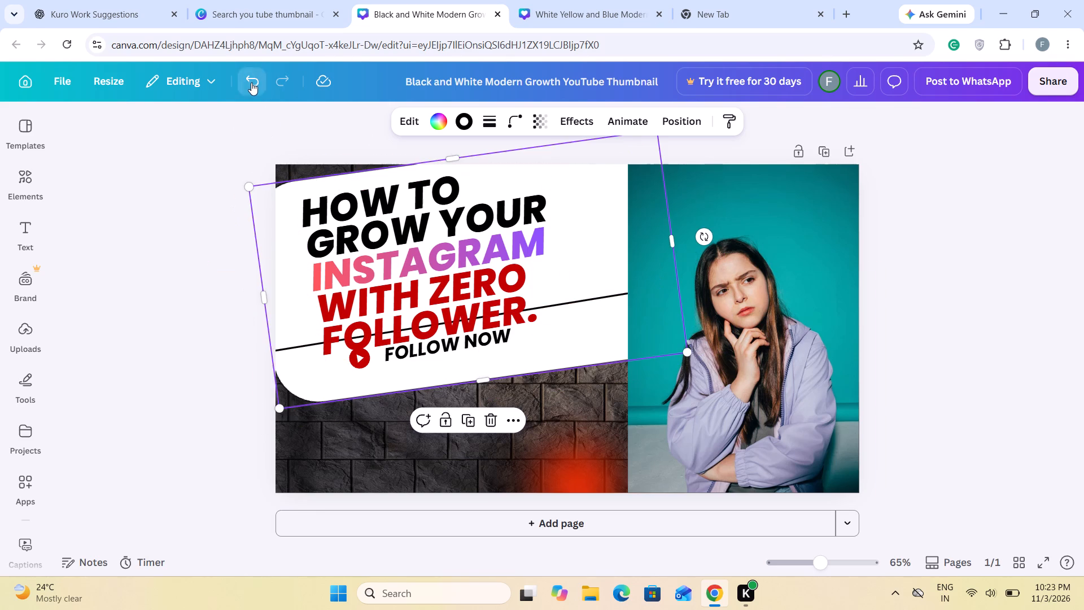
Move the divider line down the white card across the FOLLOW NOW row, starting at about X 0.3 px and Y 468.7 px.
{"action": "left_click", "coordinate": [597, 300]}
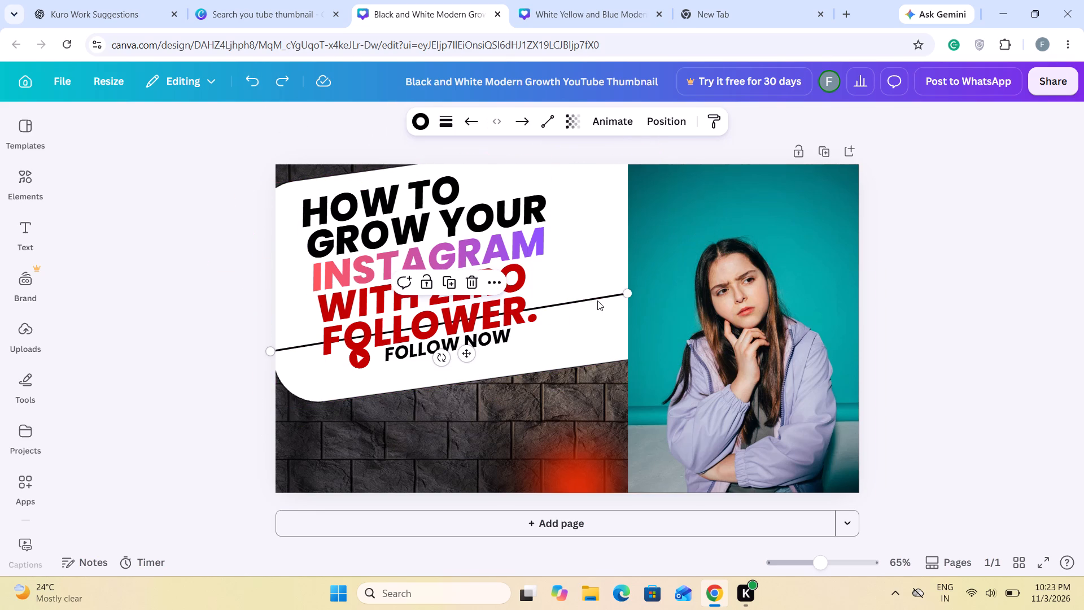
{"action": "left_click_drag", "start_coordinate": [597, 300], "coordinate": [578, 331]}
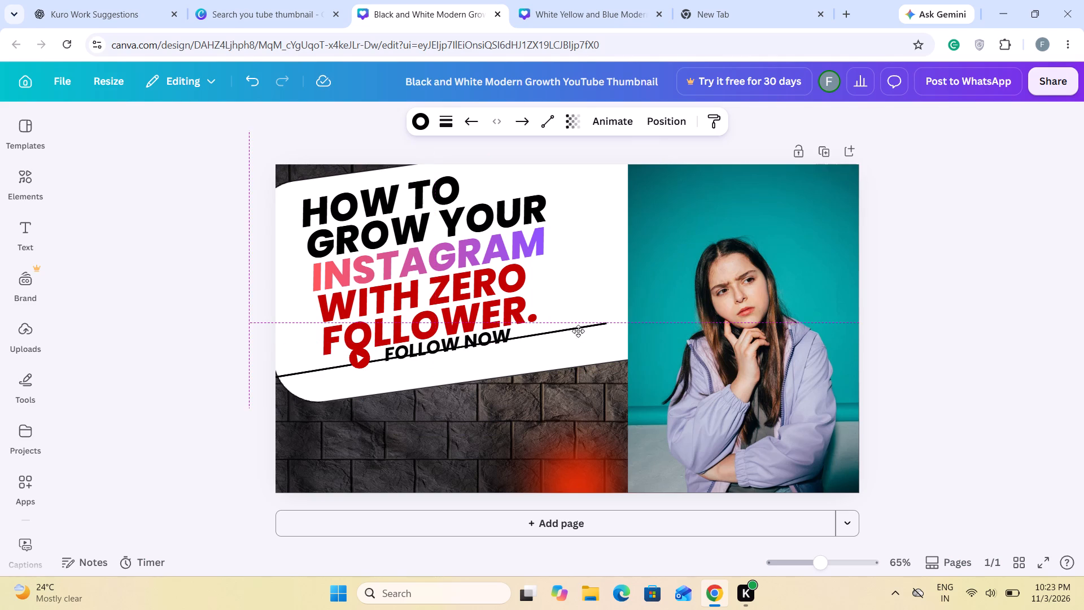
{"action": "left_click_drag", "start_coordinate": [578, 331], "coordinate": [609, 329]}
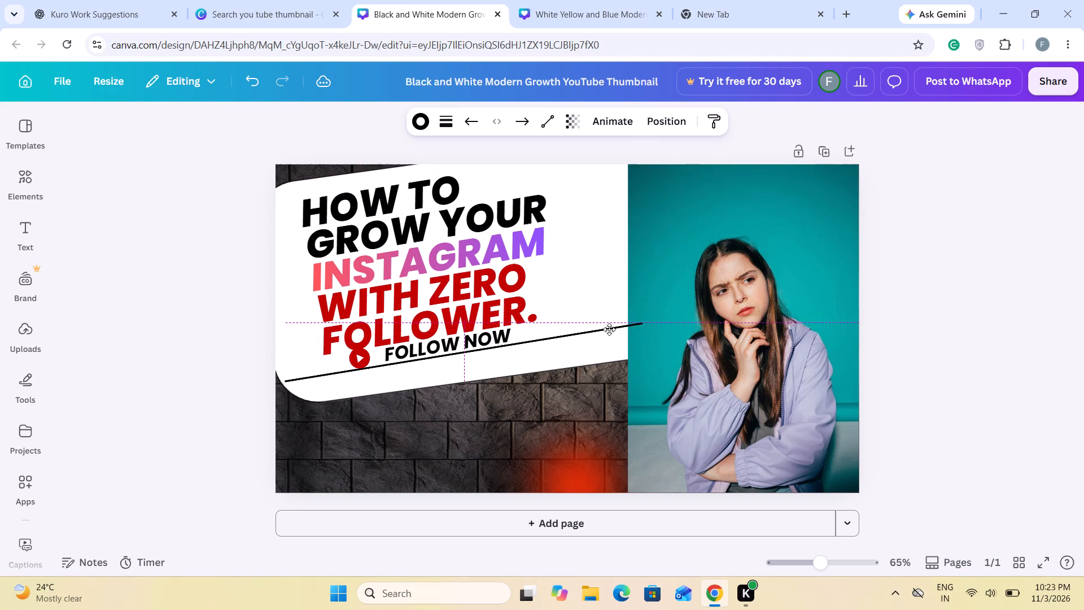
{"action": "left_click_drag", "start_coordinate": [609, 329], "coordinate": [607, 329]}
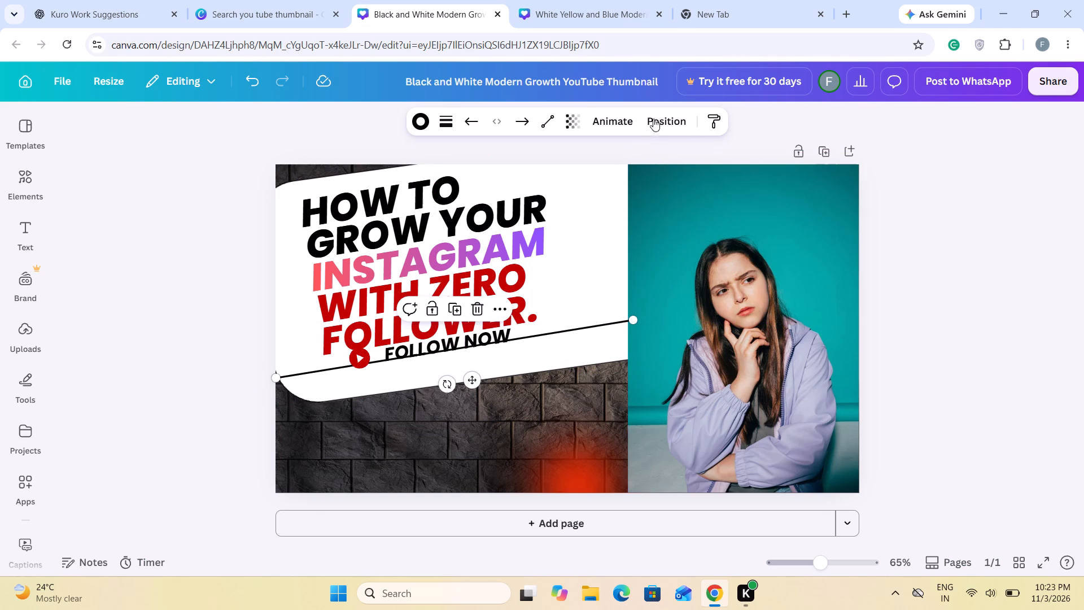
Send the divider line backward by one layer.
{"action": "left_click", "coordinate": [655, 116]}
{"action": "left_click", "coordinate": [238, 202]}
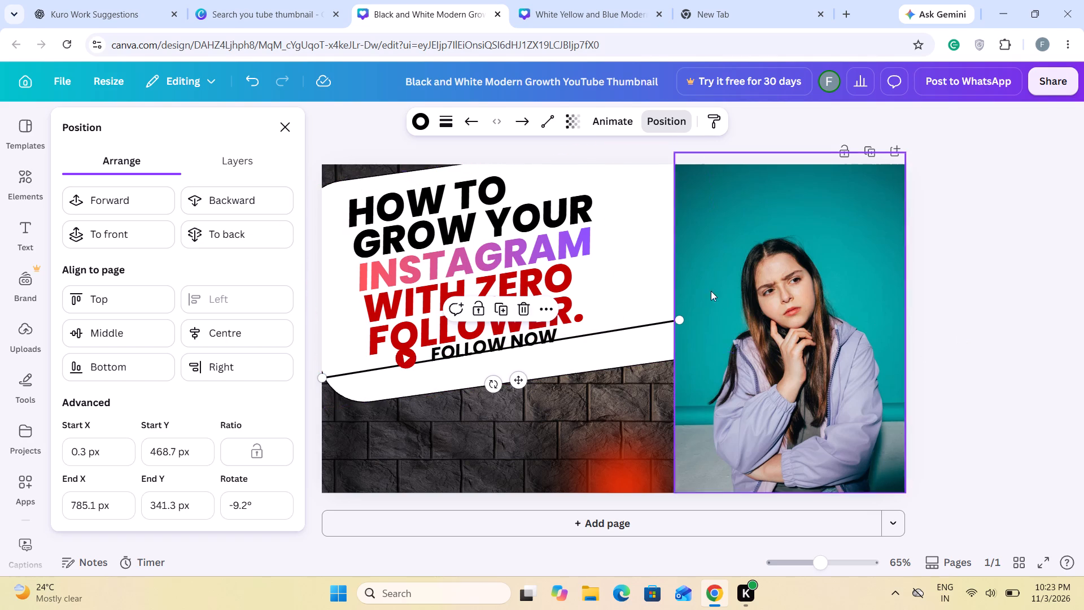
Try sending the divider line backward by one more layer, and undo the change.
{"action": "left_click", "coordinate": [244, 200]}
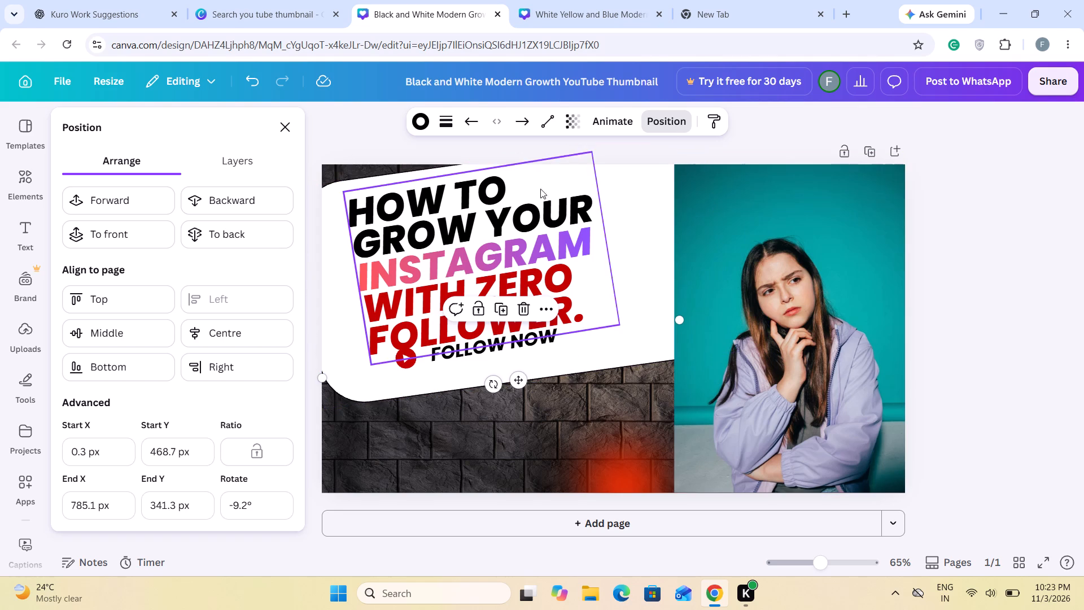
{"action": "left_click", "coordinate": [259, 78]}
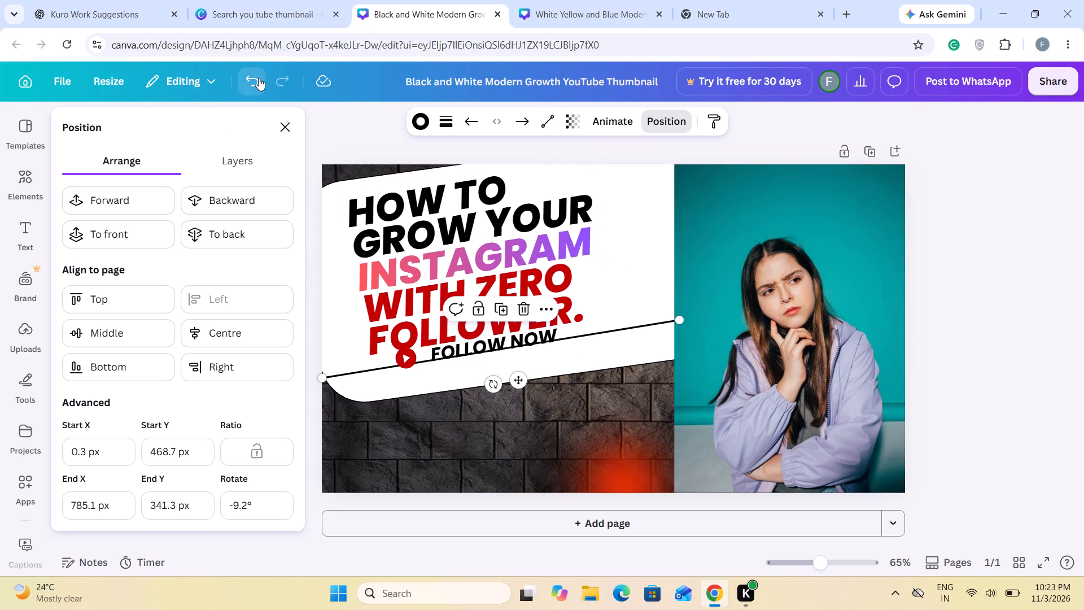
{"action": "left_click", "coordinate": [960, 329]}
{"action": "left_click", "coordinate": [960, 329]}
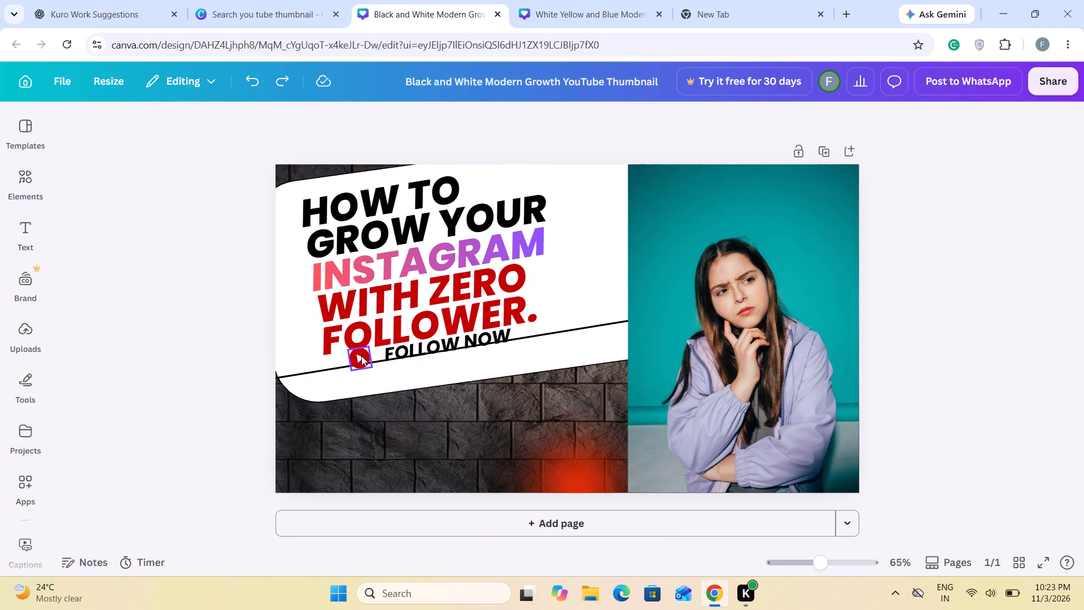
Move the red play icon and the FOLLOW NOW text down below the divider line, aligned along the white card's lower strip.
{"action": "left_click_drag", "start_coordinate": [361, 356], "coordinate": [359, 380]}
{"action": "left_click_drag", "start_coordinate": [487, 341], "coordinate": [481, 360]}
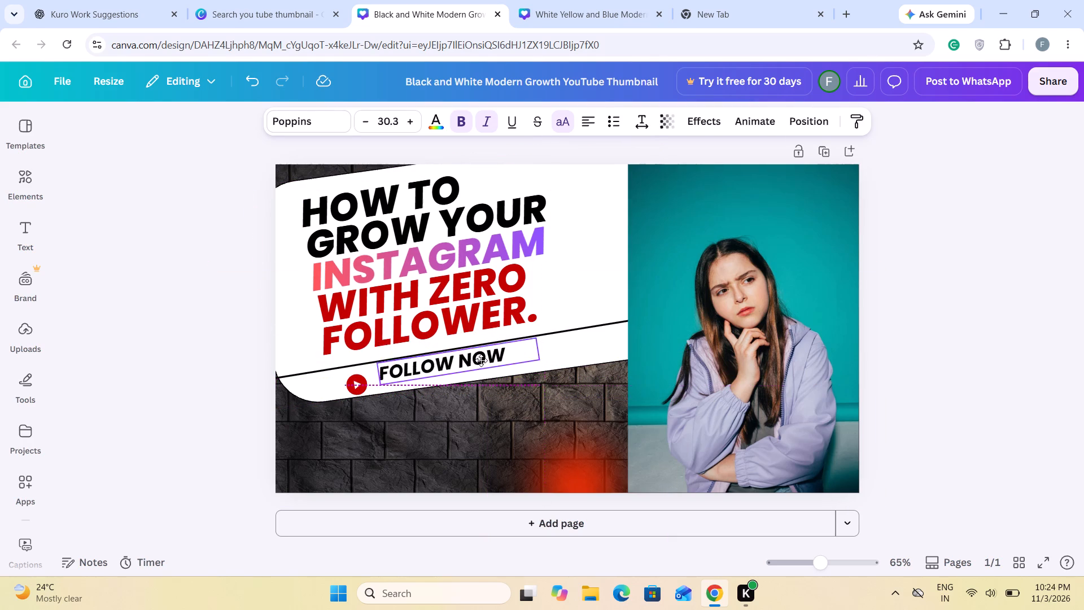
{"action": "left_click_drag", "start_coordinate": [481, 360], "coordinate": [479, 364]}
{"action": "left_click", "coordinate": [355, 380]}
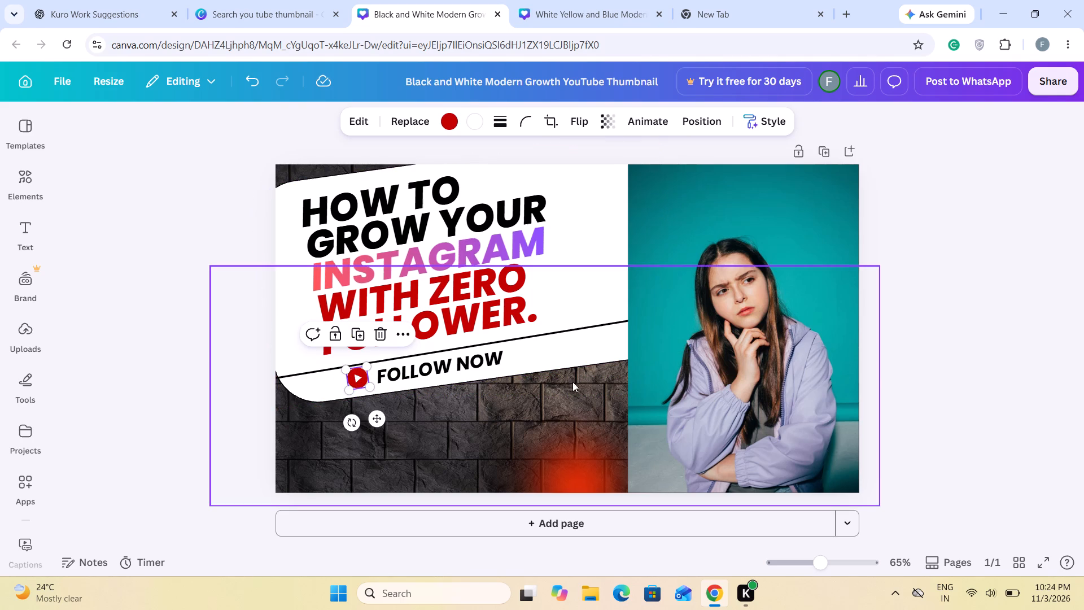
{"action": "left_click", "coordinate": [423, 375]}
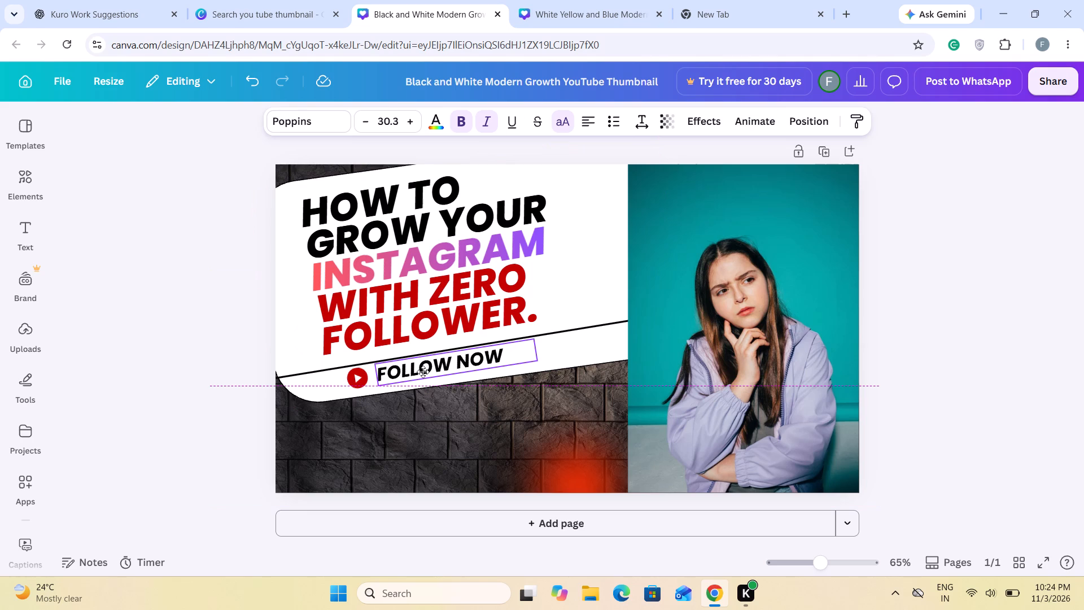
{"action": "left_click", "coordinate": [366, 416]}
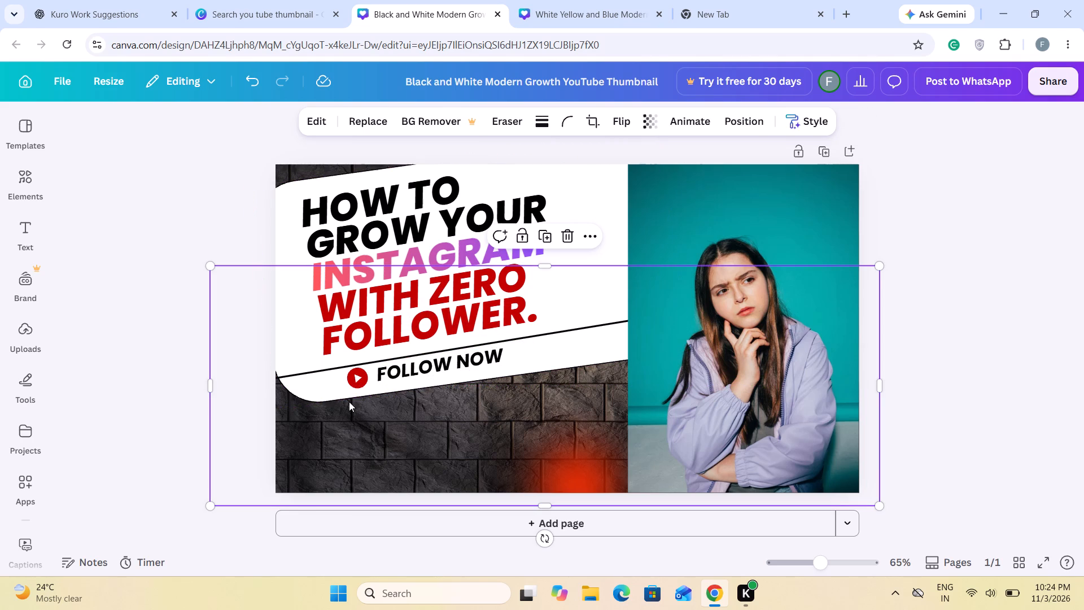
{"action": "left_click", "coordinate": [366, 374]}
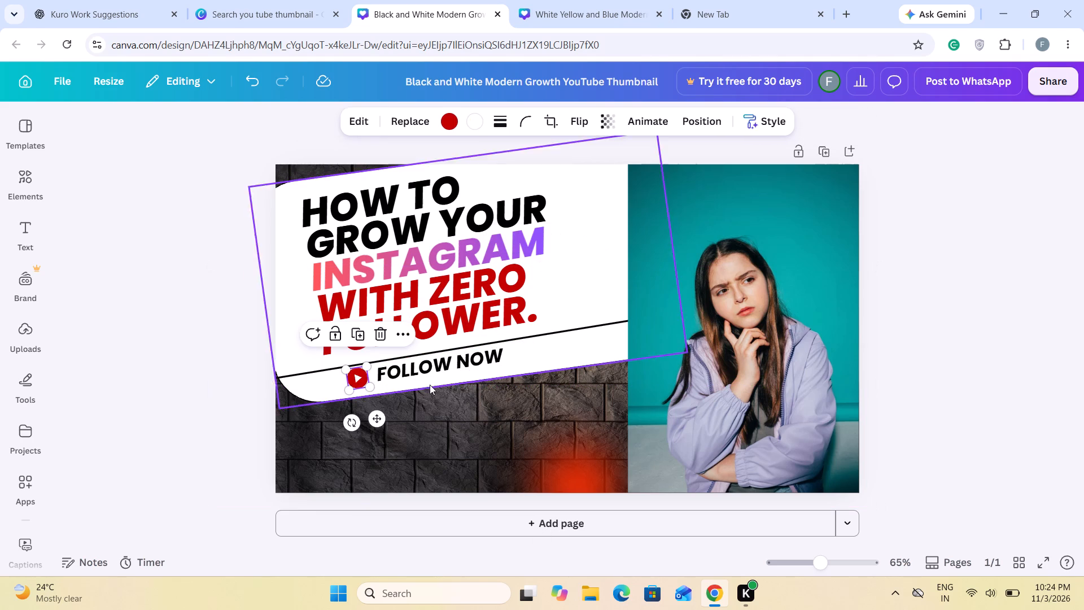
{"action": "left_click", "coordinate": [465, 393]}
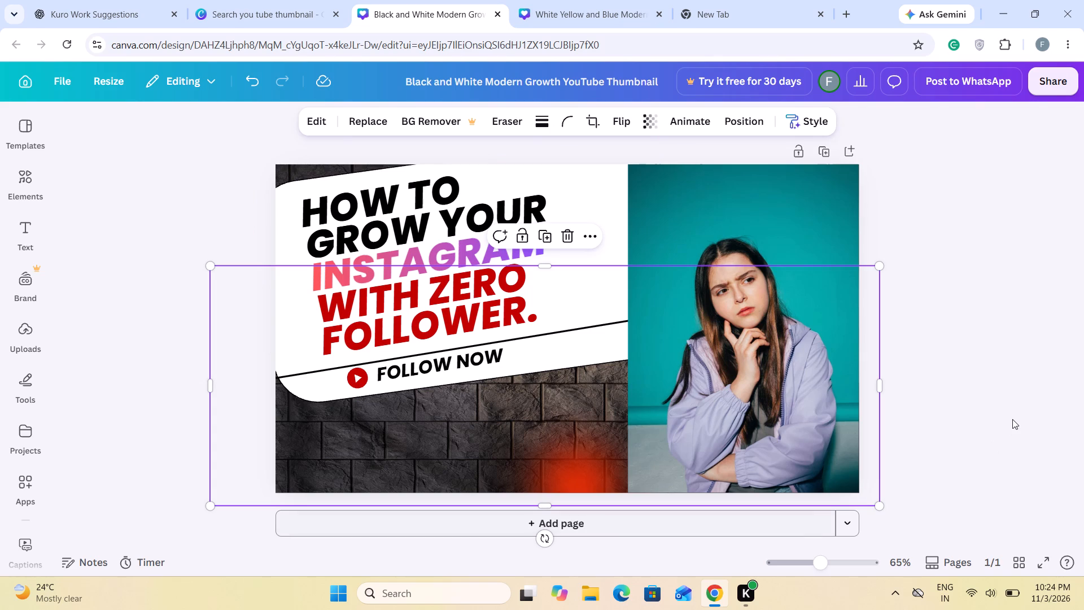
{"action": "left_click", "coordinate": [1012, 419]}
Move the red glow up beneath the white card's lower edge beside the woman's photo, and enlarge it slightly.
{"action": "left_click_drag", "start_coordinate": [581, 469], "coordinate": [536, 429]}
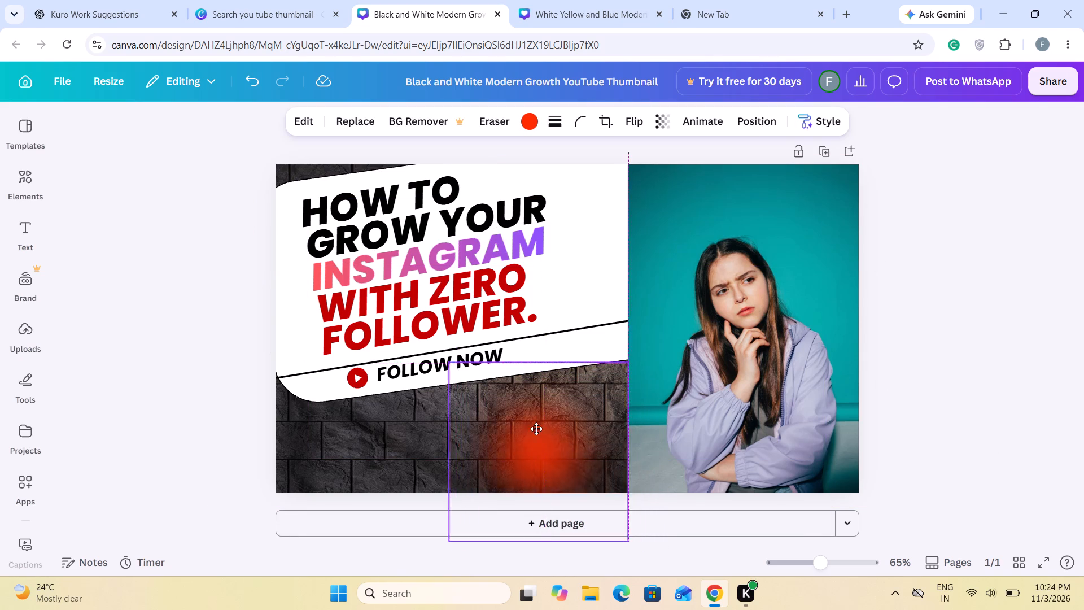
{"action": "left_click_drag", "start_coordinate": [536, 429], "coordinate": [568, 445]}
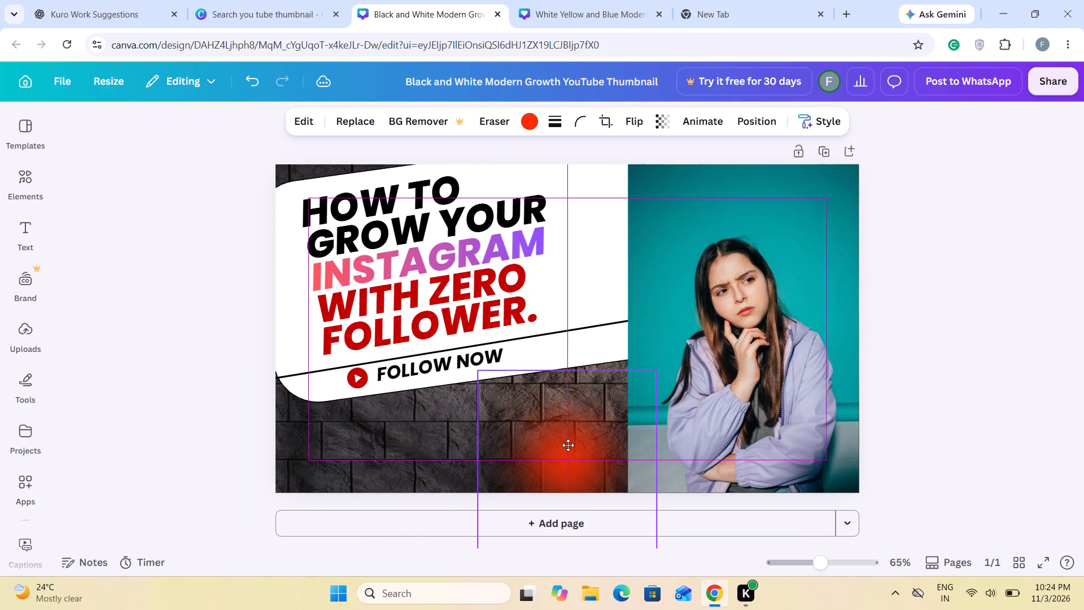
{"action": "left_click_drag", "start_coordinate": [568, 445], "coordinate": [519, 351]}
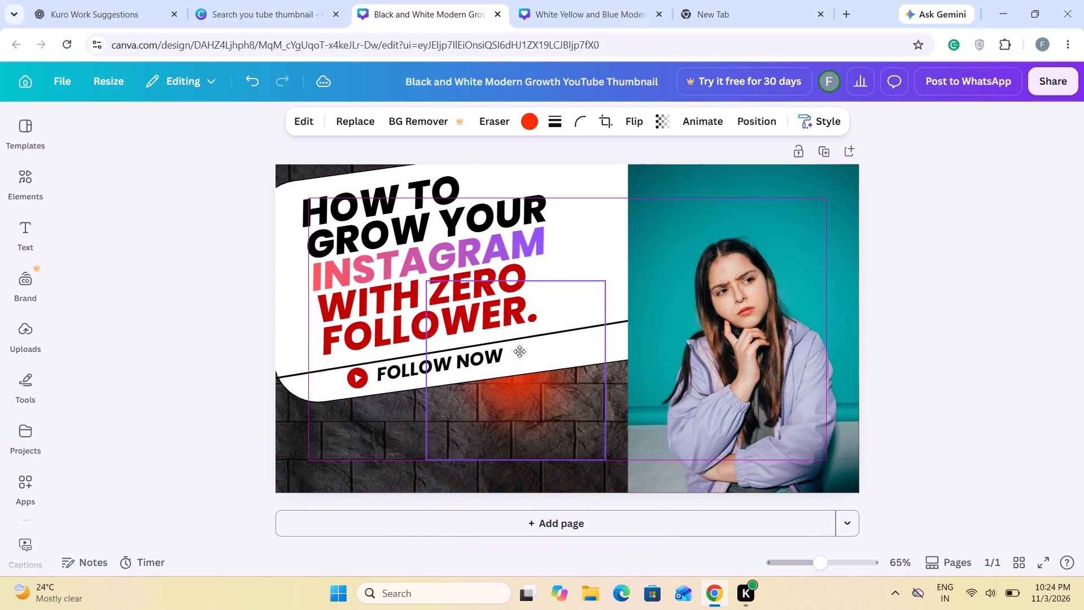
{"action": "left_click_drag", "start_coordinate": [519, 351], "coordinate": [519, 360]}
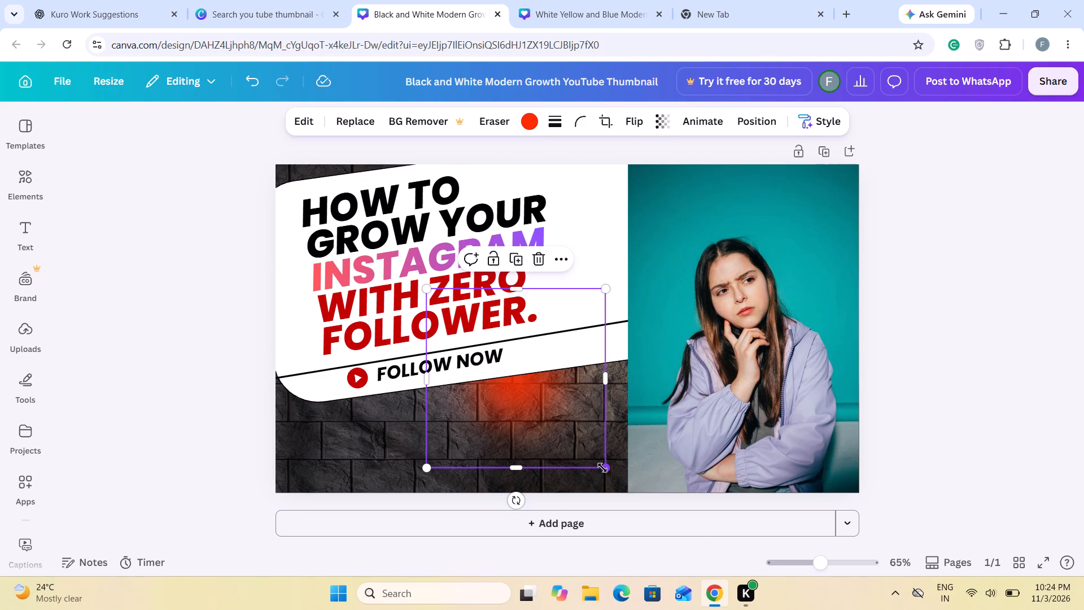
{"action": "left_click_drag", "start_coordinate": [603, 467], "coordinate": [624, 500]}
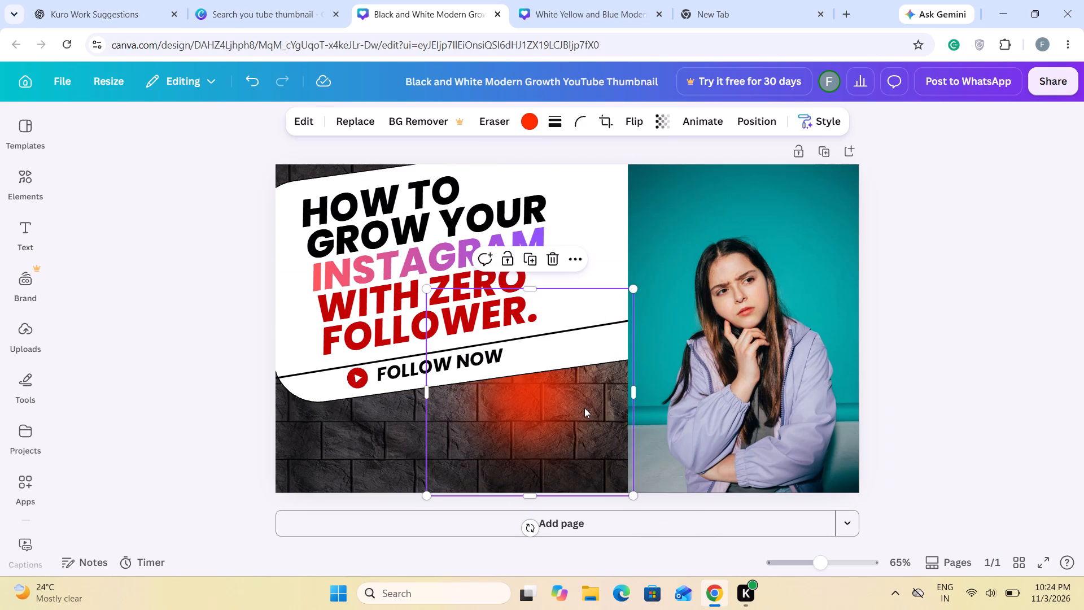
{"action": "left_click_drag", "start_coordinate": [584, 408], "coordinate": [567, 386]}
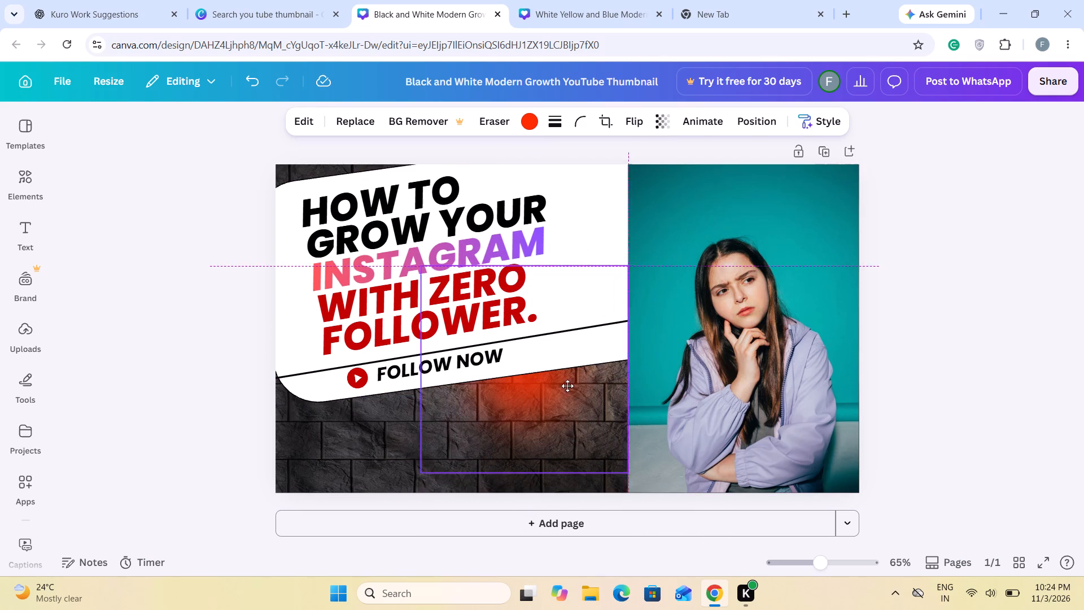
{"action": "left_click_drag", "start_coordinate": [567, 386], "coordinate": [579, 386]}
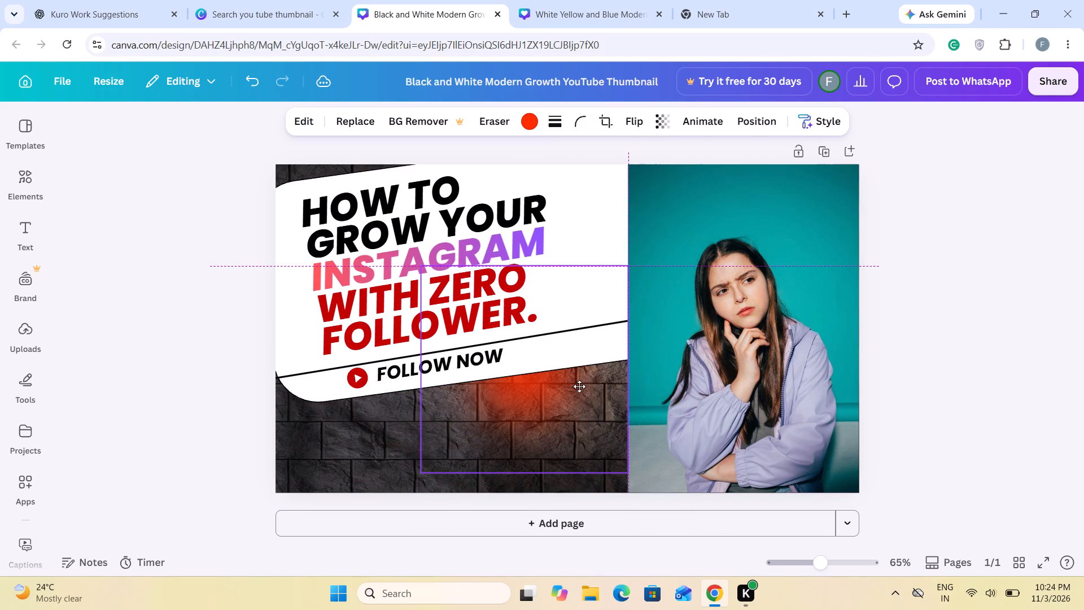
{"action": "left_click_drag", "start_coordinate": [579, 386], "coordinate": [584, 385]}
{"action": "left_click", "coordinate": [1050, 383]}
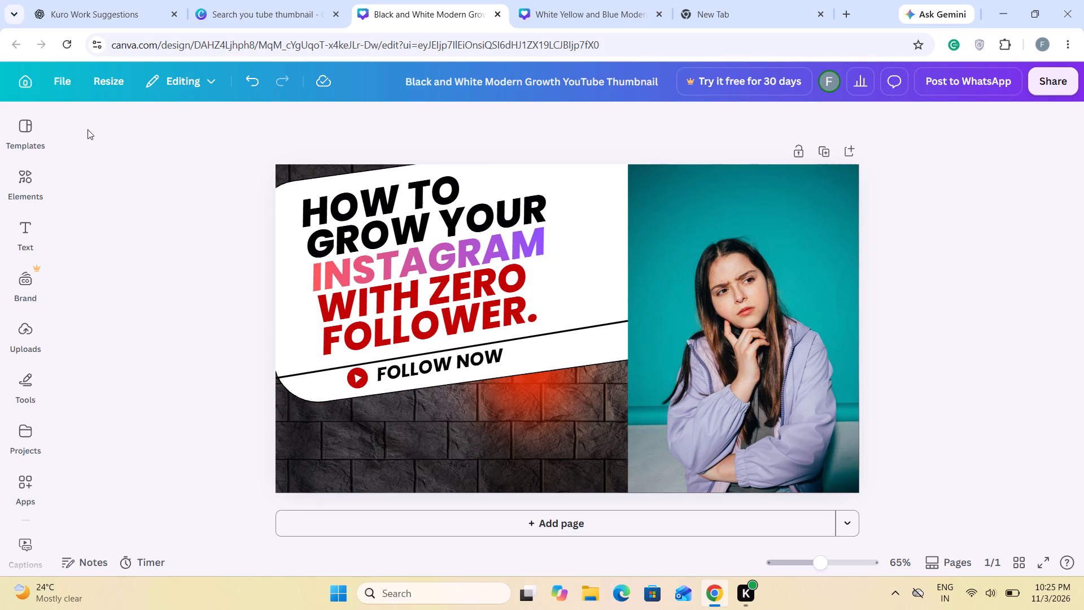
Search the elements library for "follow icon" and look through the matching graphics.
{"action": "left_click", "coordinate": [23, 180]}
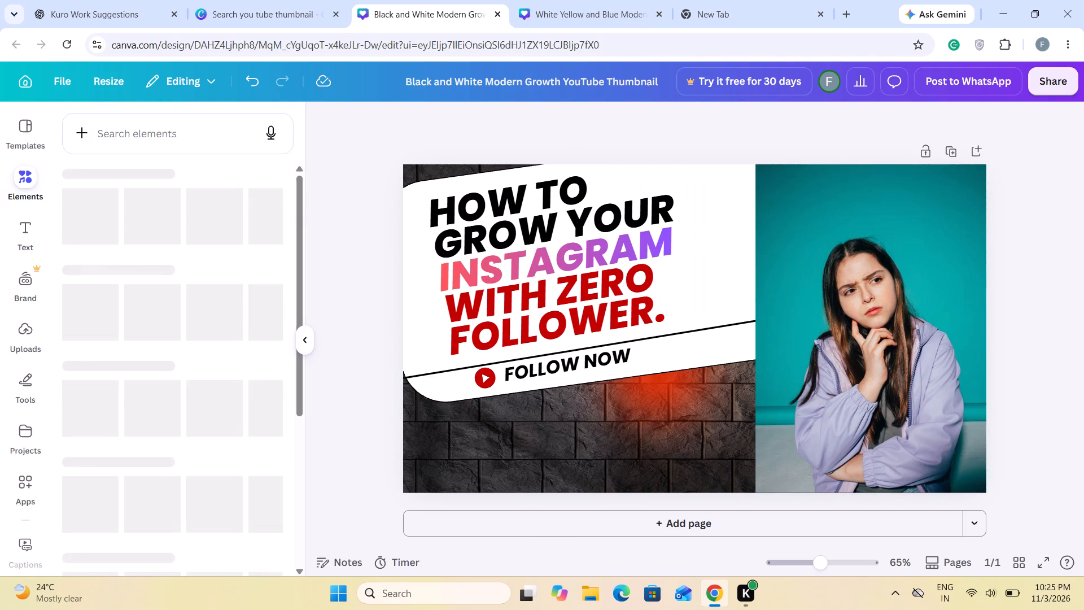
{"action": "left_click", "coordinate": [155, 135]}
{"action": "type", "text": "follo"}
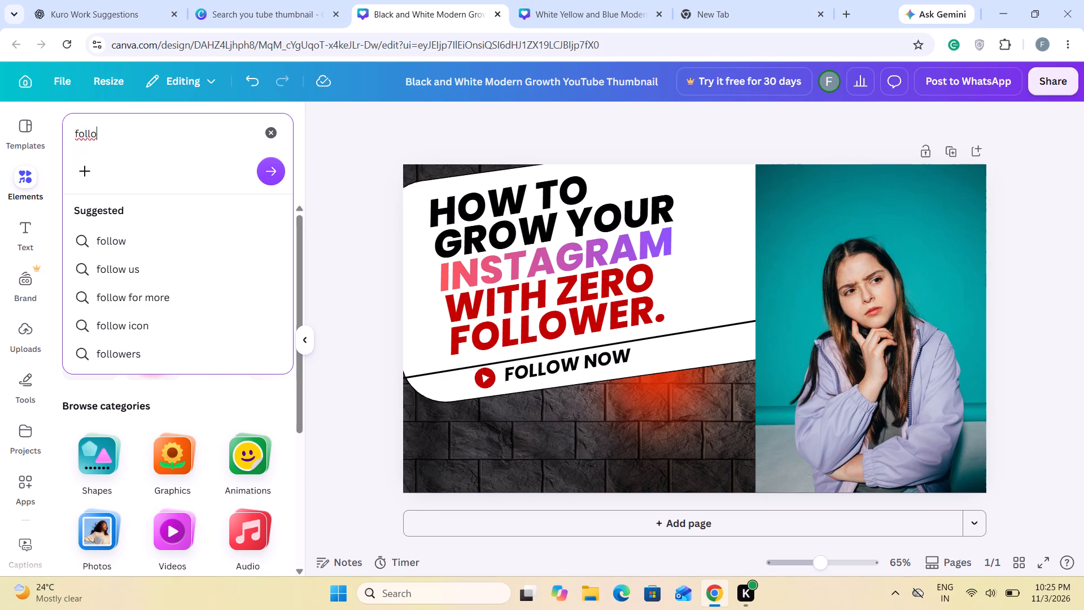
{"action": "key", "text": "w"}
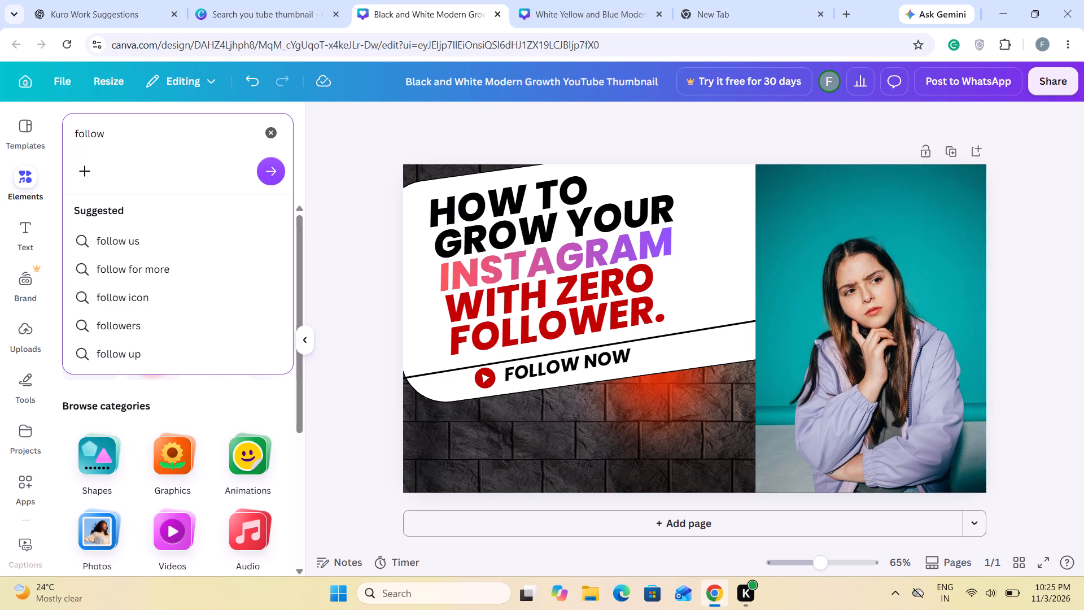
{"action": "left_click", "coordinate": [155, 298]}
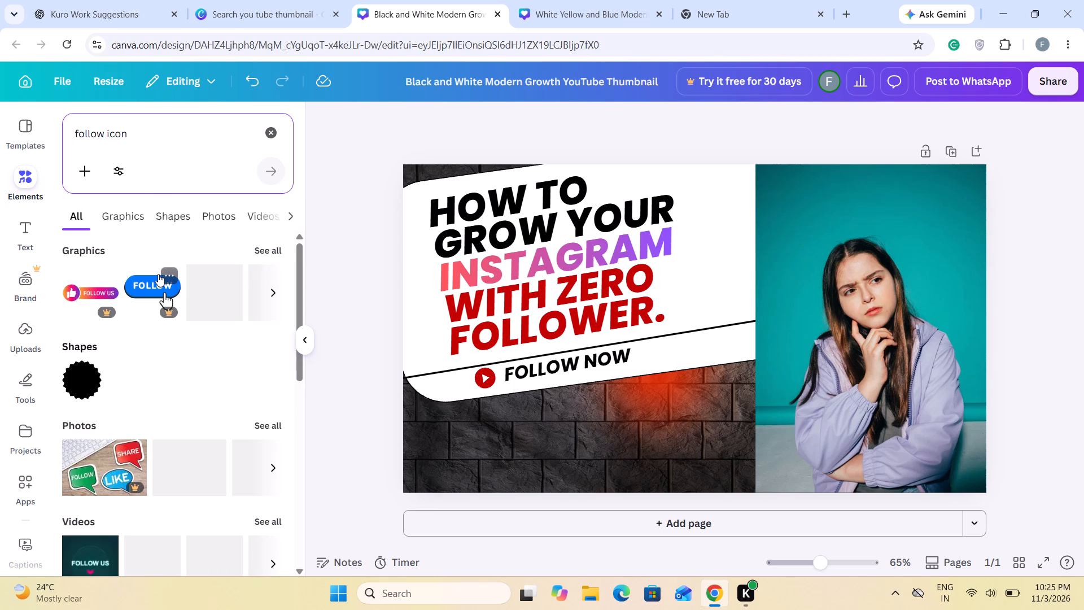
{"action": "scroll", "coordinate": [147, 300], "scroll_direction": "down", "scroll_amount": 2}
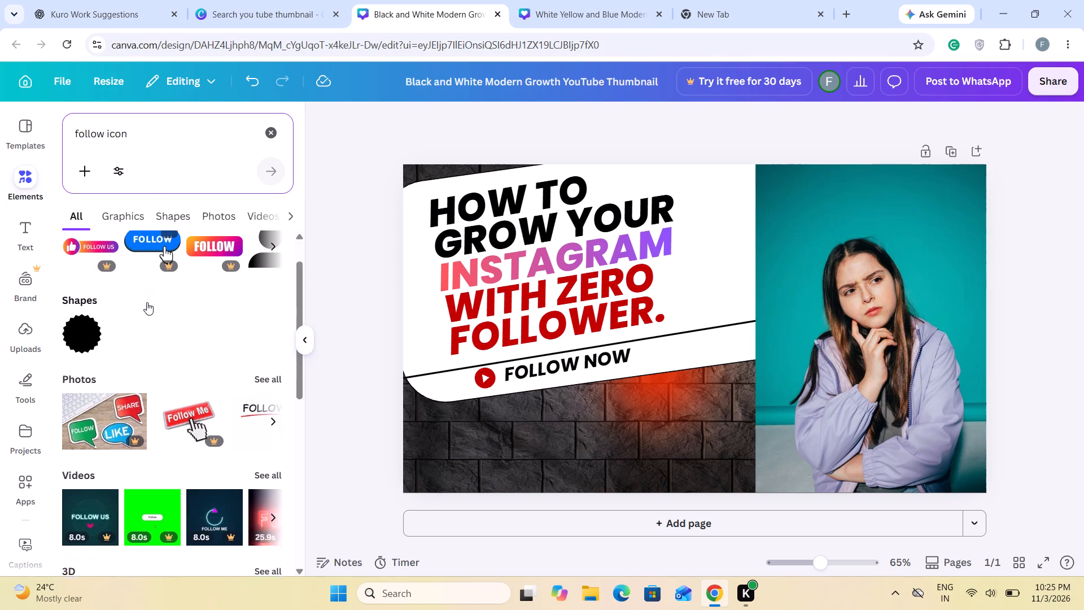
{"action": "scroll", "coordinate": [147, 302], "scroll_direction": "up", "scroll_amount": 3}
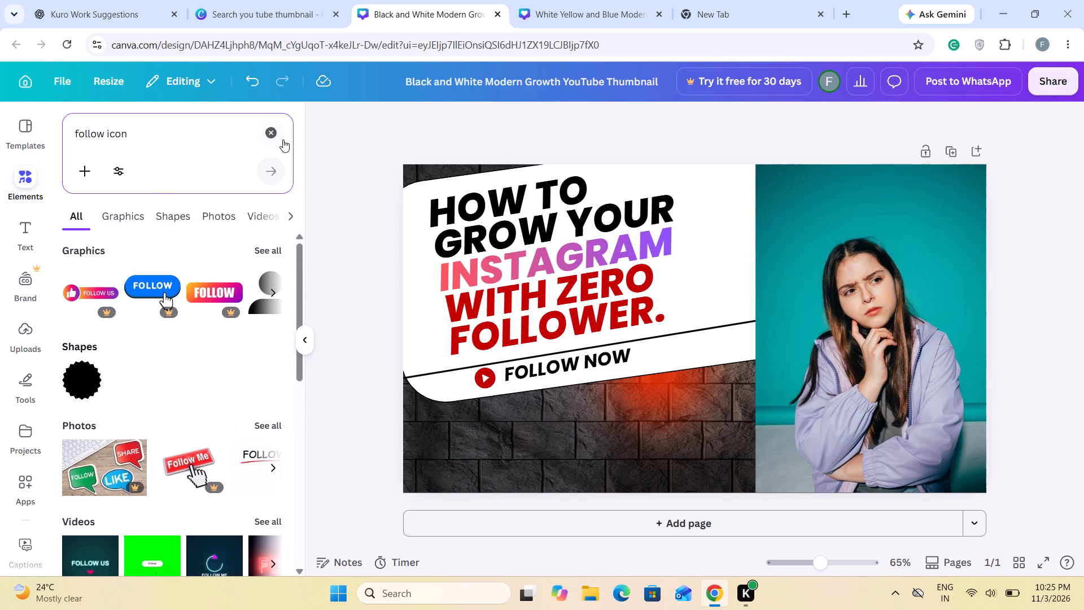
Search the elements library for "follower" and add the pink follower-count bubbles graphic (10K, 2K, 1K) to the thumbnail.
{"action": "left_click", "coordinate": [278, 134]}
{"action": "left_click", "coordinate": [207, 136]}
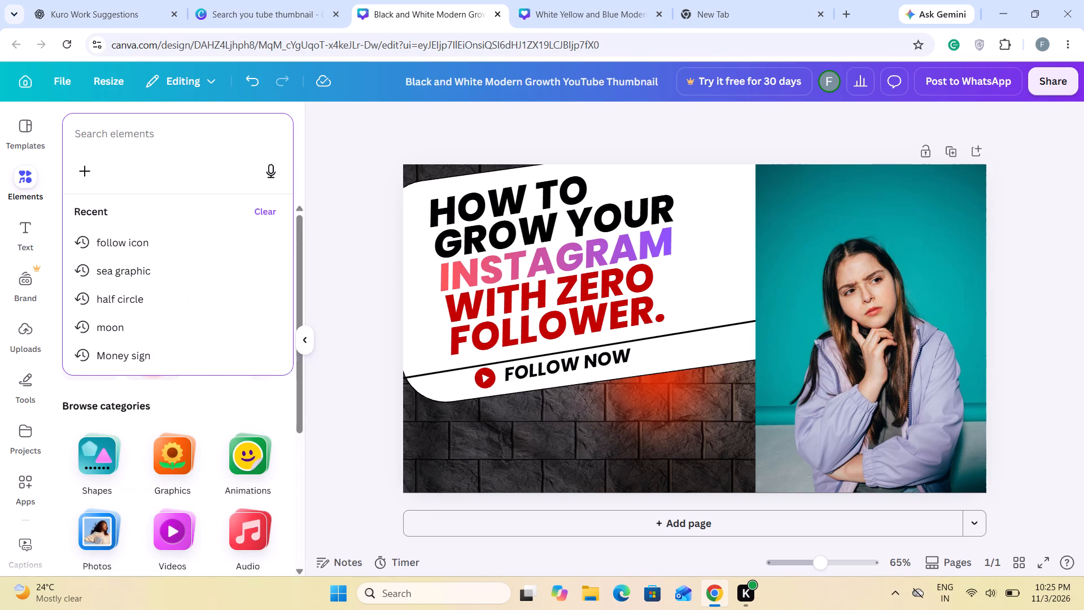
{"action": "type", "text": "fo"}
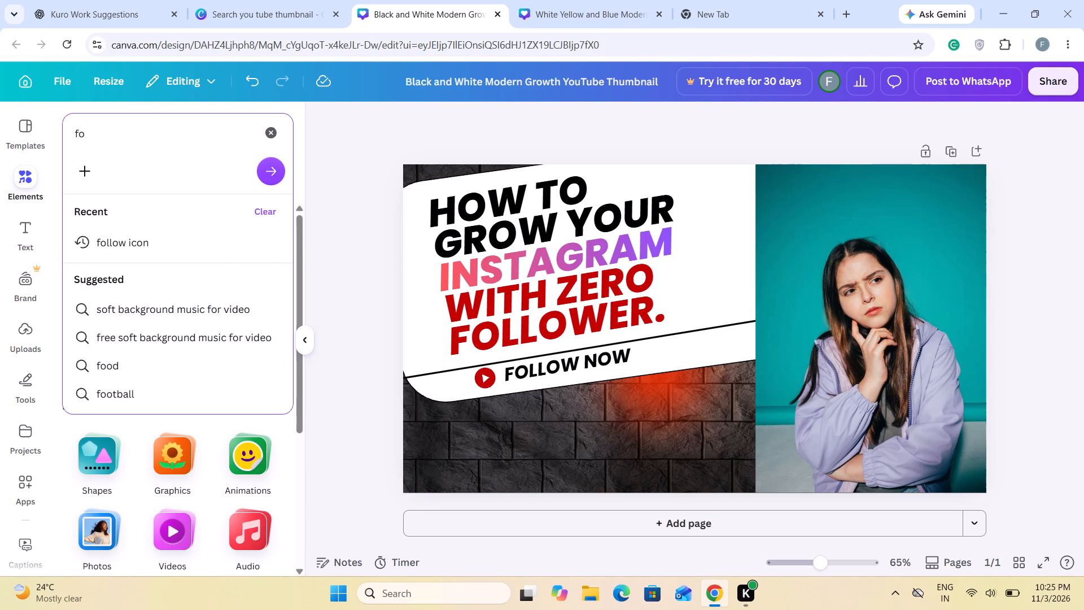
{"action": "key", "text": "w"}
{"action": "key", "text": "BackSpace"}
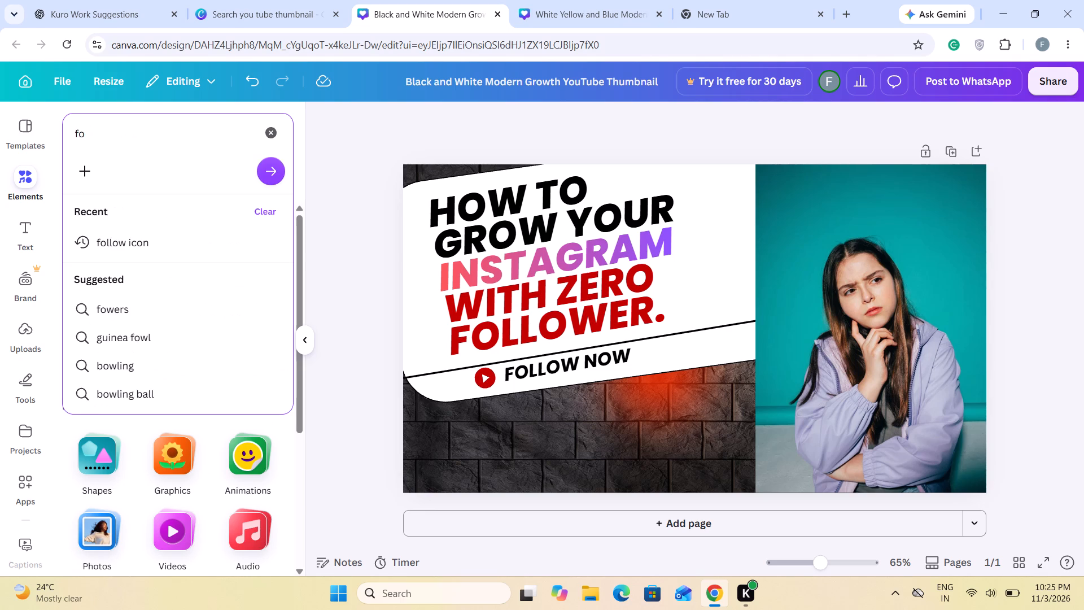
{"action": "type", "text": "llo"}
{"action": "type", "text": "wer"}
{"action": "key", "text": "Return"}
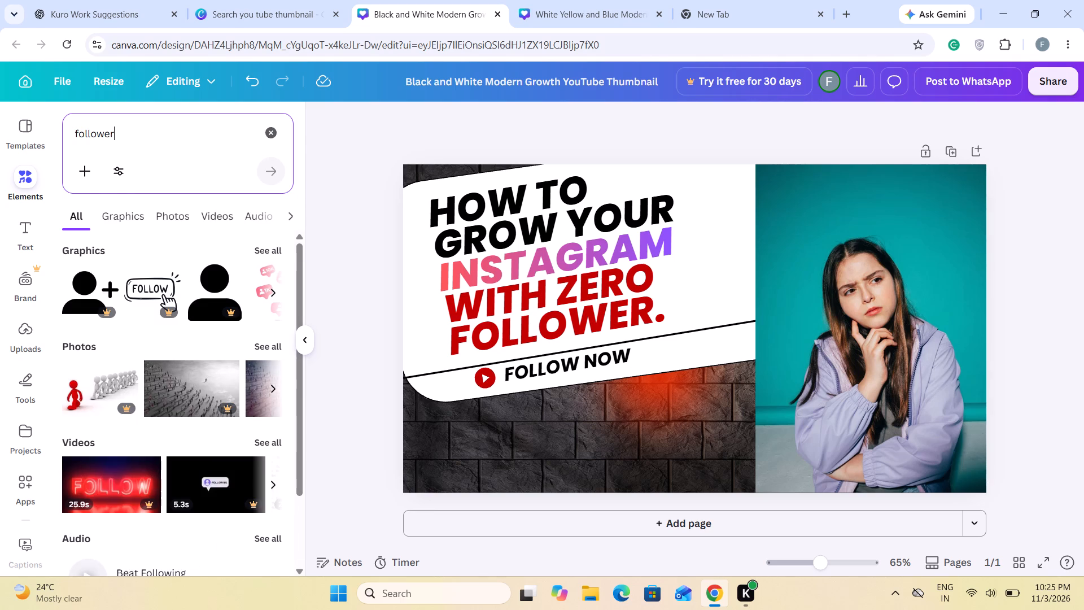
{"action": "left_click", "coordinate": [277, 295]}
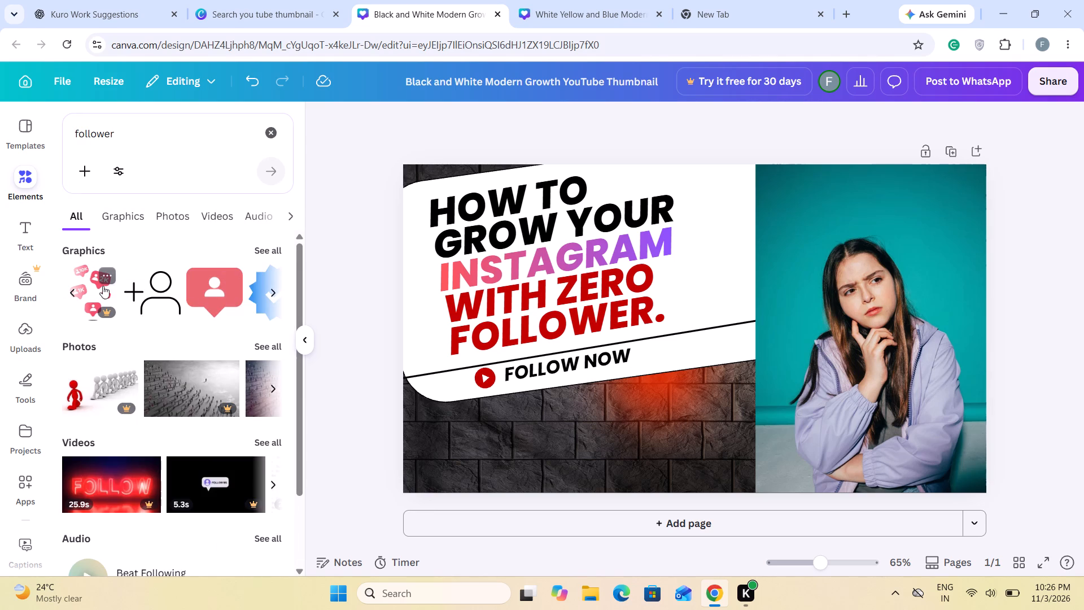
{"action": "left_click", "coordinate": [103, 286]}
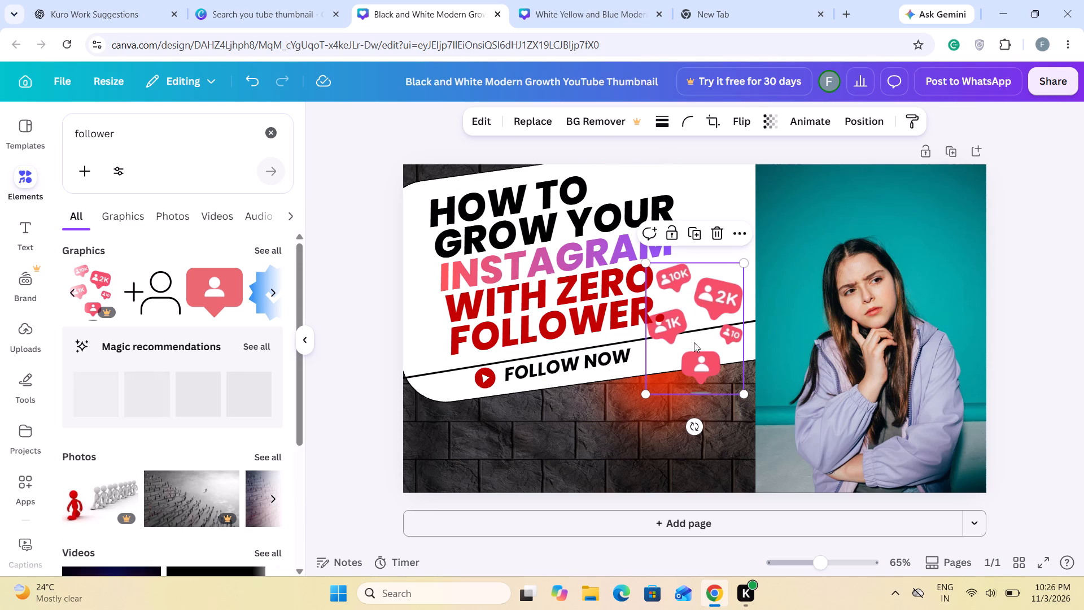
Shrink the follower-count bubbles and place them on the white card between the INSTAGRAM heading and the woman's photo.
{"action": "left_click_drag", "start_coordinate": [694, 342], "coordinate": [705, 301]}
{"action": "left_click_drag", "start_coordinate": [753, 352], "coordinate": [731, 319]}
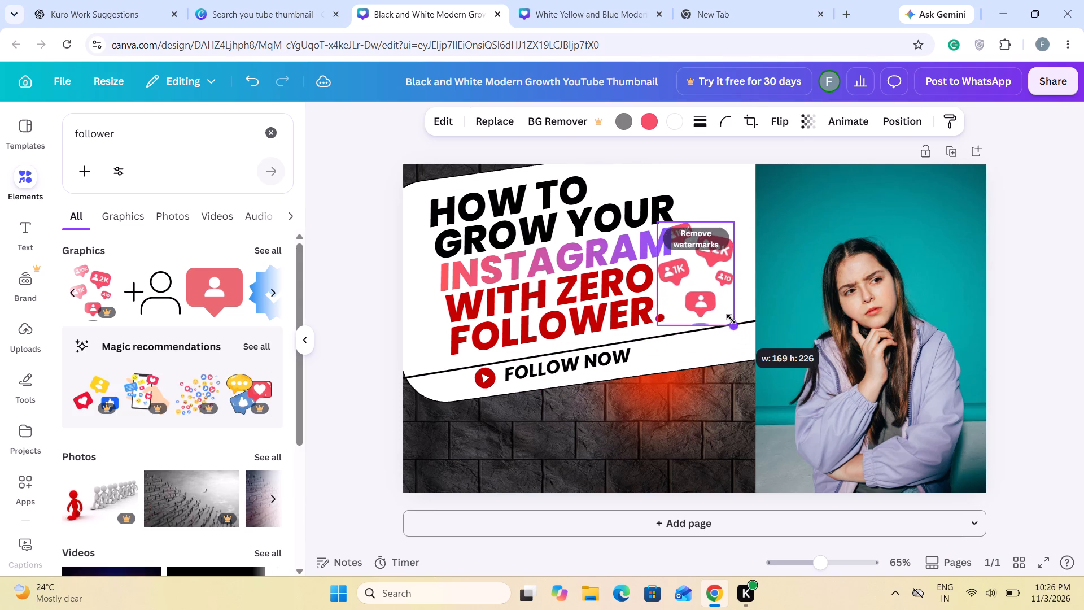
{"action": "left_click_drag", "start_coordinate": [731, 319], "coordinate": [719, 297]}
{"action": "left_click_drag", "start_coordinate": [700, 276], "coordinate": [706, 314]}
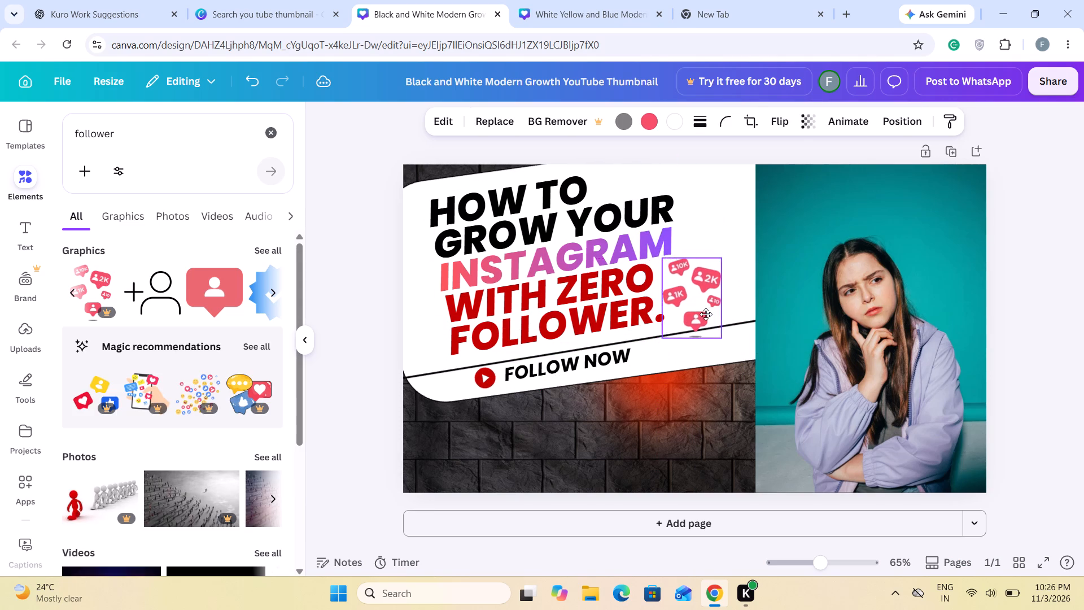
{"action": "left_click_drag", "start_coordinate": [706, 314], "coordinate": [728, 285]}
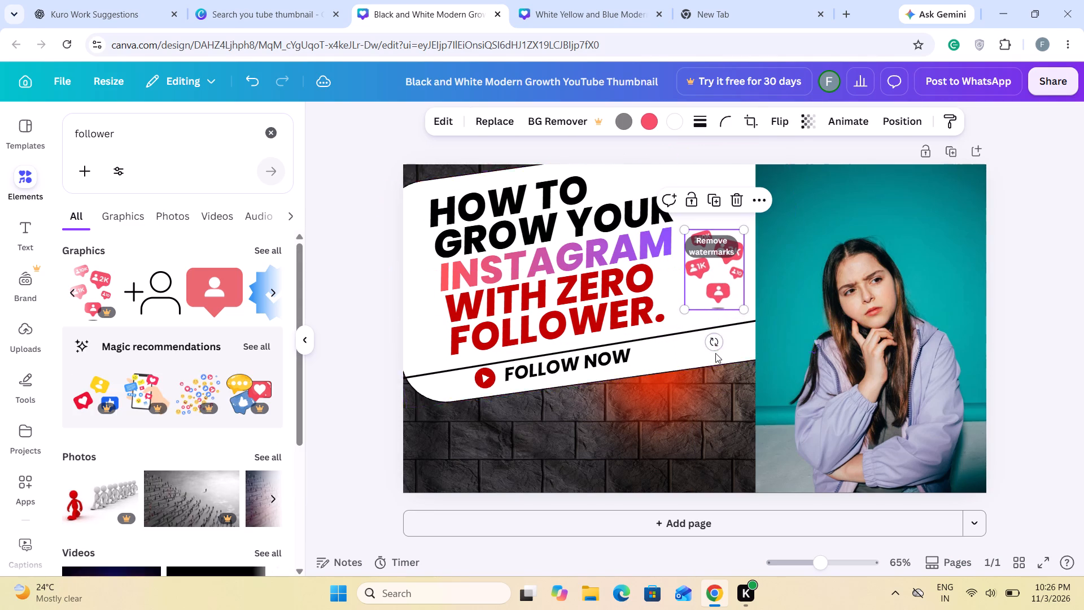
{"action": "left_click", "coordinate": [734, 384]}
{"action": "left_click", "coordinate": [1050, 335]}
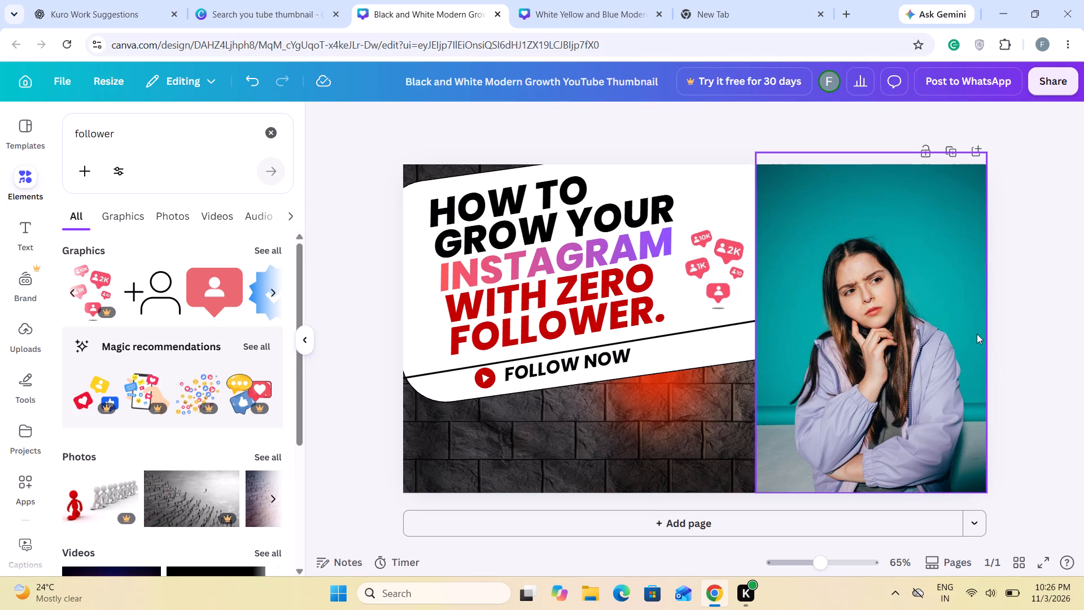
{"action": "left_click_drag", "start_coordinate": [1060, 293], "coordinate": [1060, 302]}
Move the follower-count bubbles onto the brick wall below the white card, under the play icon.
{"action": "left_click_drag", "start_coordinate": [733, 272], "coordinate": [512, 444]}
{"action": "left_click", "coordinate": [1023, 437]}
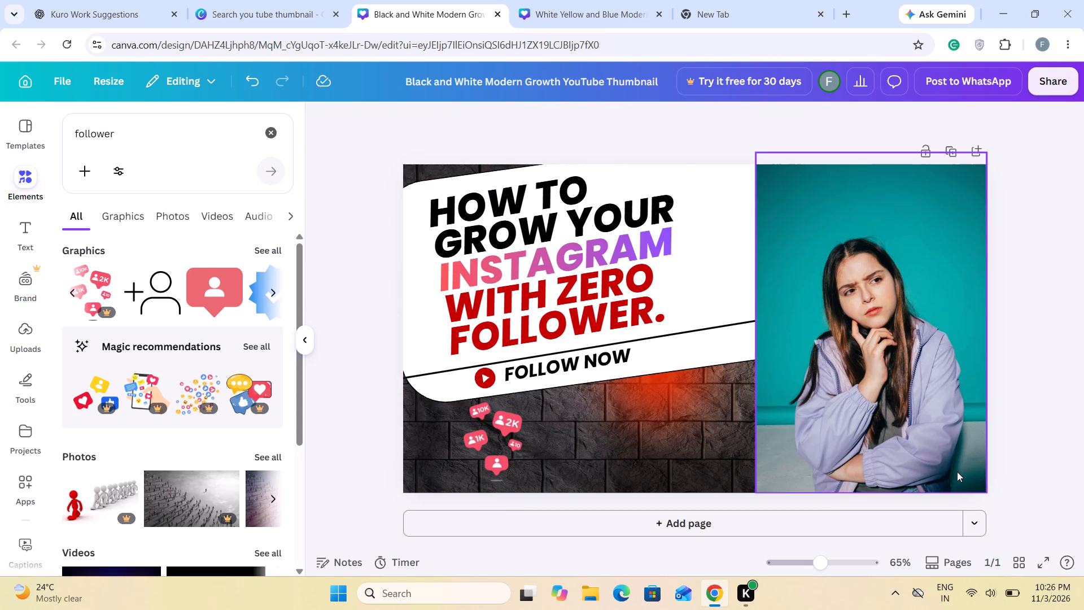
Move the follower-count bubbles onto the teal background of the photo, above and to the right of the woman's head.
{"action": "left_click_drag", "start_coordinate": [478, 450], "coordinate": [862, 287]}
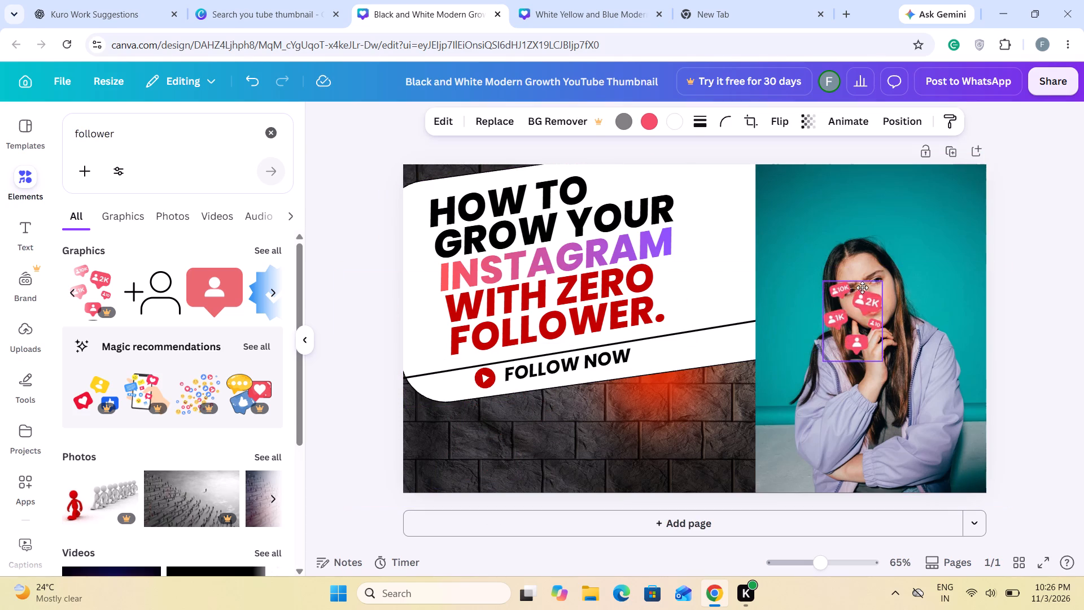
{"action": "left_click_drag", "start_coordinate": [862, 287], "coordinate": [779, 255]}
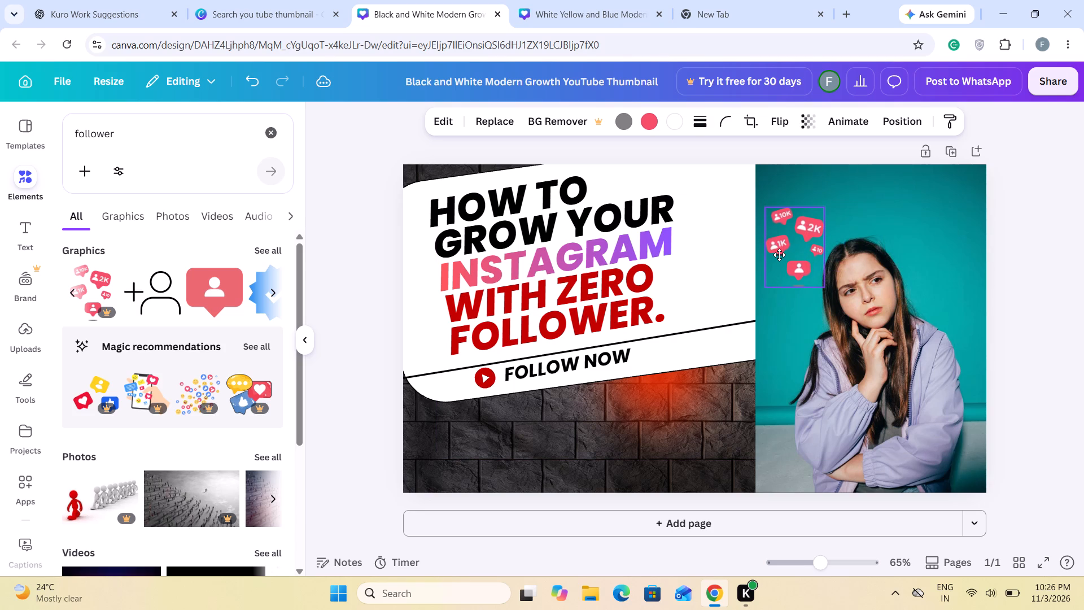
{"action": "left_click_drag", "start_coordinate": [779, 255], "coordinate": [911, 245]}
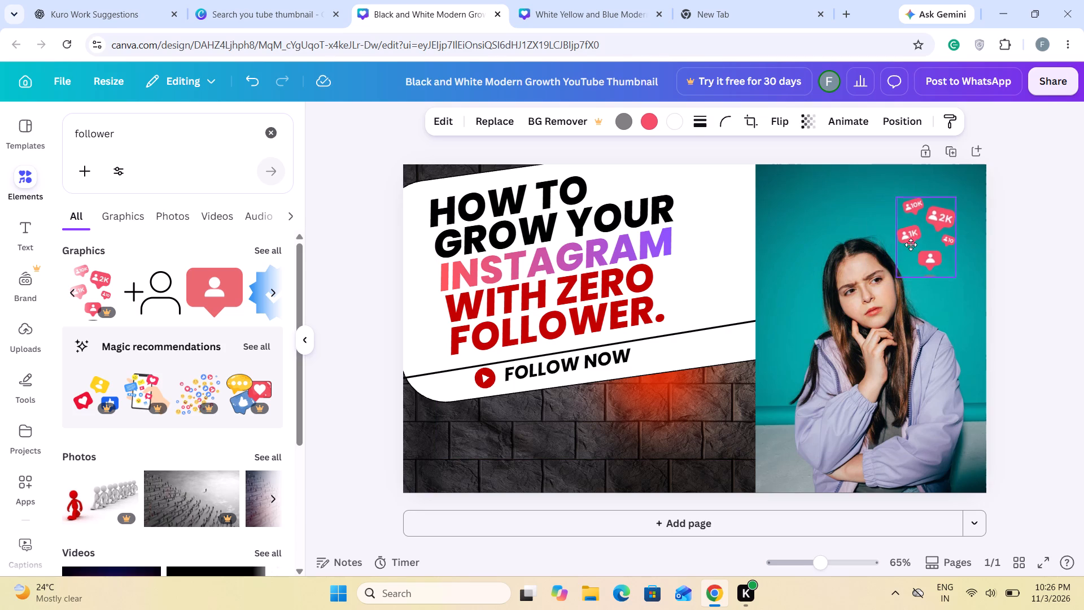
{"action": "left_click_drag", "start_coordinate": [911, 245], "coordinate": [922, 240]}
{"action": "left_click", "coordinate": [1023, 251]}
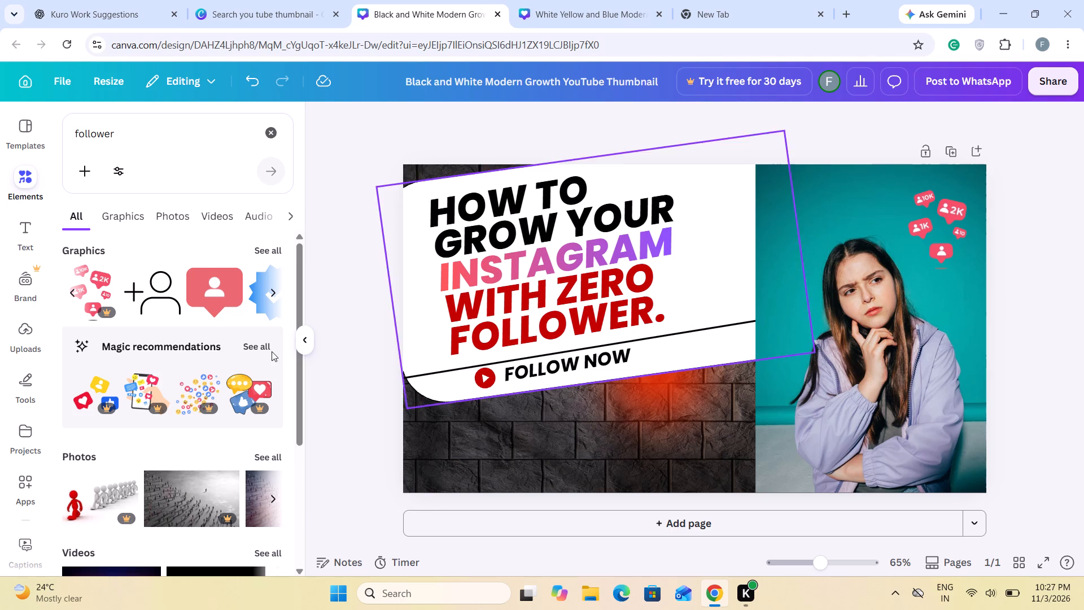
Look through the graphics found for "follower" for another suitable follower or follow graphic.
{"action": "left_click", "coordinate": [276, 290]}
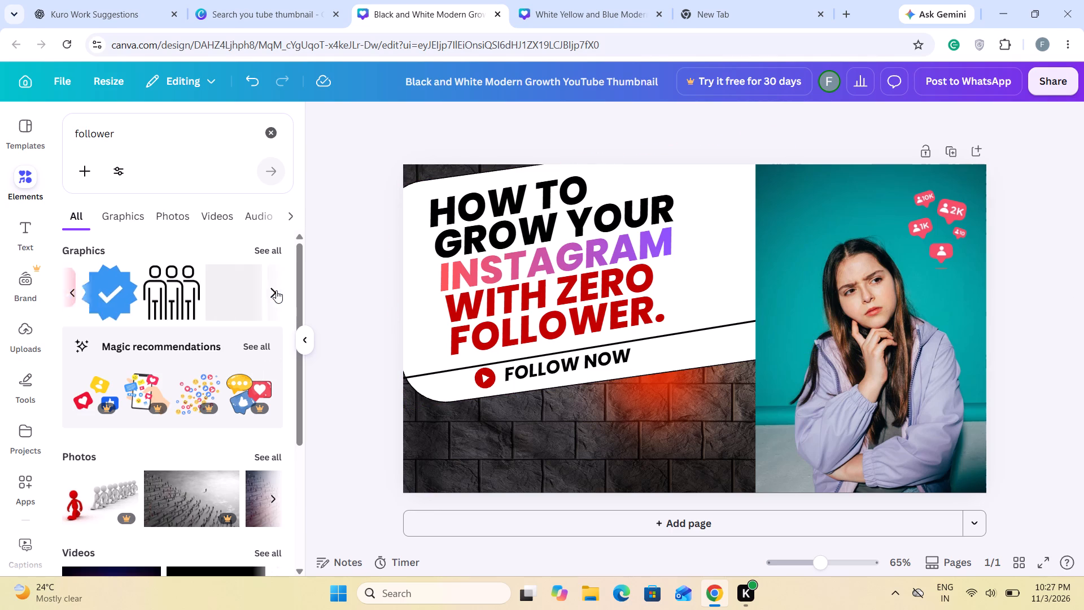
{"action": "left_click", "coordinate": [276, 290]}
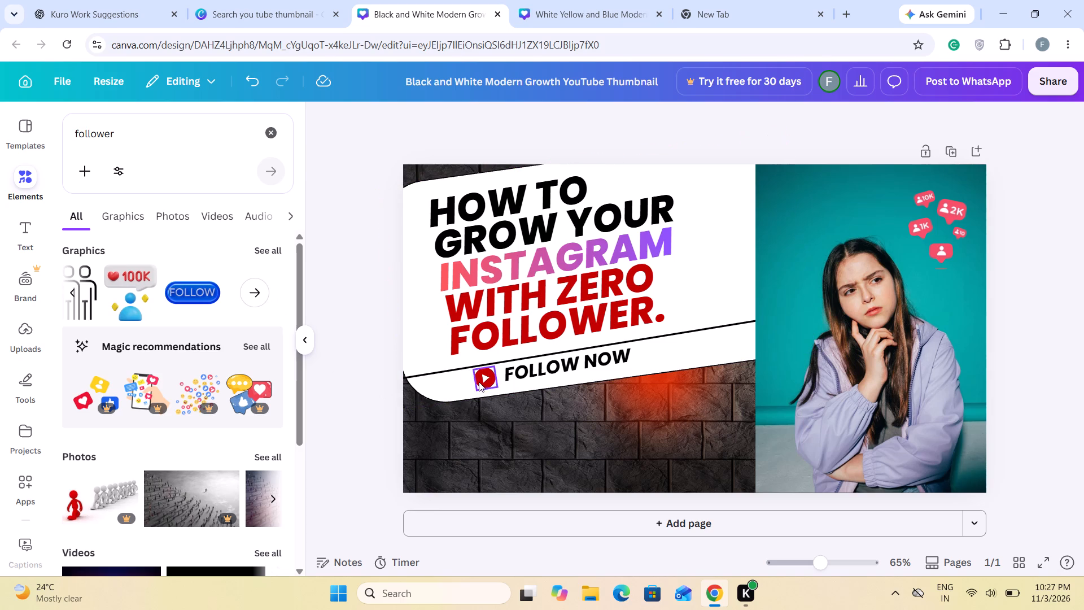
{"action": "left_click", "coordinate": [67, 291]}
{"action": "left_click", "coordinate": [67, 291]}
{"action": "left_click", "coordinate": [67, 291]}
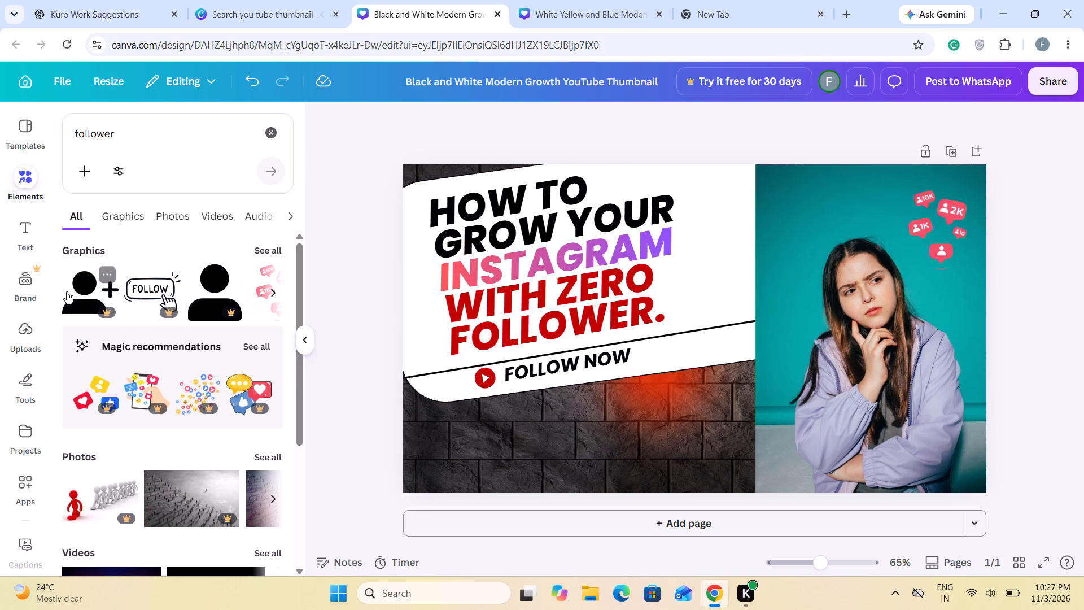
{"action": "left_click", "coordinate": [277, 295]}
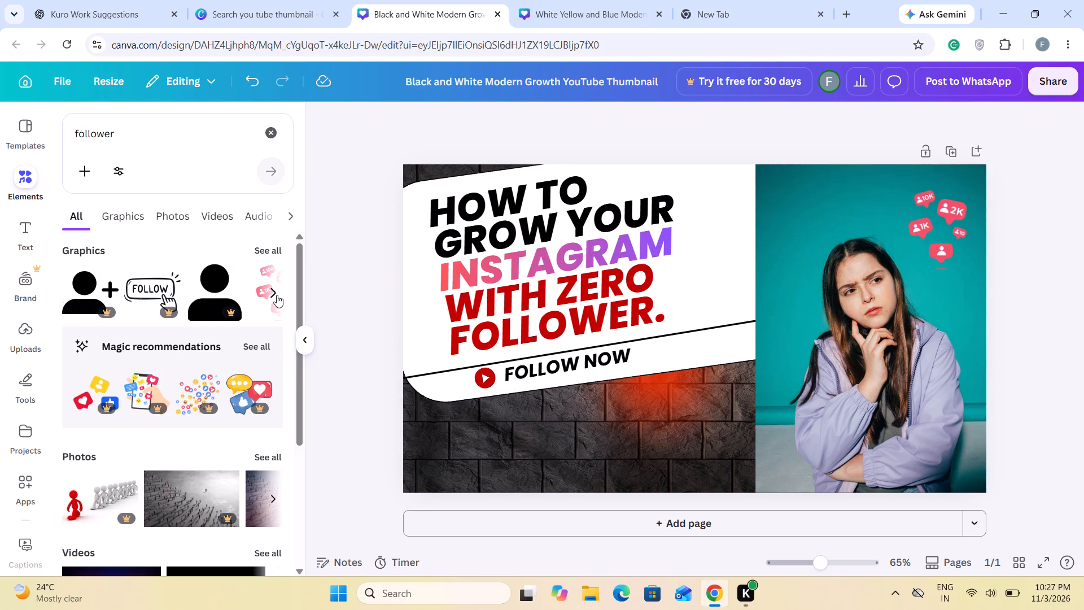
{"action": "left_click", "coordinate": [277, 295]}
{"action": "left_click", "coordinate": [277, 295]}
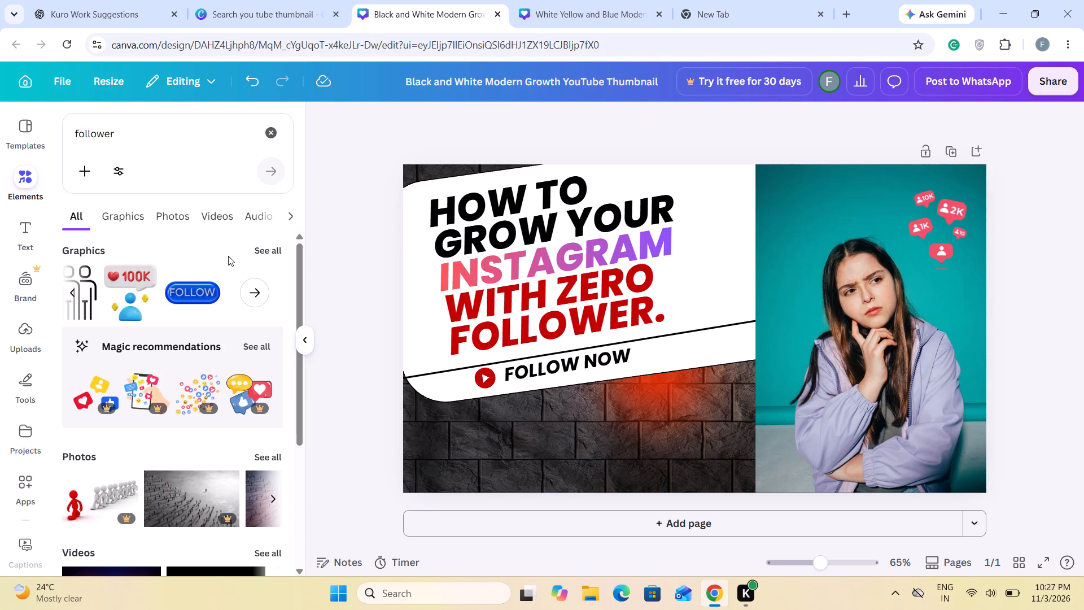
{"action": "scroll", "coordinate": [182, 330], "scroll_direction": "down", "scroll_amount": 2}
{"action": "scroll", "coordinate": [180, 331], "scroll_direction": "up", "scroll_amount": 2}
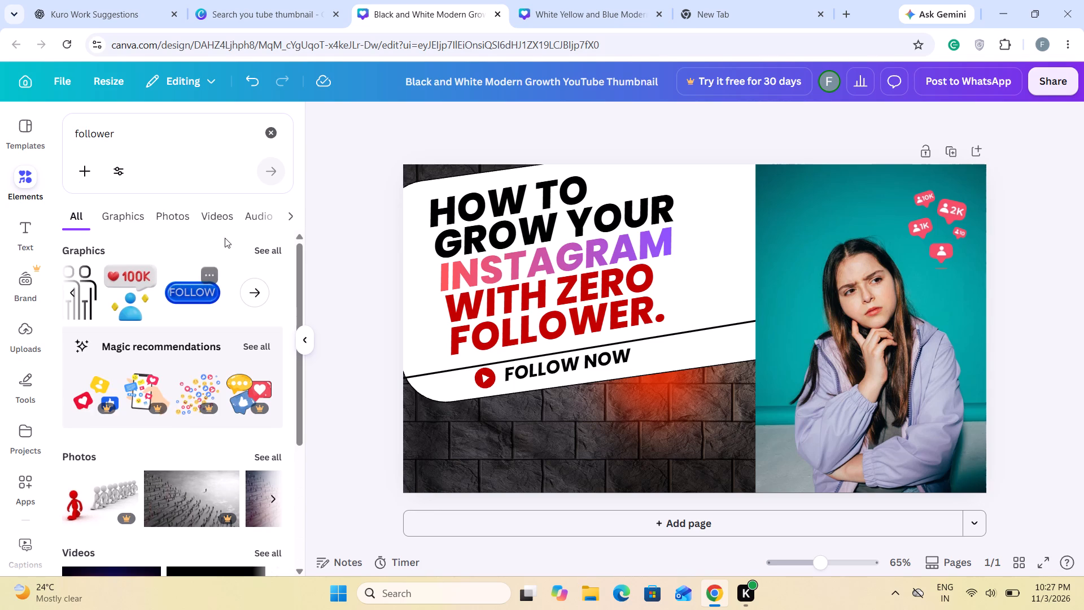
Check the other element categories for "follower", including 3D, Charts, Mockups, Frames, Shapes and Animations.
{"action": "left_click", "coordinate": [288, 219]}
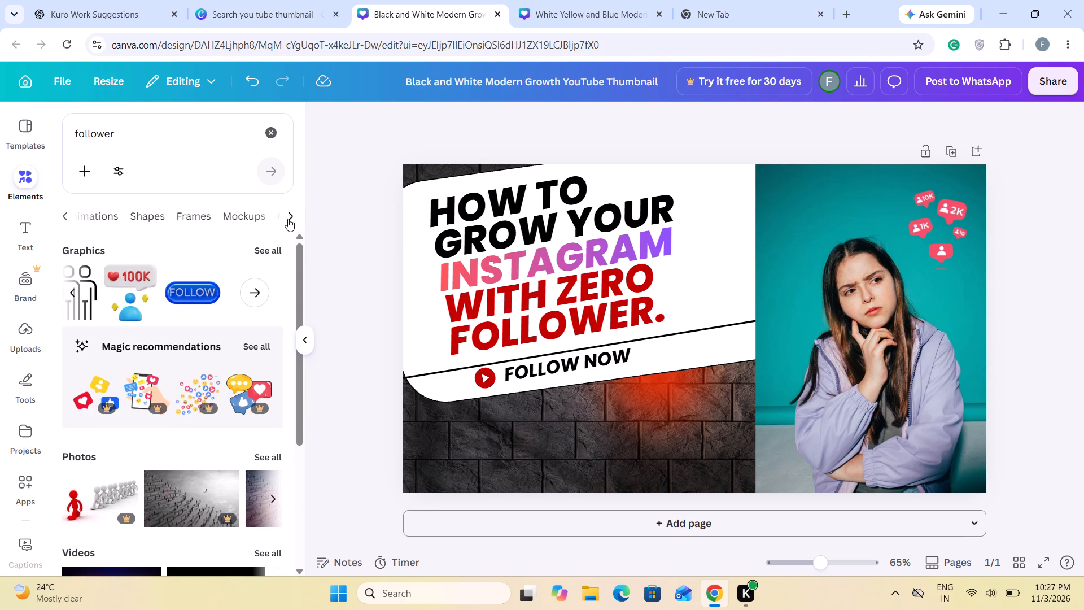
{"action": "left_click", "coordinate": [289, 219]}
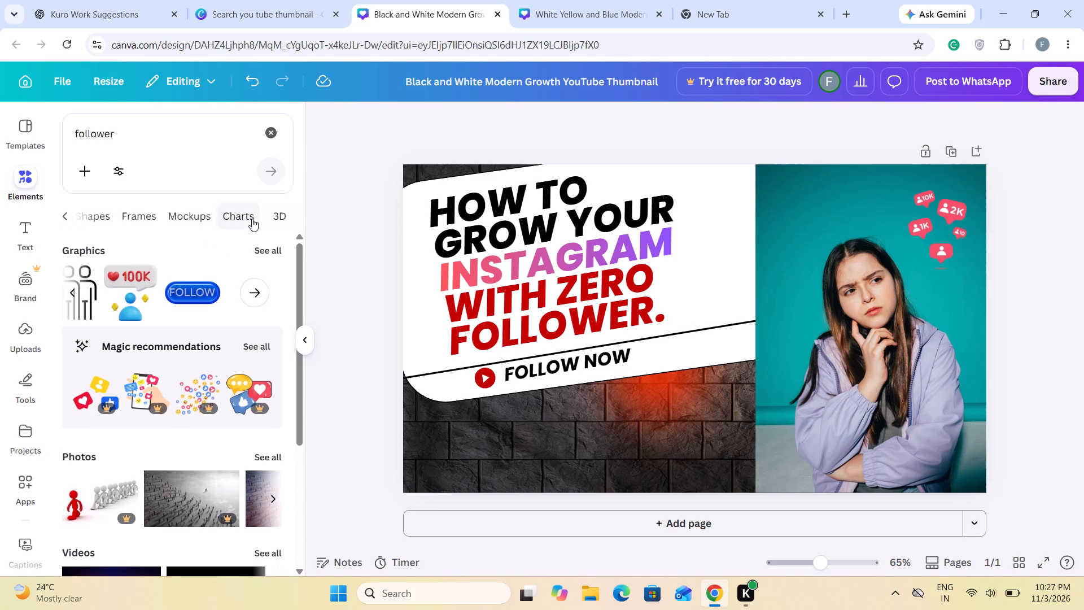
{"action": "left_click", "coordinate": [281, 220]}
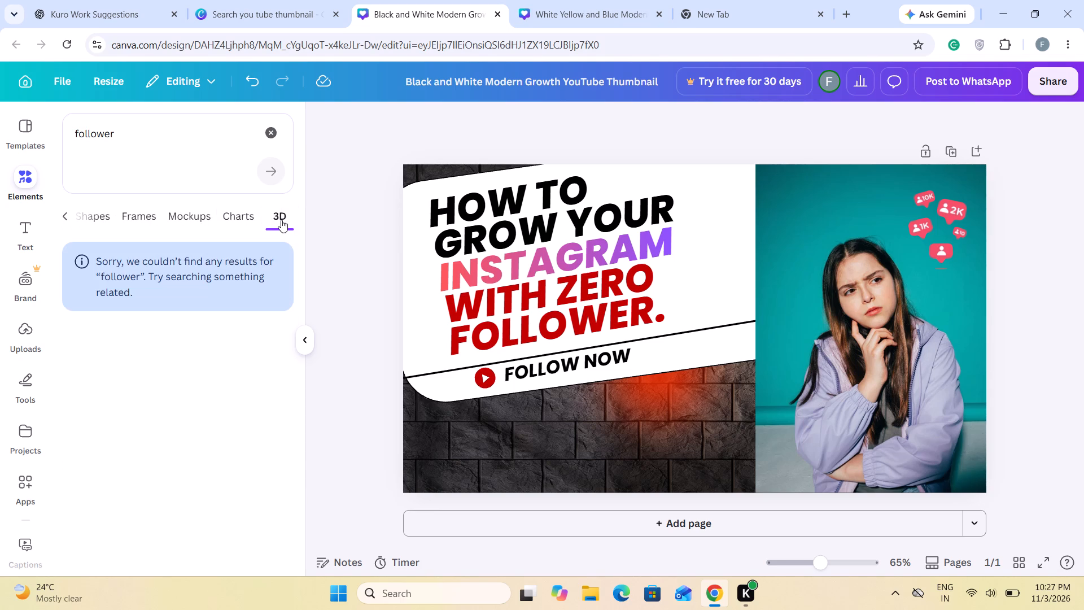
{"action": "left_click", "coordinate": [237, 221]}
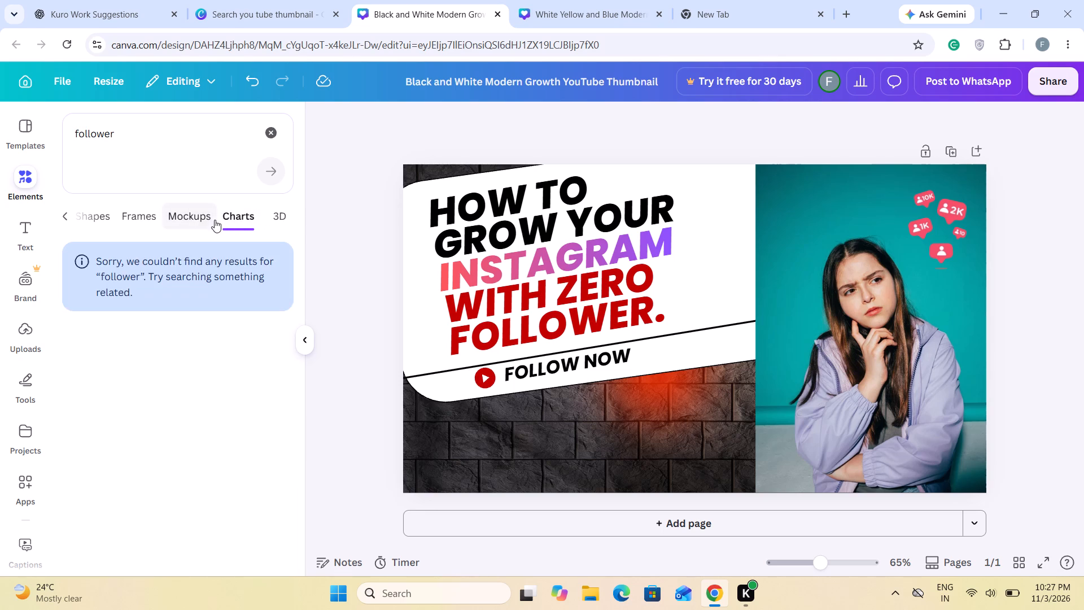
{"action": "left_click", "coordinate": [205, 218]}
{"action": "left_click", "coordinate": [151, 216]}
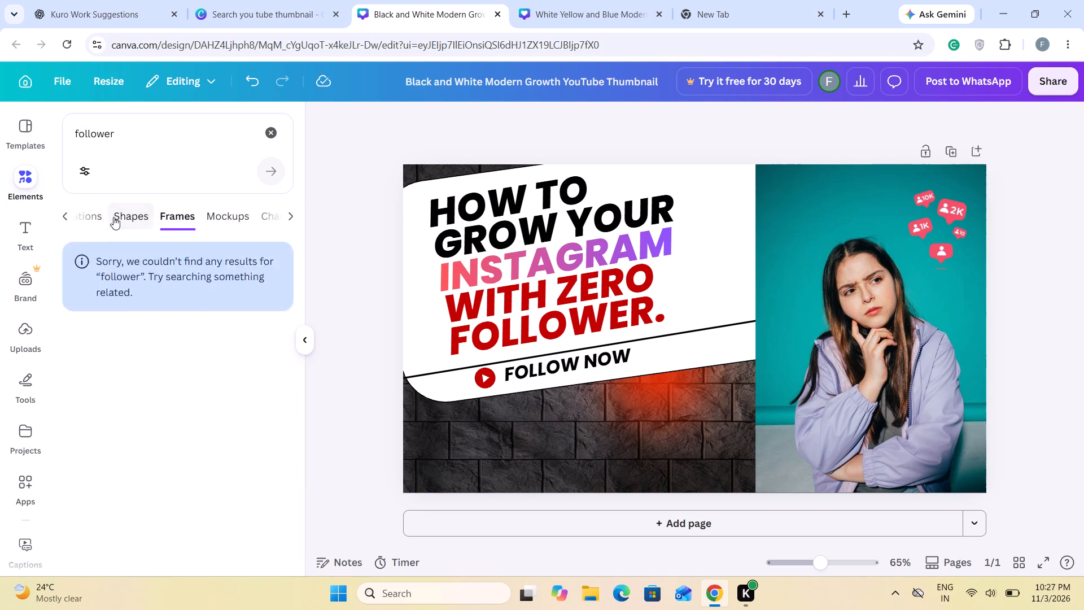
{"action": "left_click", "coordinate": [113, 217]}
{"action": "left_click", "coordinate": [107, 217]}
{"action": "left_click", "coordinate": [107, 217]}
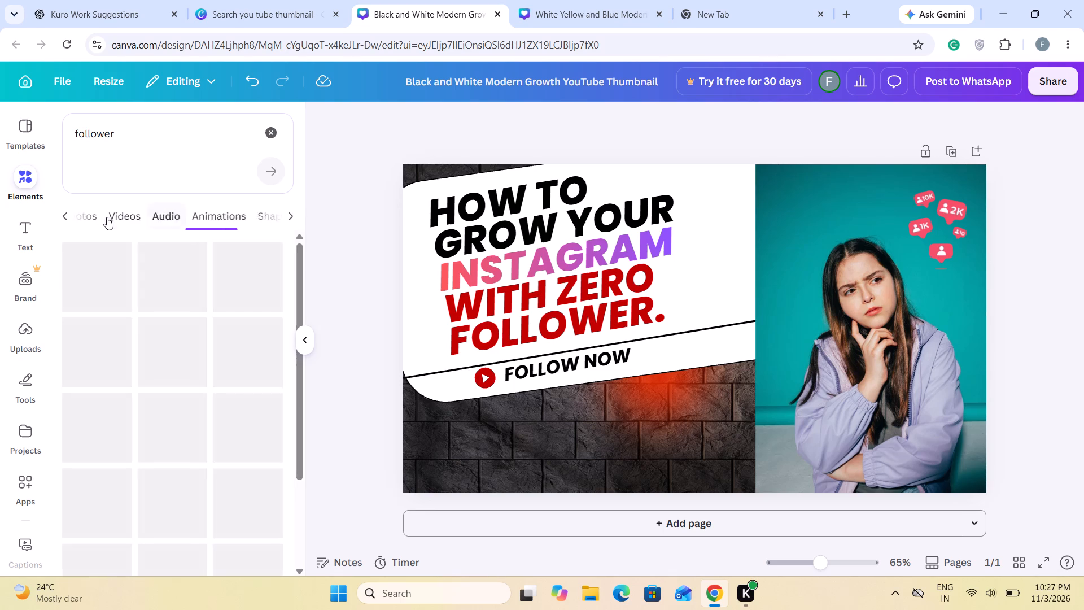
{"action": "left_click", "coordinate": [107, 217]}
{"action": "left_click", "coordinate": [107, 217]}
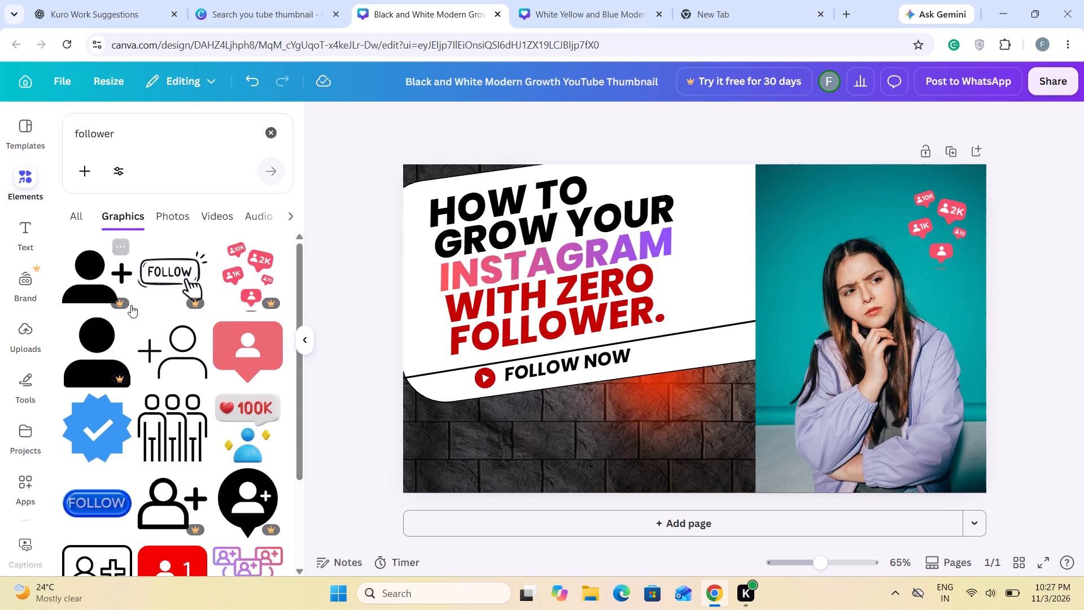
Look further through the graphics for "follower" for another suitable follow graphic.
{"action": "scroll", "coordinate": [145, 385], "scroll_direction": "down", "scroll_amount": 2}
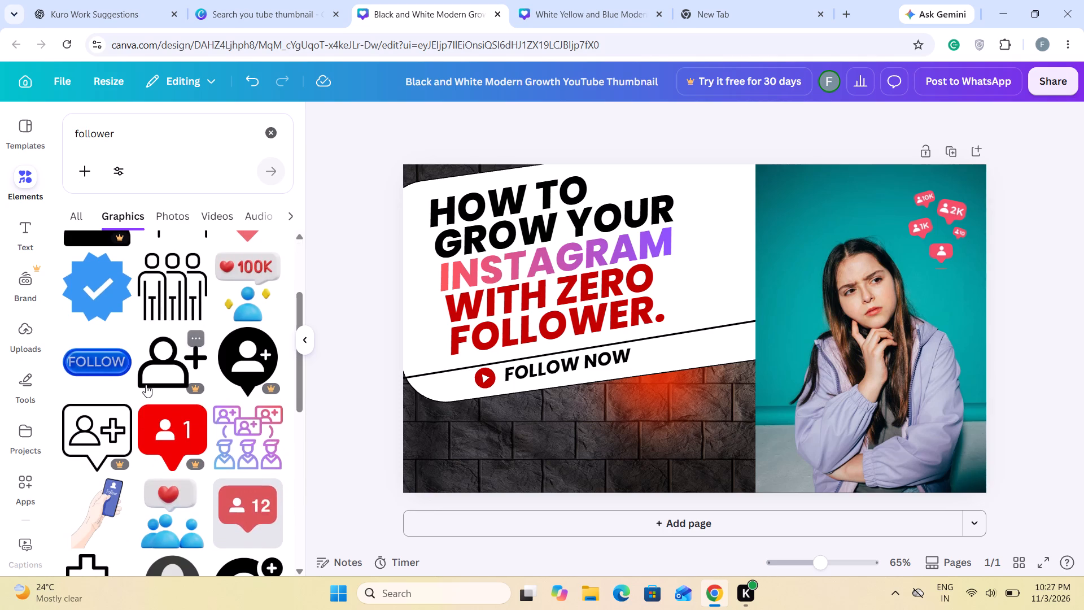
{"action": "scroll", "coordinate": [146, 385], "scroll_direction": "down", "scroll_amount": 3}
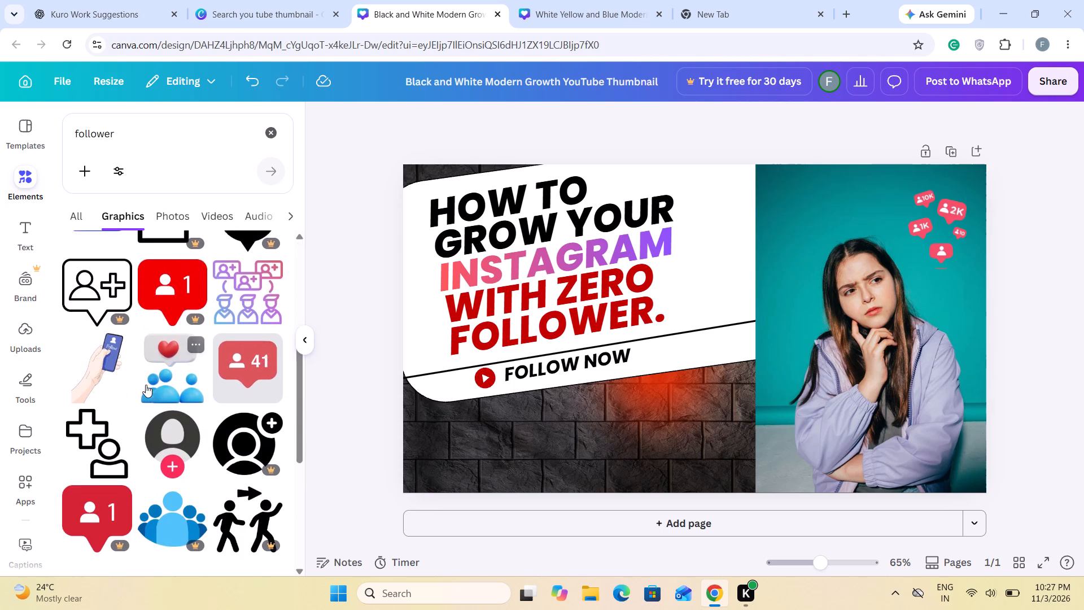
{"action": "scroll", "coordinate": [146, 385], "scroll_direction": "down", "scroll_amount": 1}
{"action": "scroll", "coordinate": [146, 384], "scroll_direction": "up", "scroll_amount": 6}
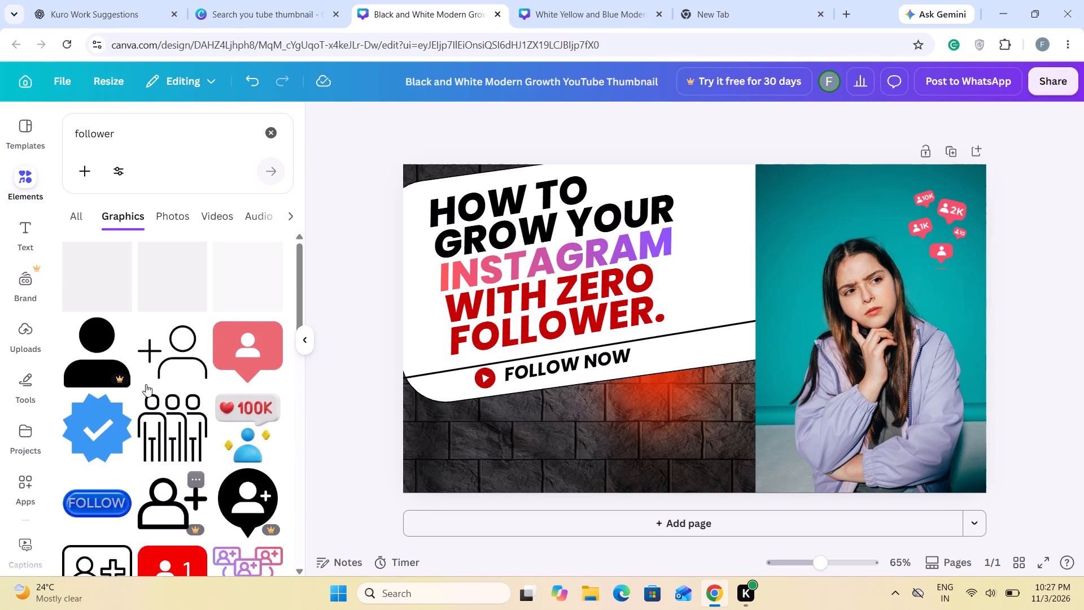
{"action": "scroll", "coordinate": [146, 384], "scroll_direction": "up", "scroll_amount": 2}
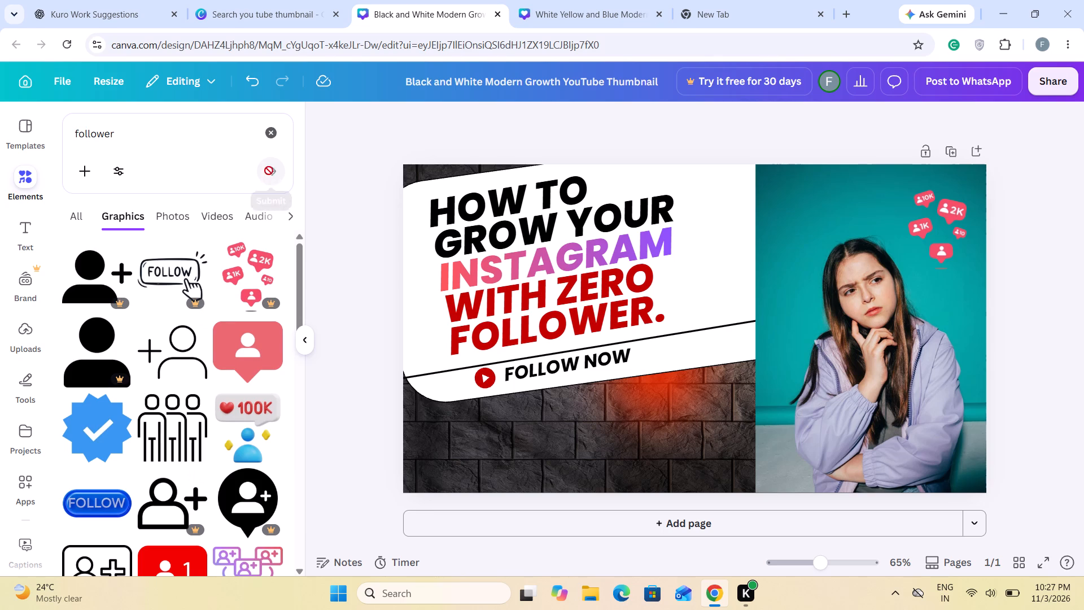
Search the elements for "follow icon" and add the gradient Instagram logo graphic to the thumbnail.
{"action": "left_click", "coordinate": [270, 136]}
{"action": "left_click", "coordinate": [191, 136]}
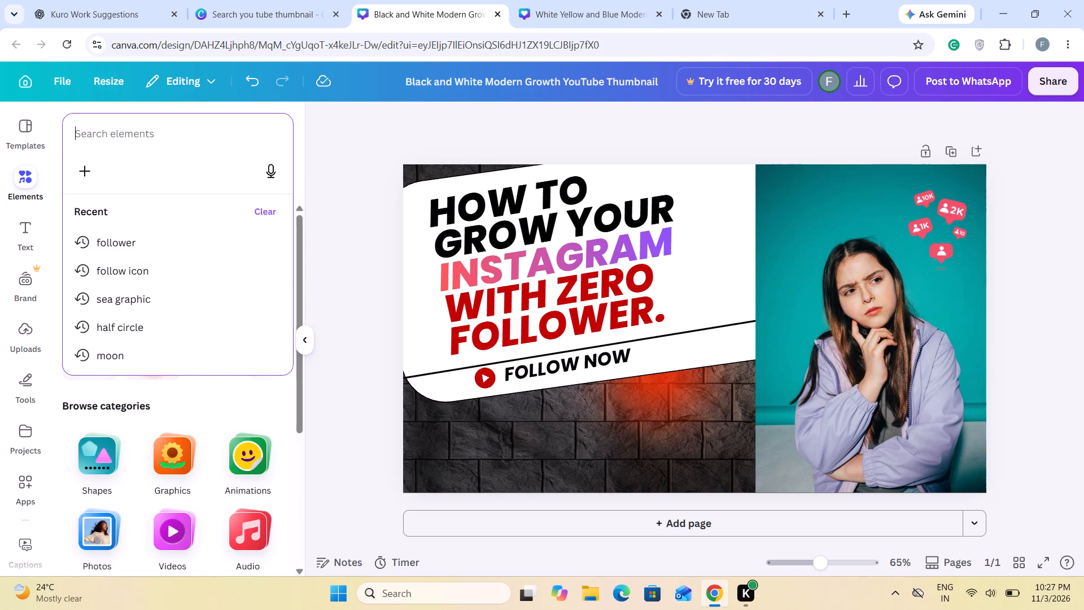
{"action": "left_click", "coordinate": [180, 271]}
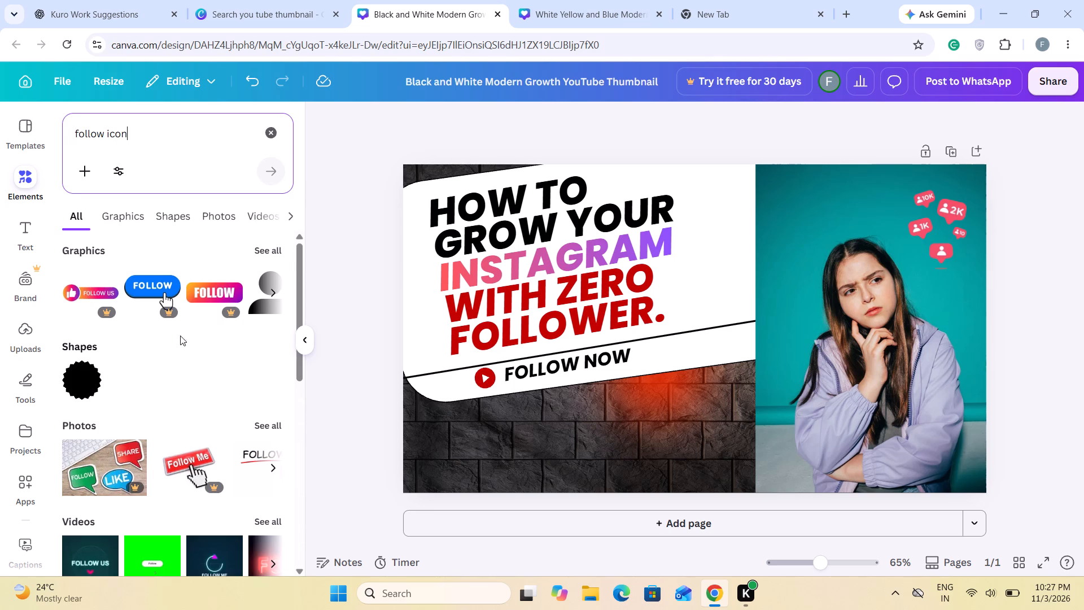
{"action": "left_click", "coordinate": [273, 293]}
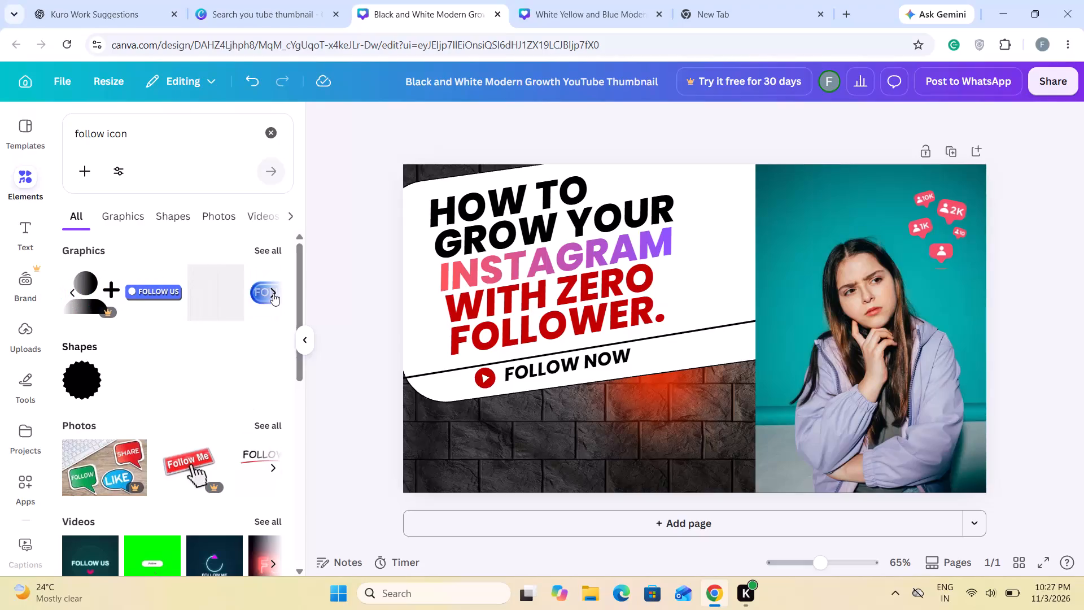
{"action": "left_click", "coordinate": [273, 292]}
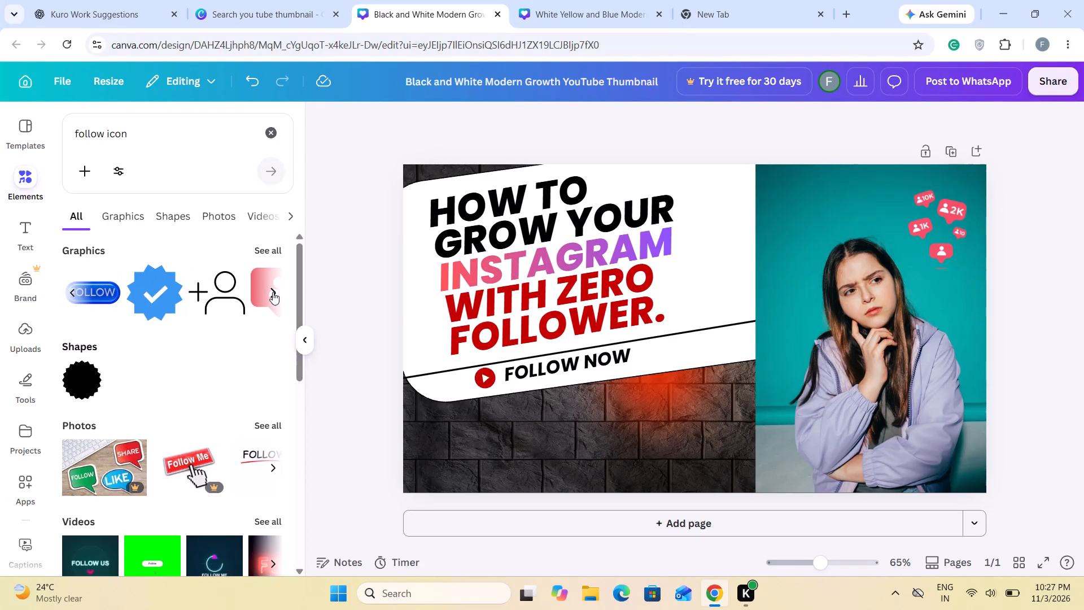
{"action": "left_click", "coordinate": [78, 292]}
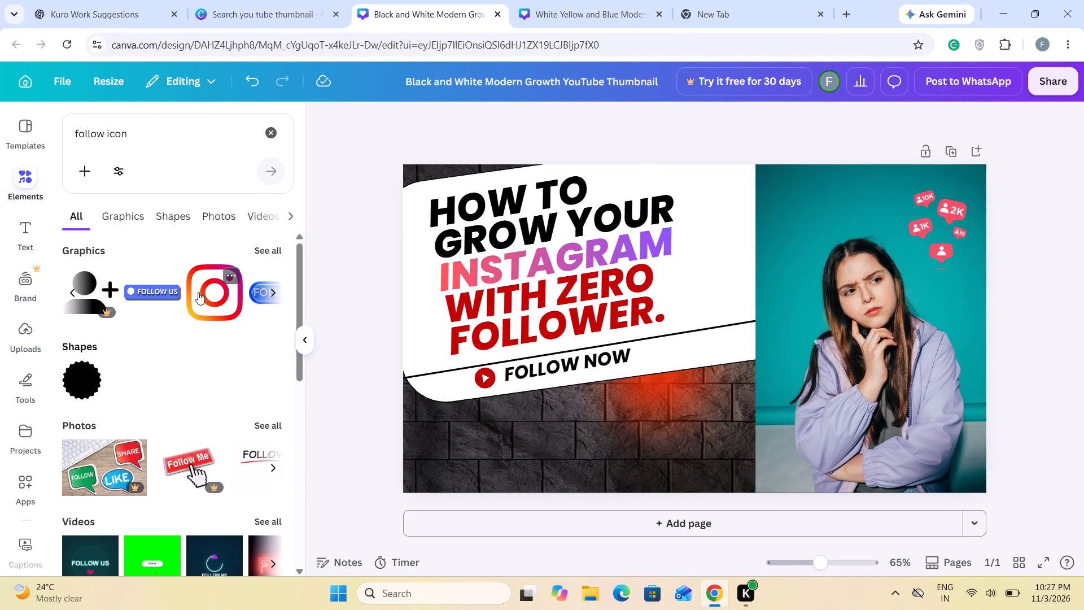
{"action": "left_click", "coordinate": [198, 292]}
Shrink the Instagram logo and place it across the boundary between the white card and the photo, beside the headline.
{"action": "left_click_drag", "start_coordinate": [827, 460], "coordinate": [813, 449]}
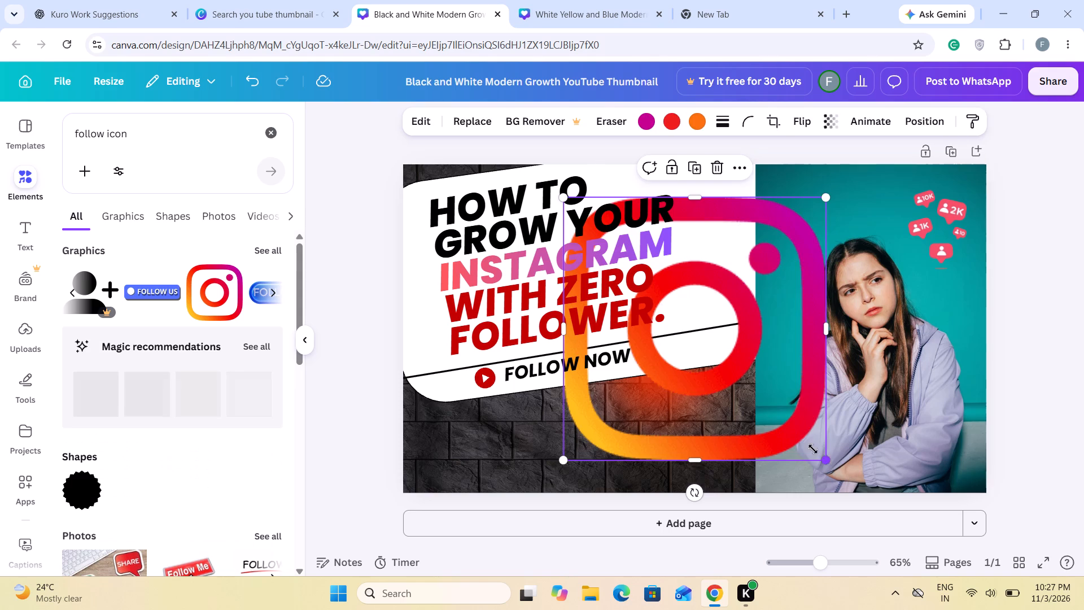
{"action": "left_click_drag", "start_coordinate": [813, 449], "coordinate": [624, 330]}
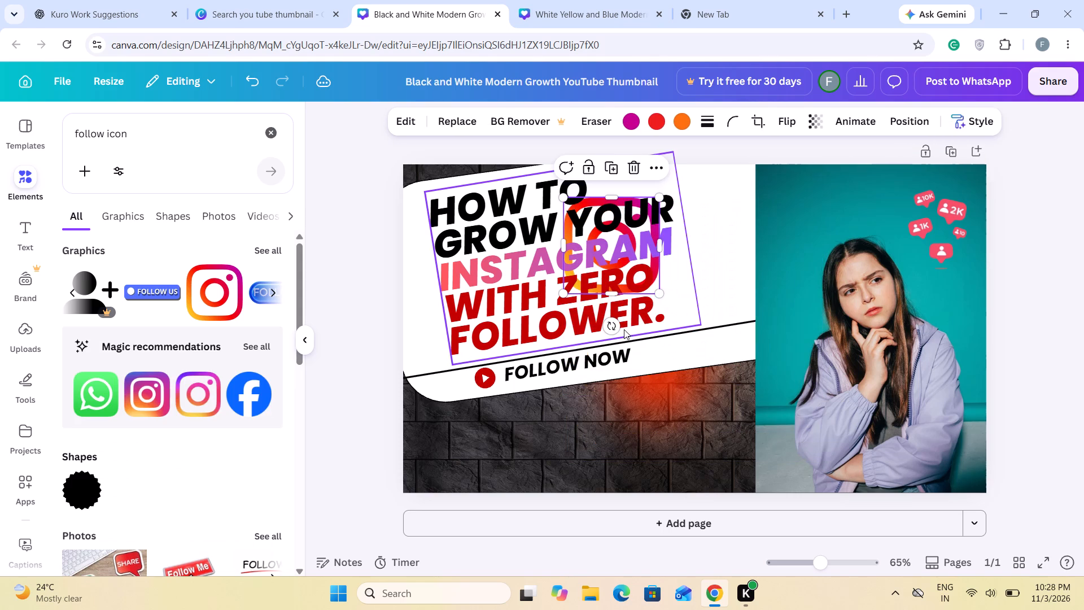
{"action": "left_click_drag", "start_coordinate": [623, 232], "coordinate": [628, 247]}
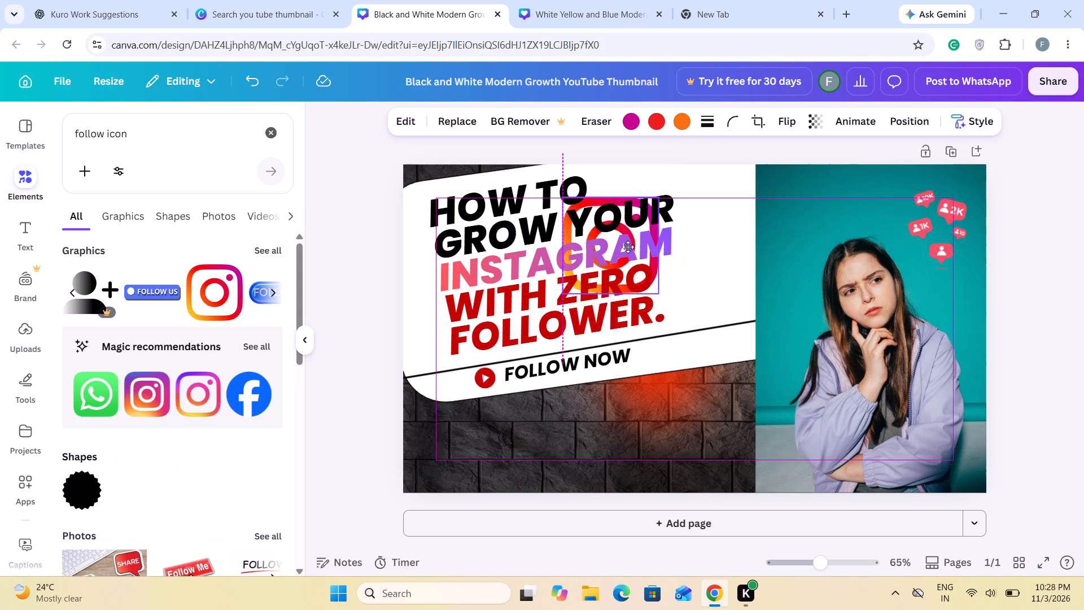
{"action": "left_click_drag", "start_coordinate": [628, 247], "coordinate": [771, 243]}
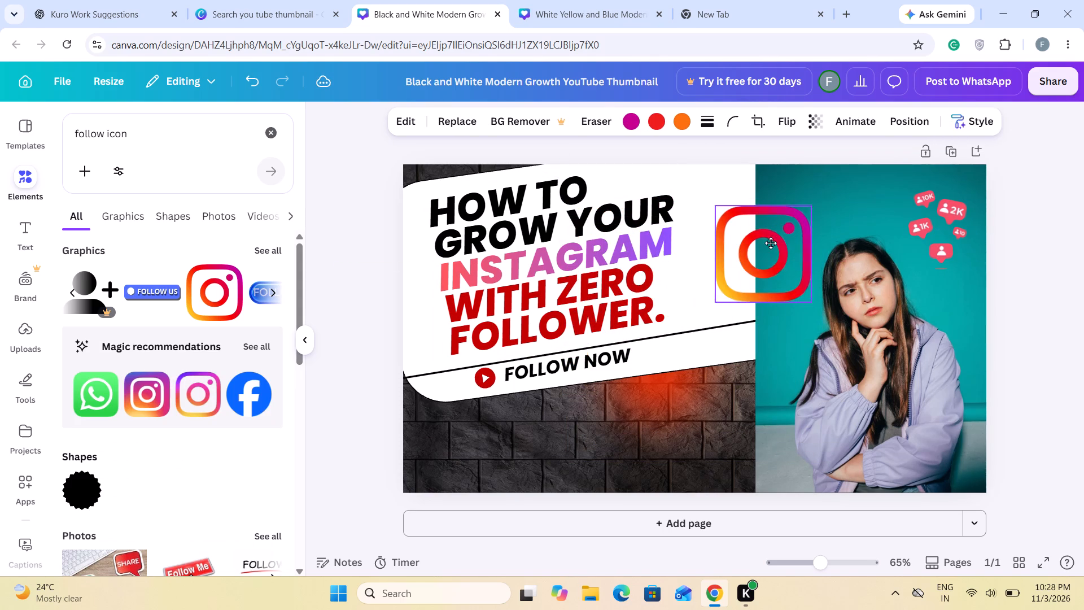
{"action": "left_click_drag", "start_coordinate": [771, 243], "coordinate": [766, 243]}
{"action": "left_click", "coordinate": [1083, 359]}
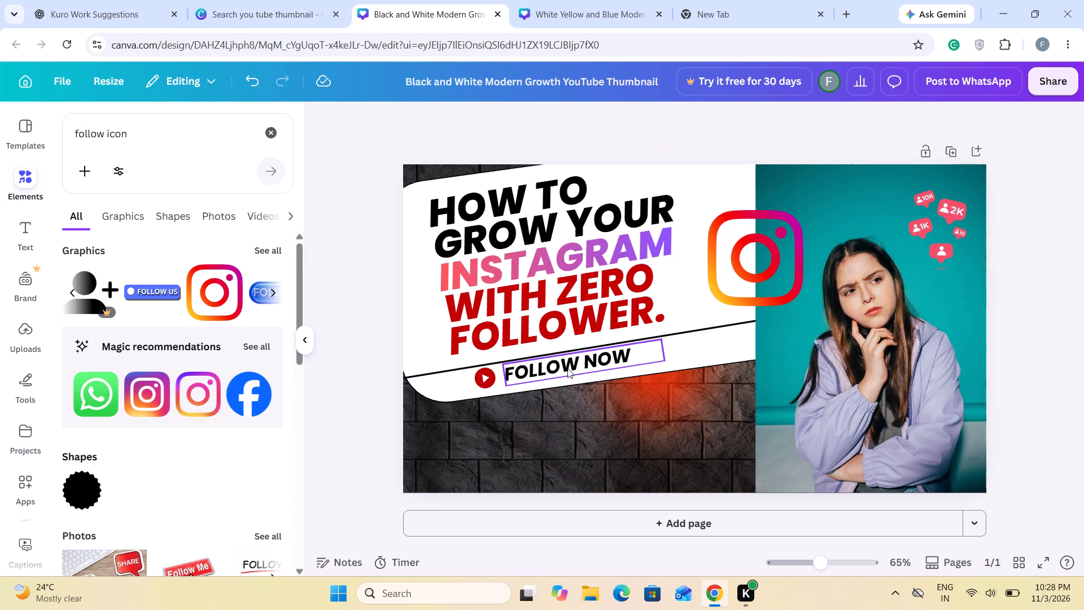
Shift the FOLLOW NOW text to the right along the card's lower strip, leaving a gap after the play icon.
{"action": "left_click_drag", "start_coordinate": [567, 368], "coordinate": [620, 361]}
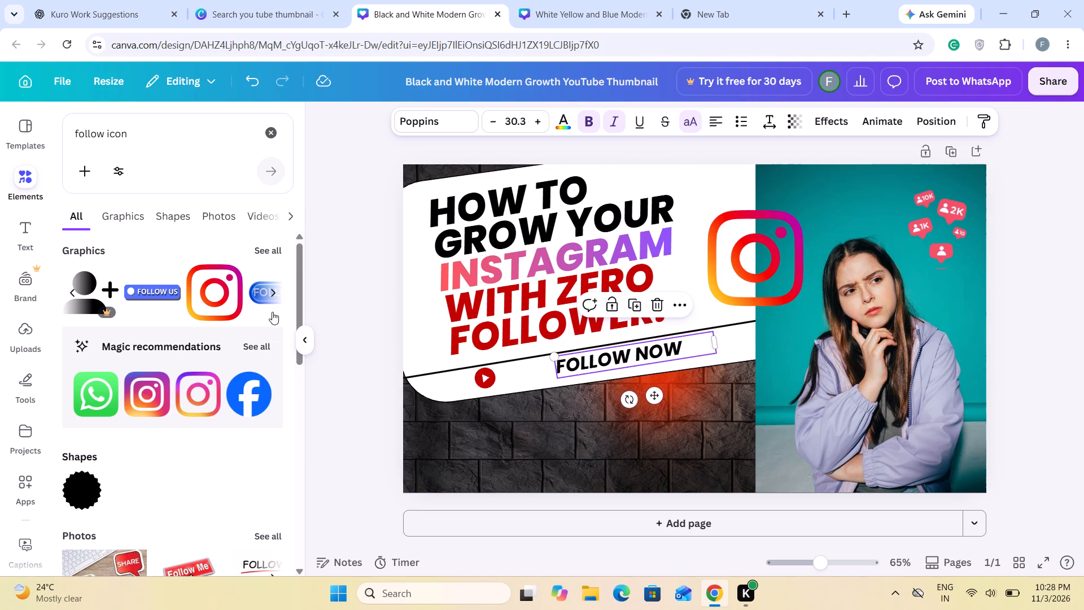
Look through all graphics for "follow icon" for a follow button to accompany the FOLLOW NOW text.
{"action": "left_click", "coordinate": [273, 251]}
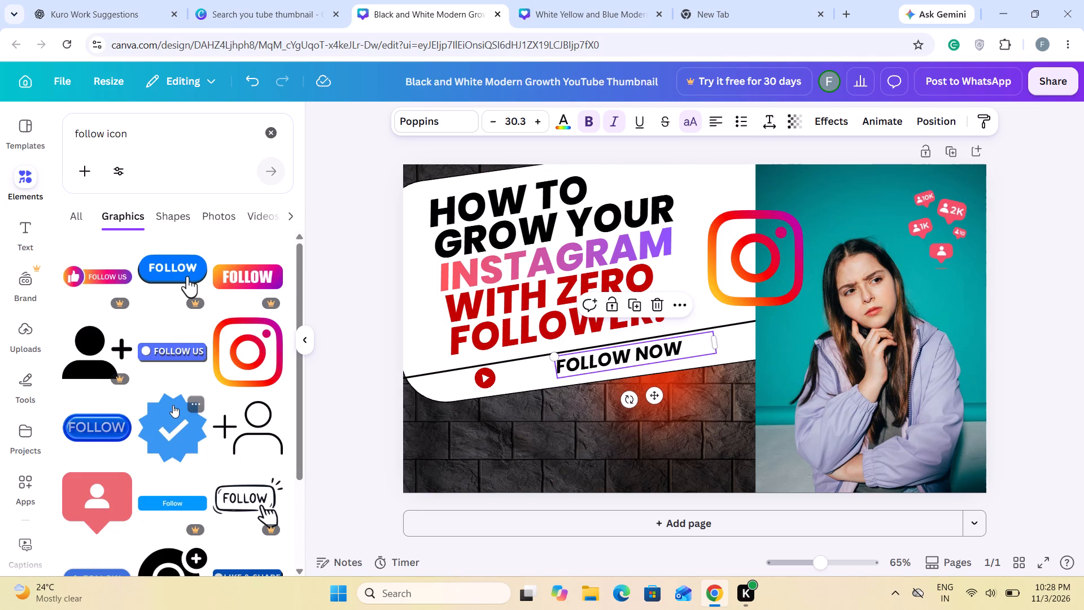
{"action": "scroll", "coordinate": [173, 405], "scroll_direction": "down", "scroll_amount": 3}
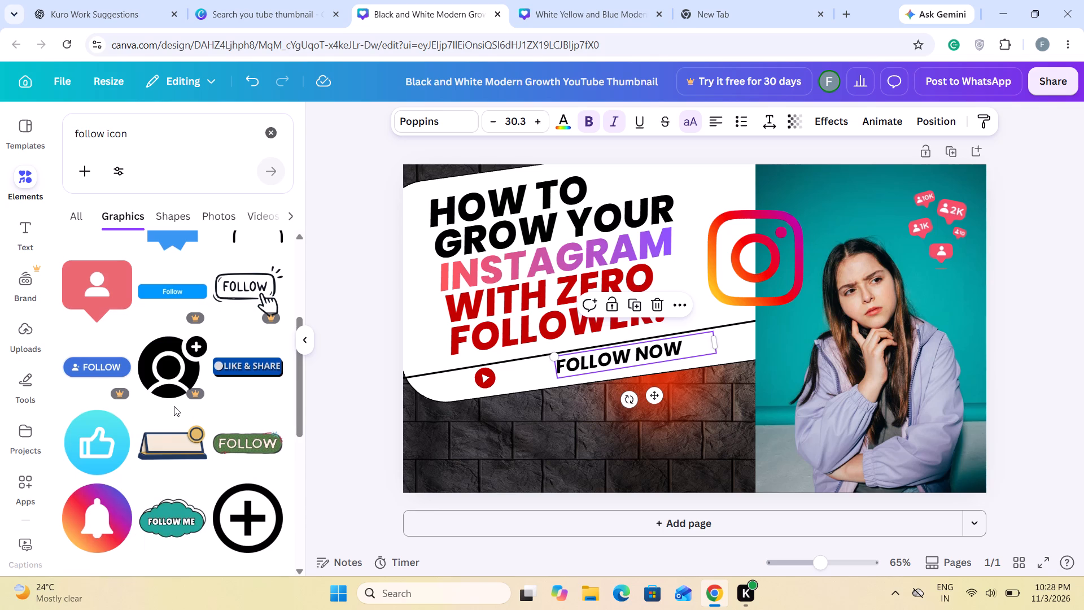
{"action": "scroll", "coordinate": [174, 406], "scroll_direction": "down", "scroll_amount": 1}
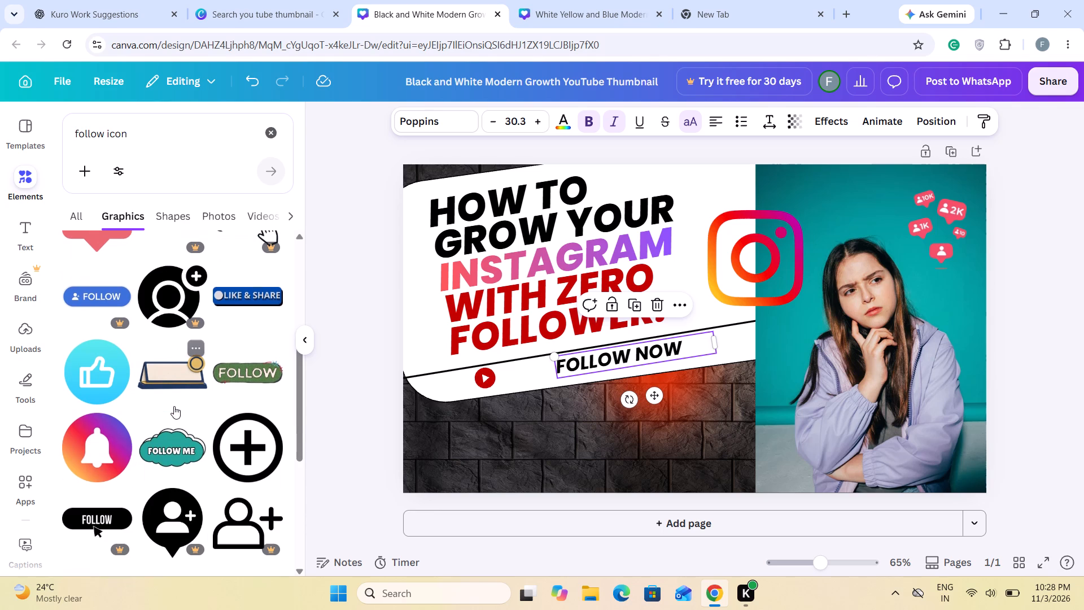
{"action": "scroll", "coordinate": [174, 406], "scroll_direction": "down", "scroll_amount": 1}
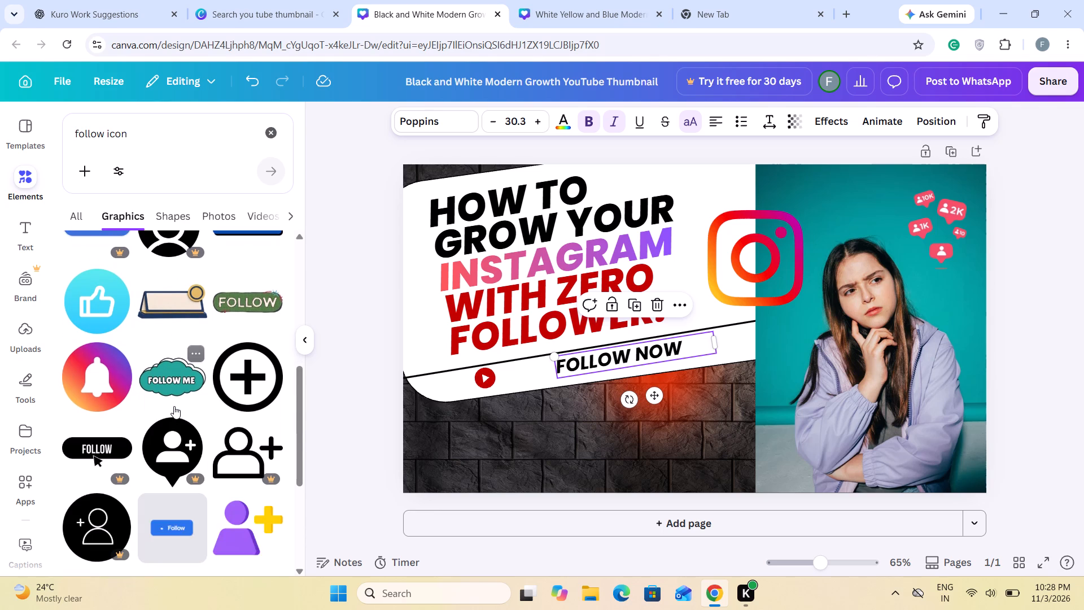
{"action": "scroll", "coordinate": [174, 406], "scroll_direction": "down", "scroll_amount": 1}
{"action": "scroll", "coordinate": [174, 406], "scroll_direction": "up", "scroll_amount": 2}
{"action": "scroll", "coordinate": [174, 406], "scroll_direction": "down", "scroll_amount": 3}
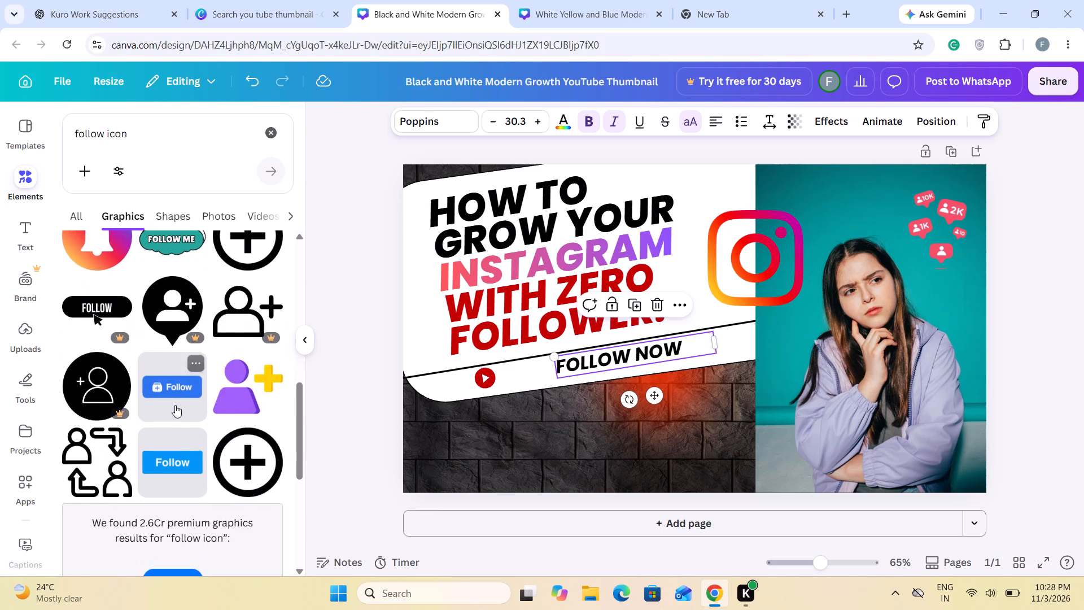
{"action": "scroll", "coordinate": [175, 405], "scroll_direction": "up", "scroll_amount": 7}
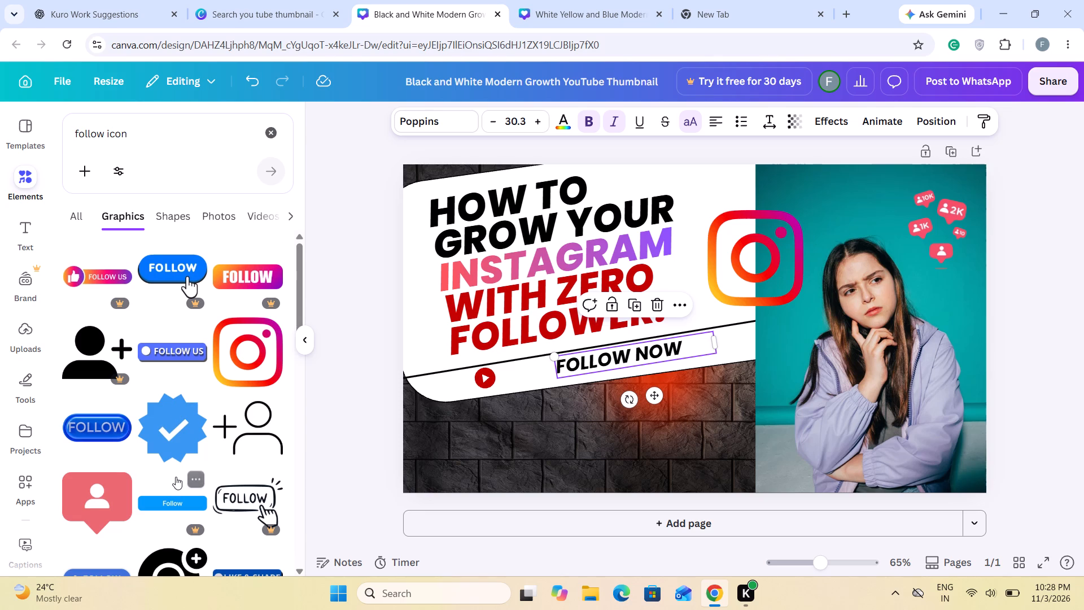
{"action": "scroll", "coordinate": [135, 426], "scroll_direction": "up", "scroll_amount": 1}
Delete the red play icon from the card's lower strip.
{"action": "left_click", "coordinate": [491, 381]}
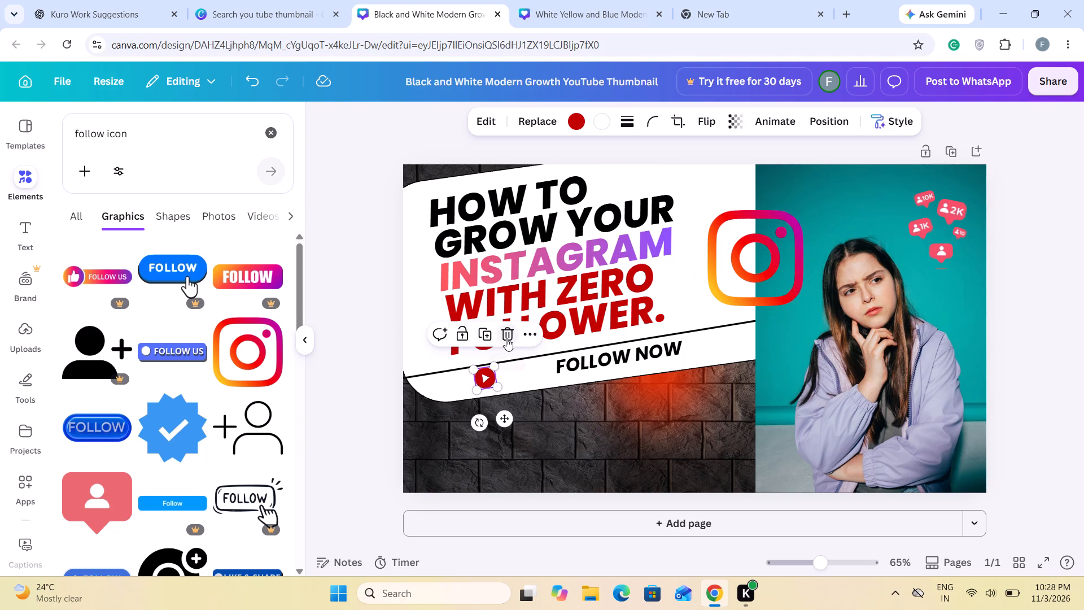
{"action": "left_click", "coordinate": [506, 338]}
Add the flat blue rectangular Follow button graphic, shrink it and place it before FOLLOW NOW on the card's lower strip.
{"action": "scroll", "coordinate": [238, 375], "scroll_direction": "down", "scroll_amount": 1}
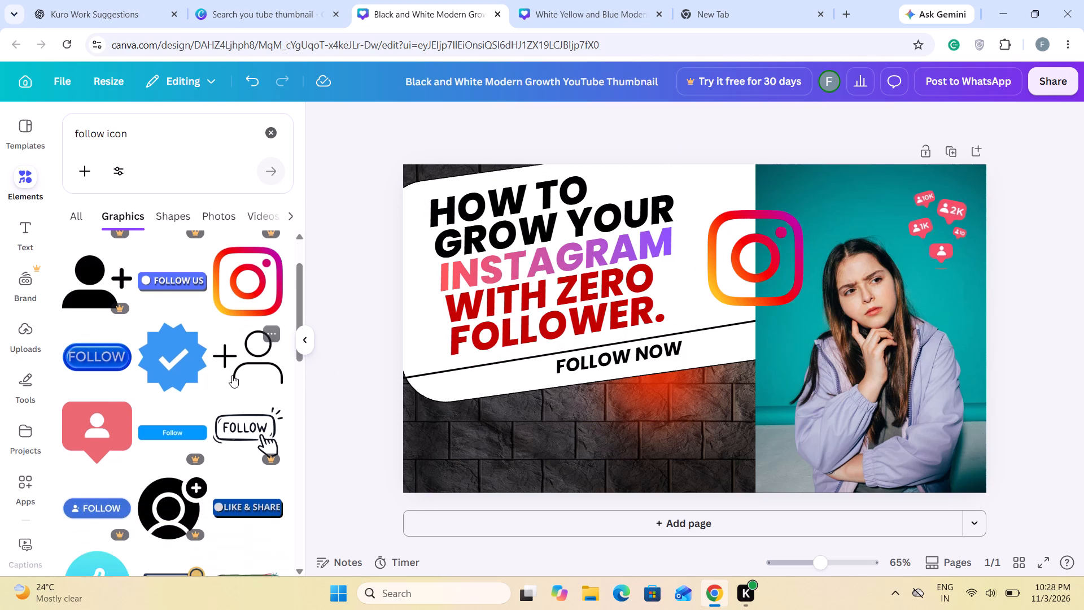
{"action": "scroll", "coordinate": [231, 377], "scroll_direction": "down", "scroll_amount": 2}
{"action": "scroll", "coordinate": [231, 377], "scroll_direction": "up", "scroll_amount": 4}
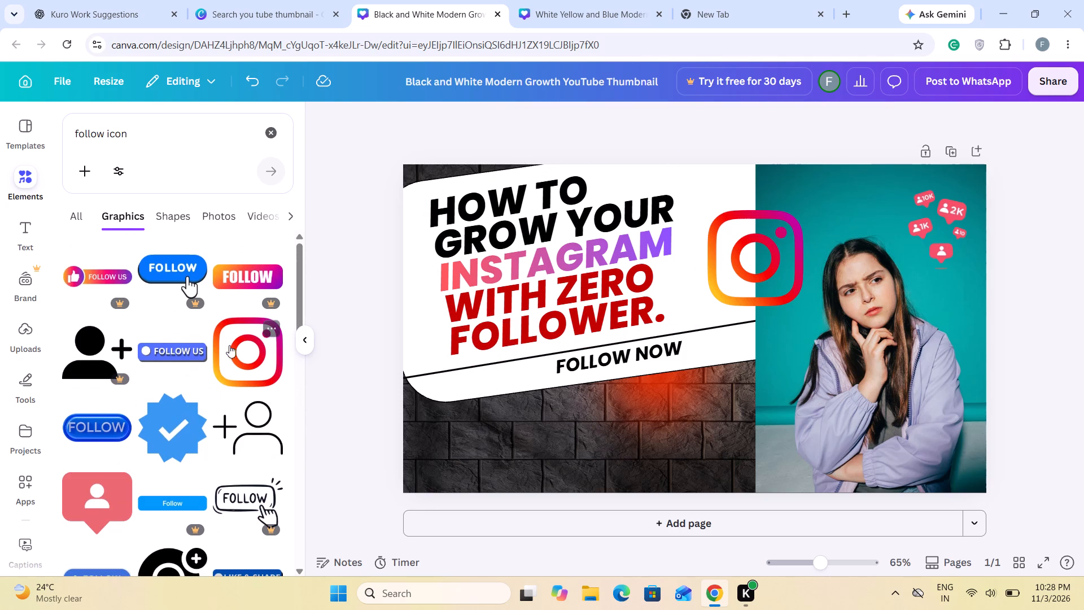
{"action": "left_click", "coordinate": [185, 500]}
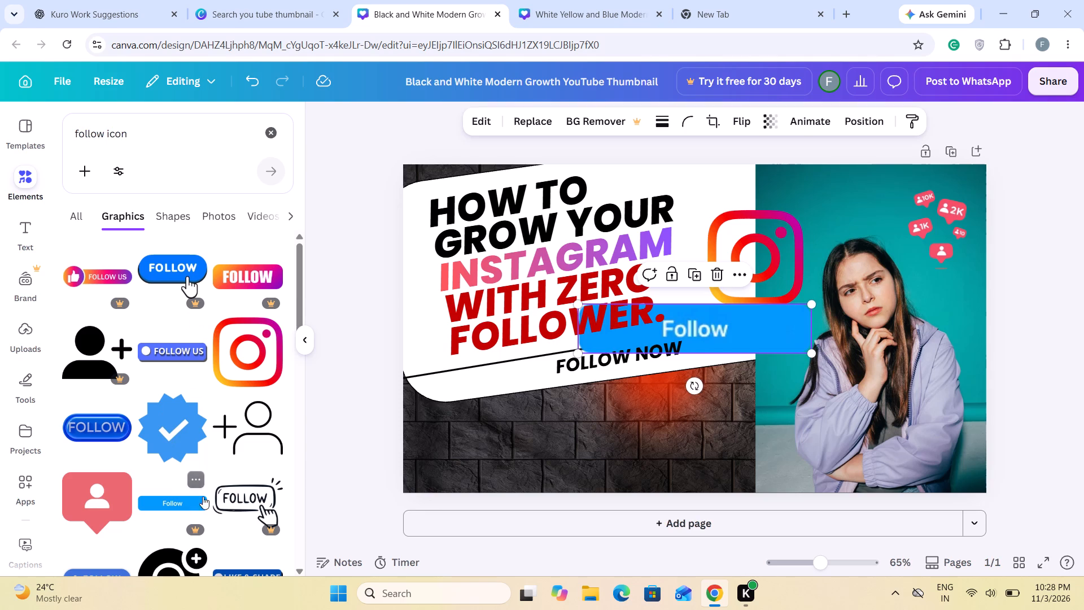
{"action": "left_click_drag", "start_coordinate": [746, 334], "coordinate": [583, 377]}
{"action": "left_click_drag", "start_coordinate": [644, 393], "coordinate": [635, 390]}
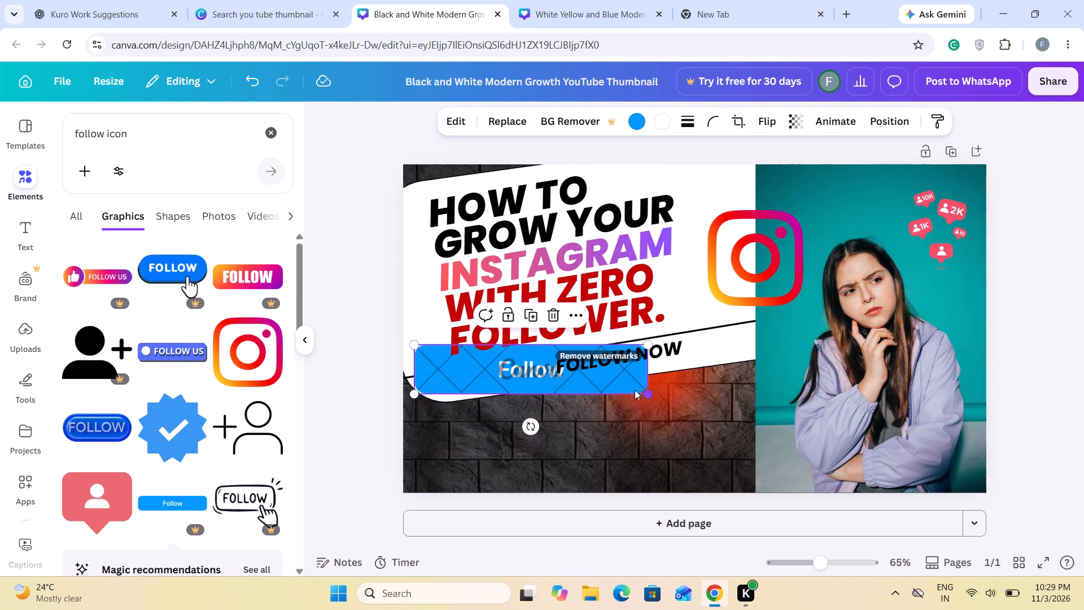
{"action": "left_click_drag", "start_coordinate": [635, 390], "coordinate": [564, 377]}
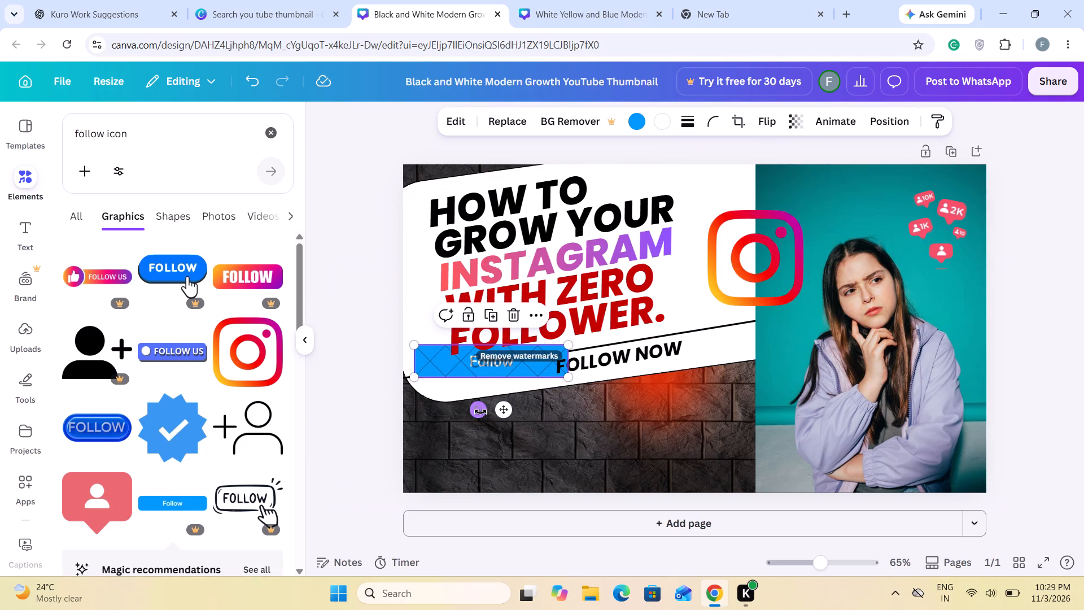
Rotate the blue Follow button graphic to about -8° so it matches the white card's tilt.
{"action": "left_click_drag", "start_coordinate": [480, 412], "coordinate": [492, 414]}
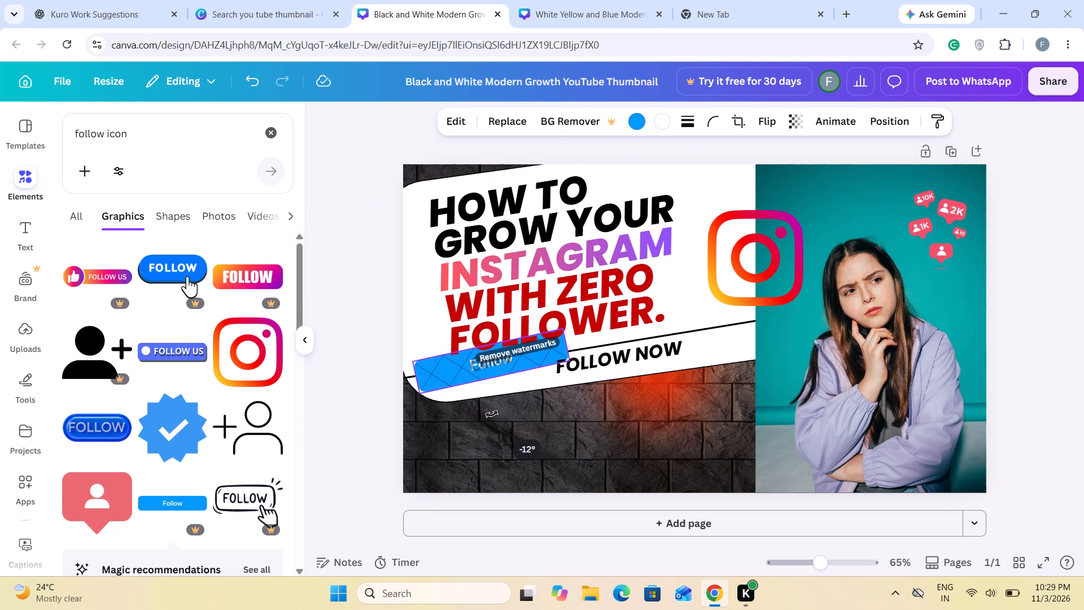
{"action": "left_click_drag", "start_coordinate": [492, 414], "coordinate": [490, 408]}
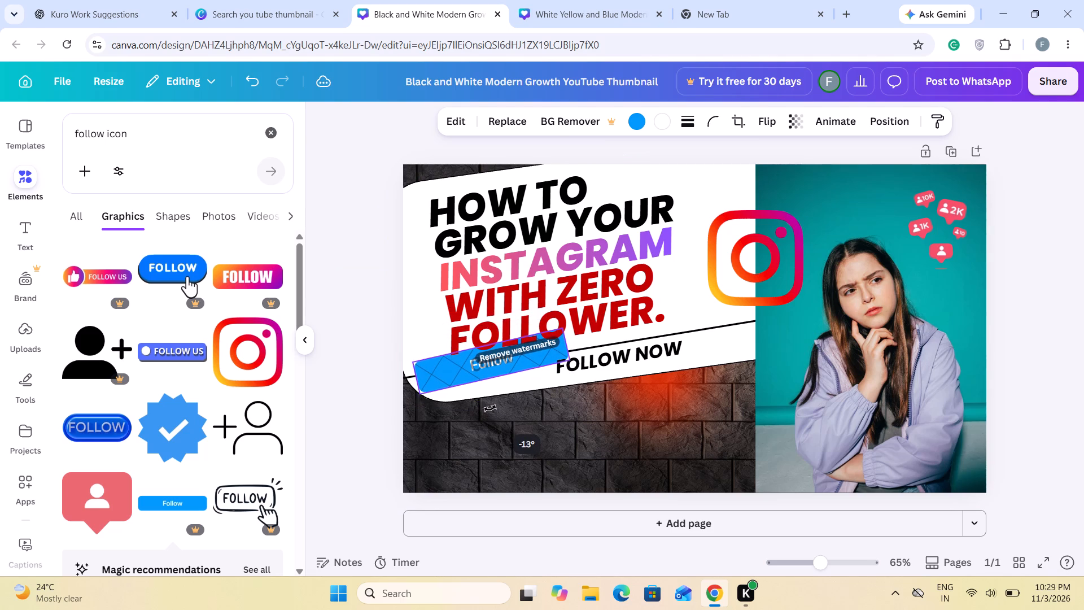
{"action": "left_click_drag", "start_coordinate": [490, 408], "coordinate": [488, 406]}
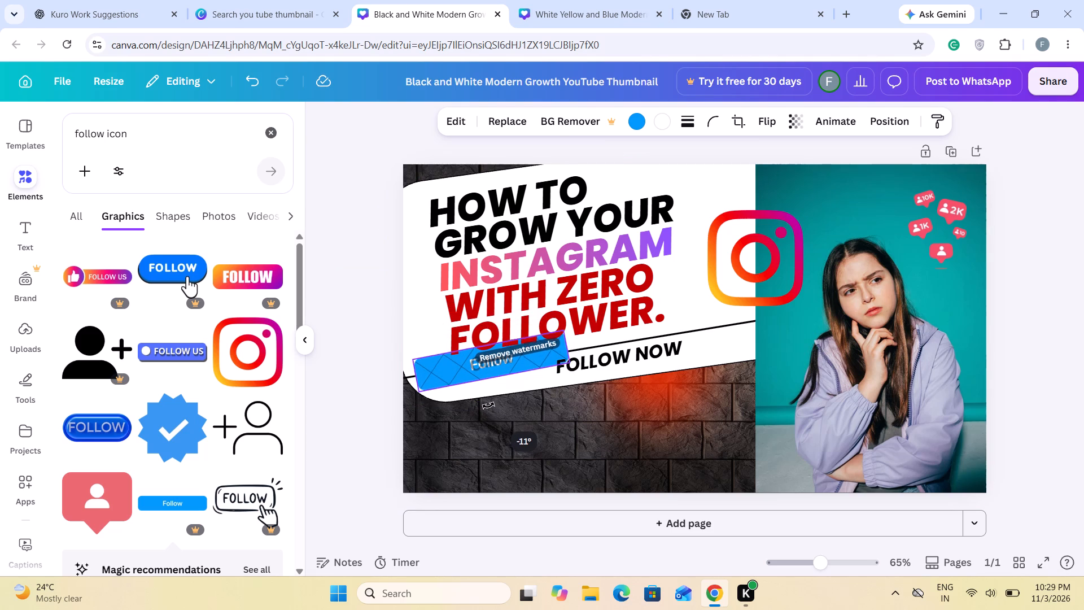
{"action": "left_click_drag", "start_coordinate": [488, 406], "coordinate": [492, 406]}
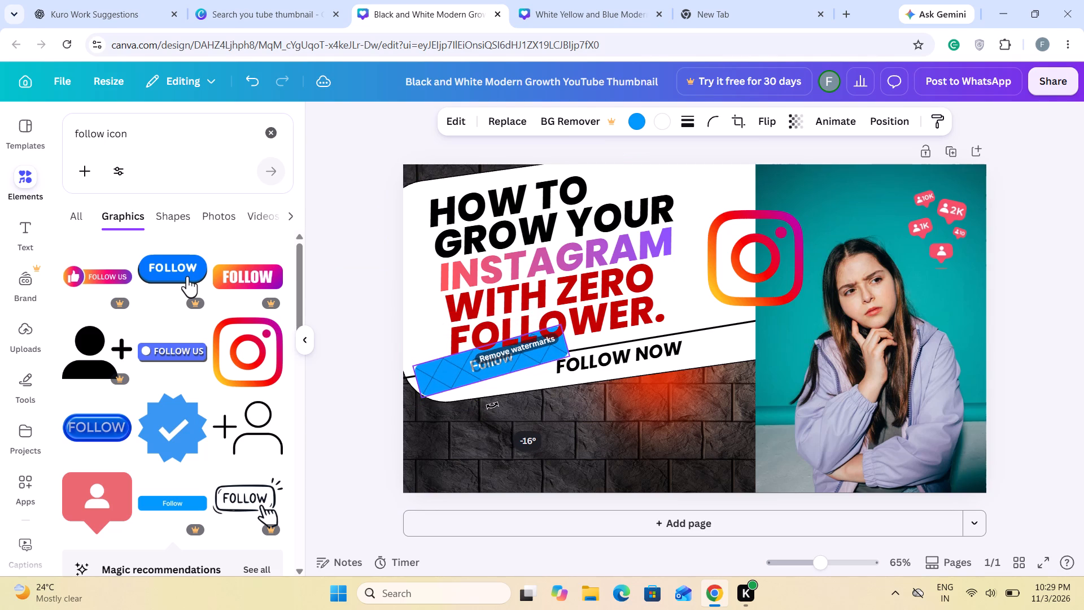
{"action": "left_click_drag", "start_coordinate": [492, 406], "coordinate": [486, 403]}
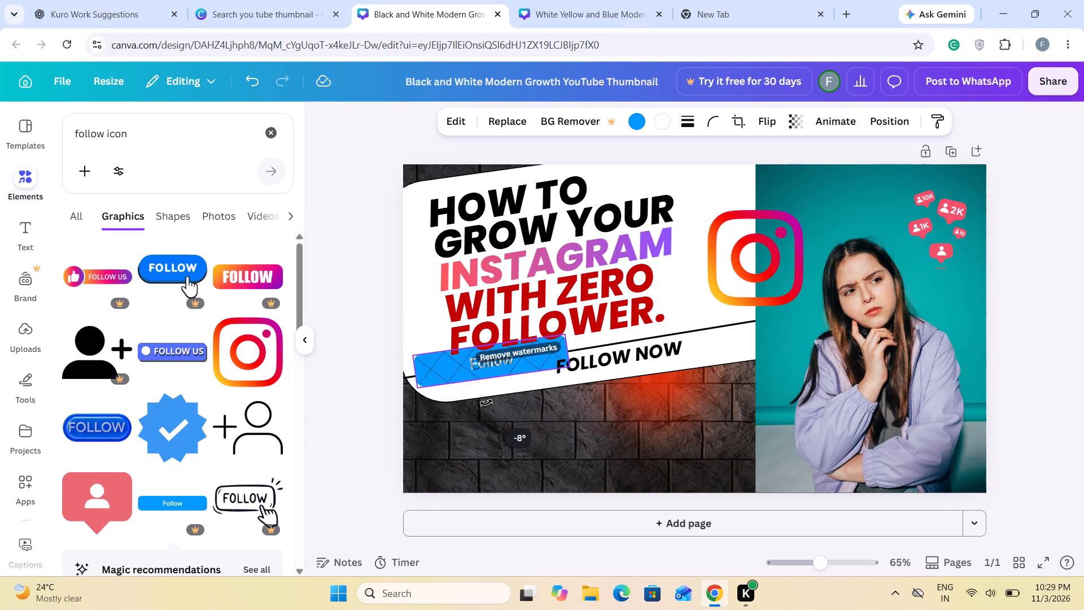
{"action": "left_click_drag", "start_coordinate": [486, 403], "coordinate": [487, 403]}
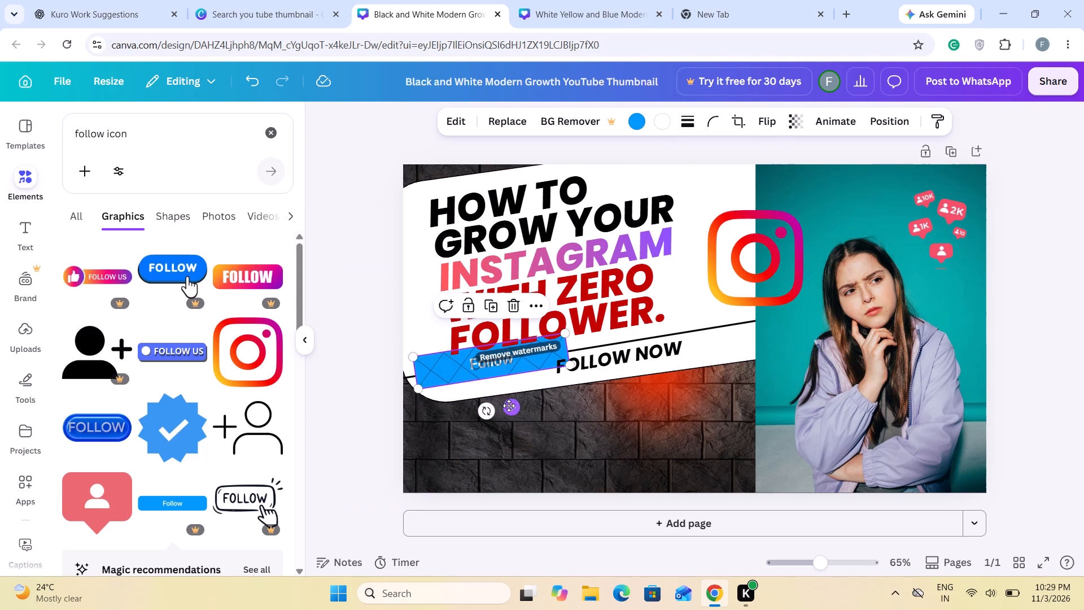
Shrink the blue Follow button and place it on the white card's bottom strip, just left of the FOLLOW NOW text.
{"action": "left_click_drag", "start_coordinate": [509, 406], "coordinate": [529, 423]}
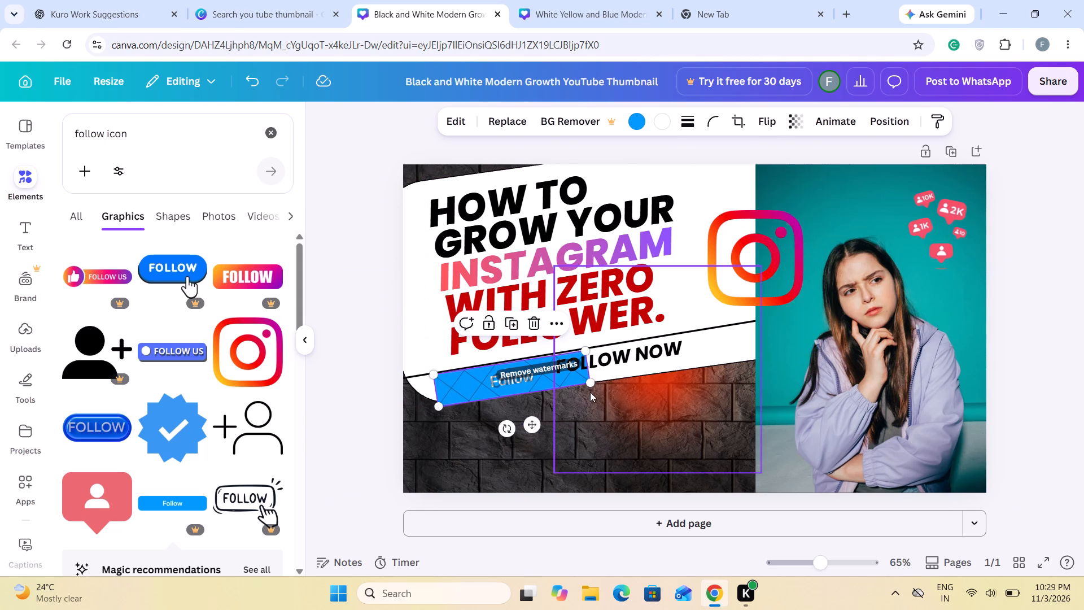
{"action": "left_click_drag", "start_coordinate": [591, 384], "coordinate": [545, 384]}
{"action": "left_click_drag", "start_coordinate": [509, 417], "coordinate": [519, 420]}
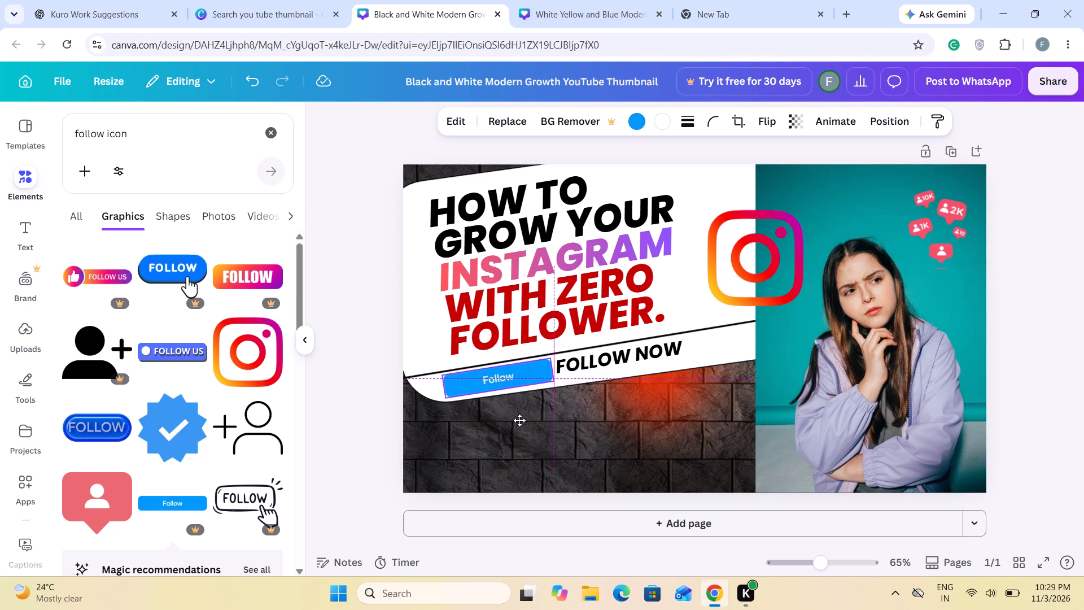
{"action": "left_click_drag", "start_coordinate": [519, 420], "coordinate": [521, 419]}
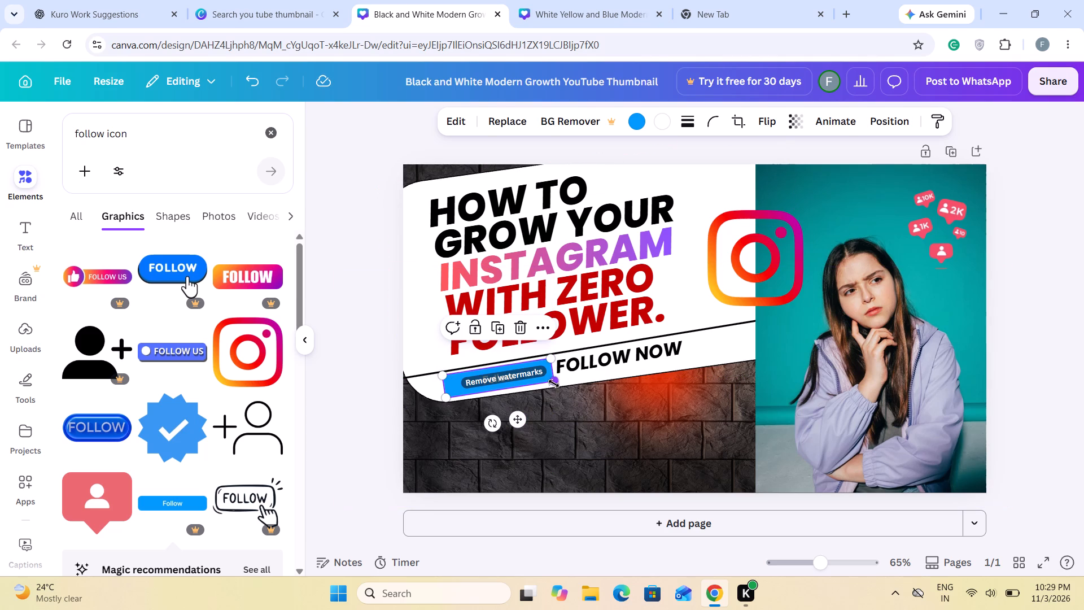
{"action": "left_click_drag", "start_coordinate": [554, 384], "coordinate": [527, 385]}
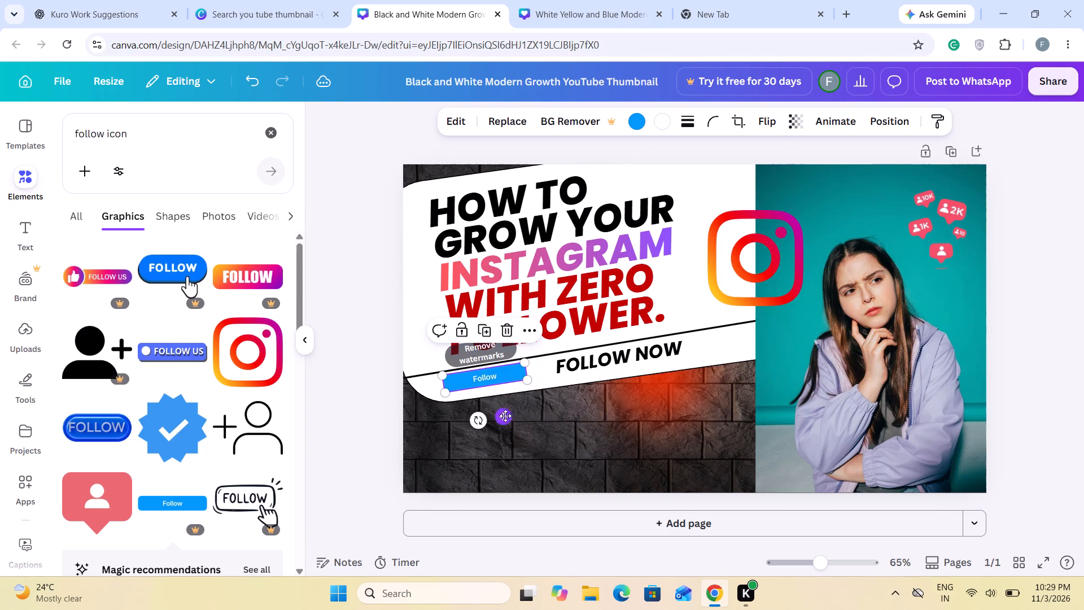
{"action": "left_click_drag", "start_coordinate": [504, 419], "coordinate": [527, 415]}
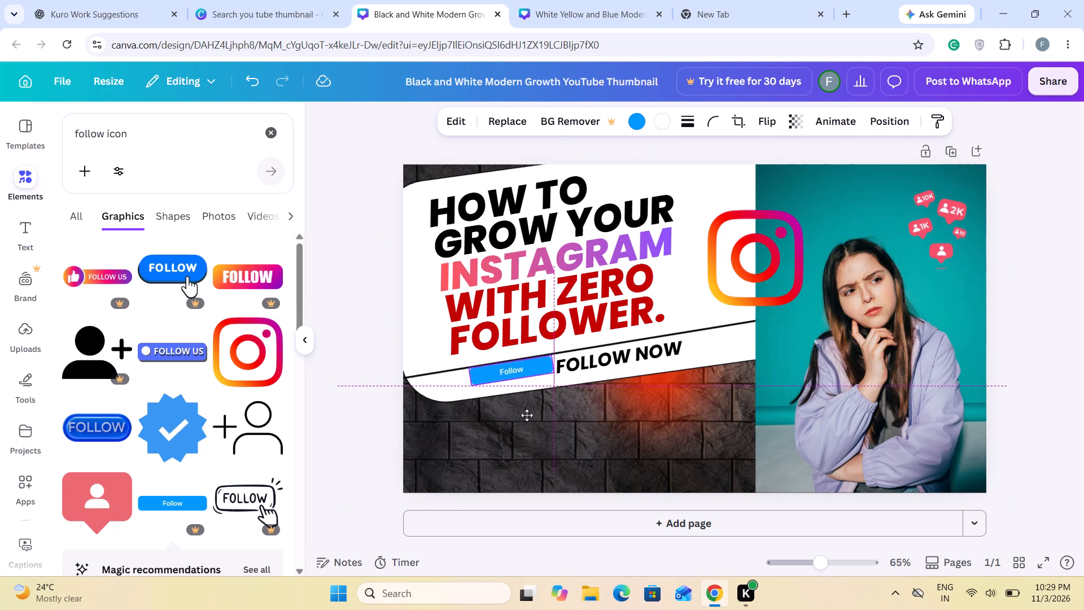
{"action": "left_click_drag", "start_coordinate": [527, 415], "coordinate": [528, 415]}
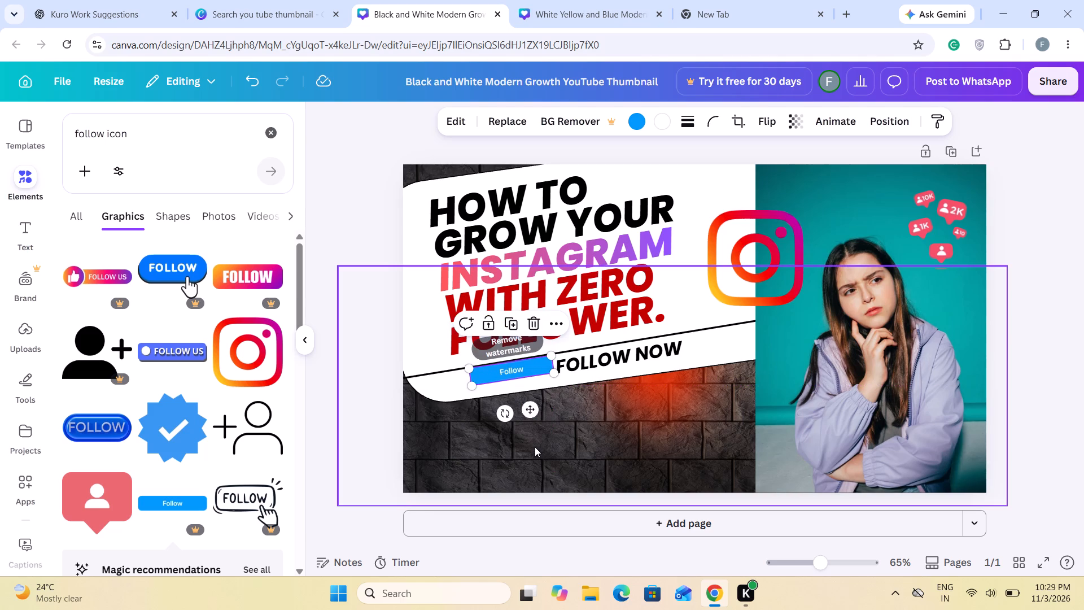
{"action": "key", "text": "Down"}
{"action": "key", "text": "Down"}
{"action": "key", "text": "Down"}
{"action": "key", "text": "Down"}
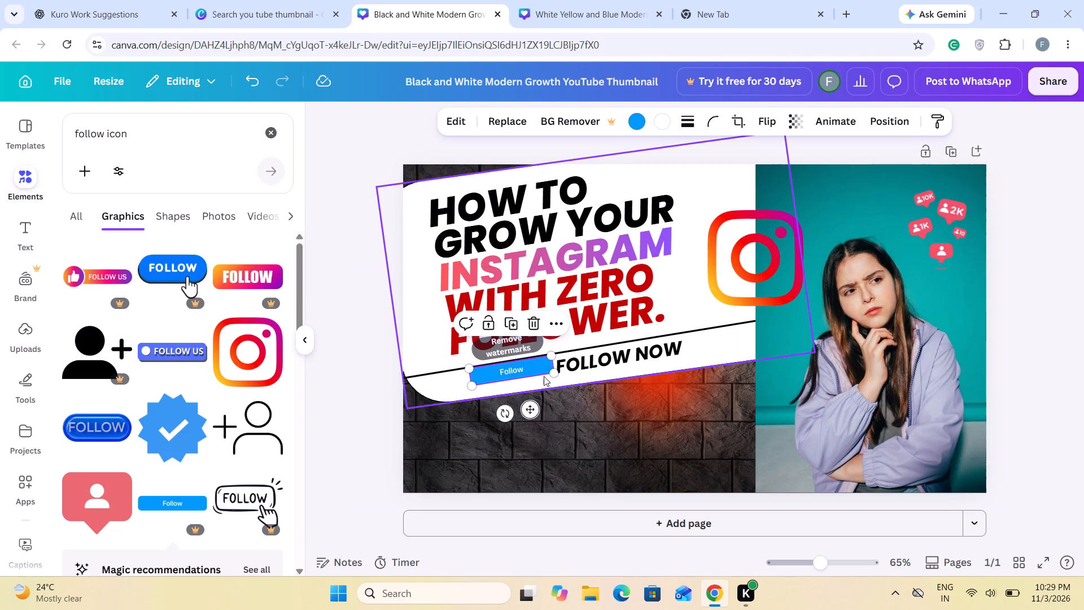
Nudge the blue Follow button slightly down and left within the white card's bottom strip, beside the FOLLOW NOW text.
{"action": "left_click", "coordinate": [570, 408]}
{"action": "left_click", "coordinate": [528, 371]}
{"action": "key", "text": "Down"}
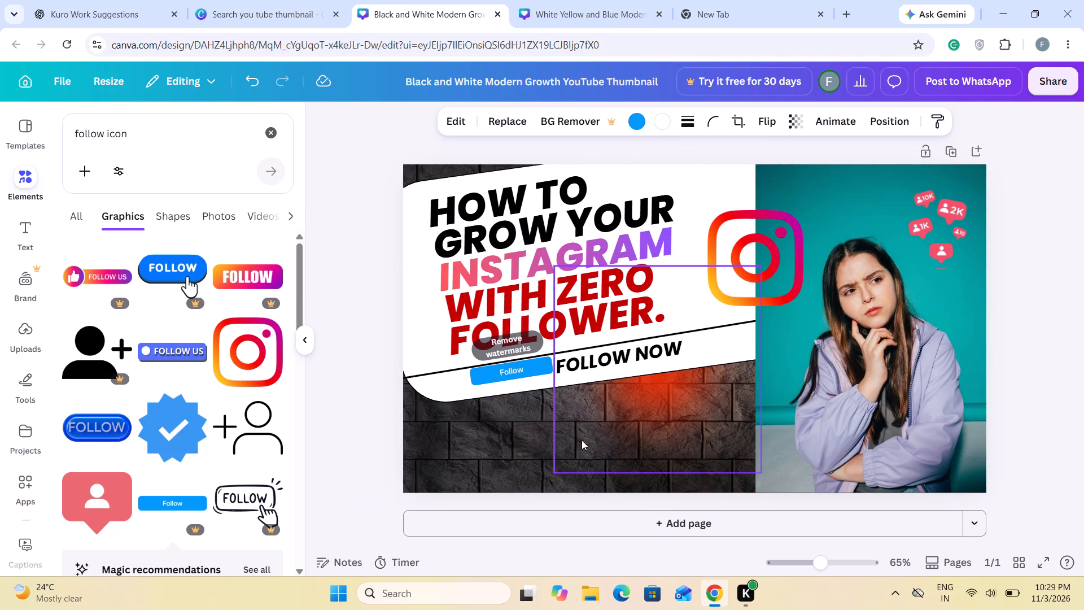
{"action": "key", "text": "Down"}
{"action": "key", "text": "Down"}
{"action": "key", "text": "Down"}
{"action": "key", "text": "Down"}
{"action": "key", "text": "Down"}
{"action": "key", "text": "Down"}
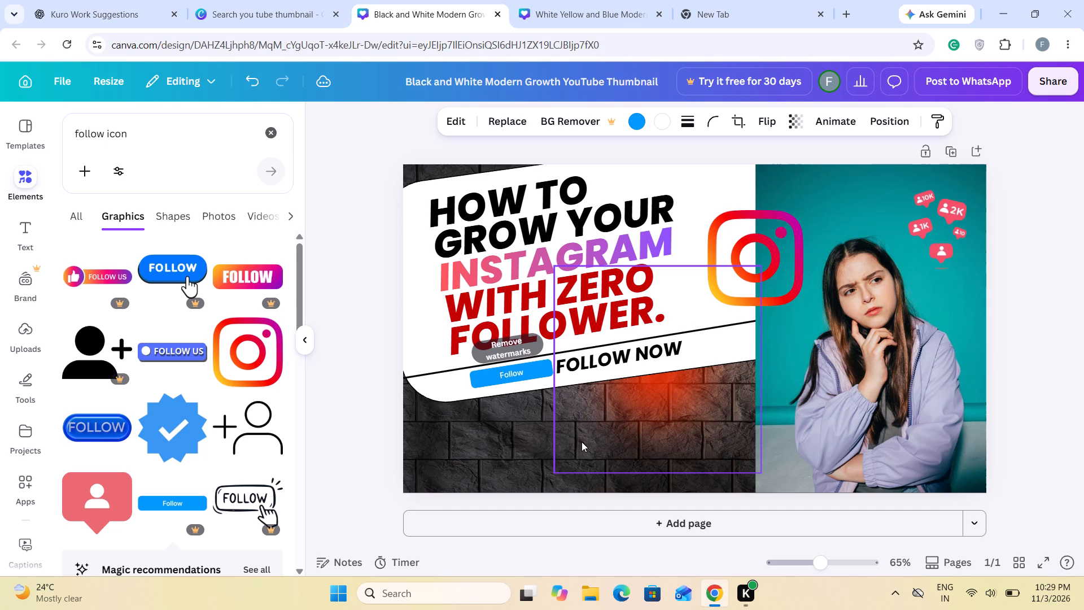
{"action": "key", "text": "Left"}
{"action": "key", "text": "Left"}
{"action": "key", "text": "Down"}
{"action": "key", "text": "Down"}
{"action": "key", "text": "Down"}
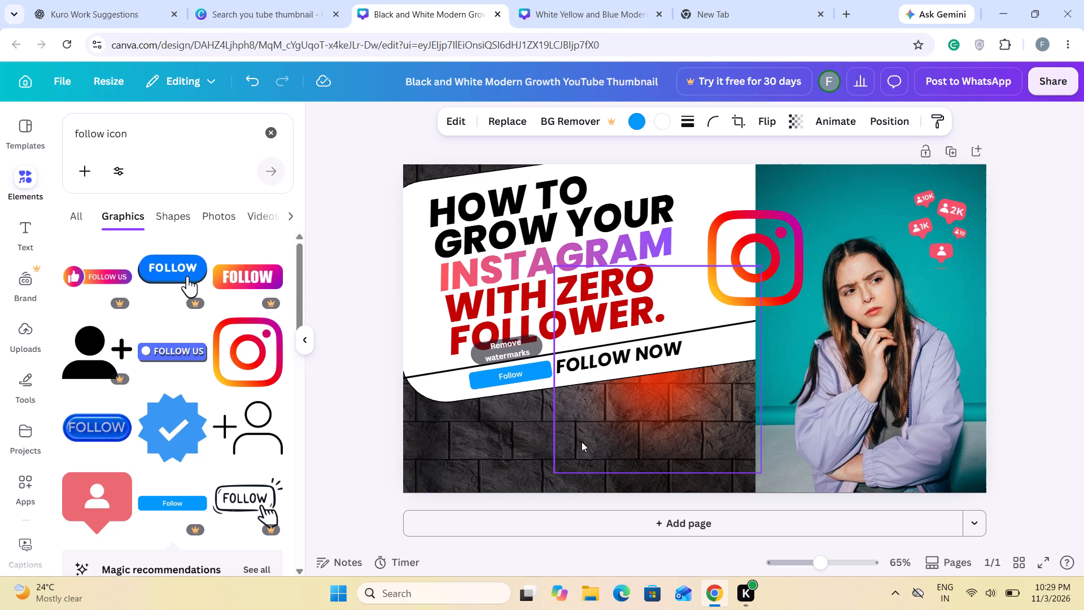
{"action": "key", "text": "Down"}
{"action": "key", "text": "Up"}
{"action": "key", "text": "Down"}
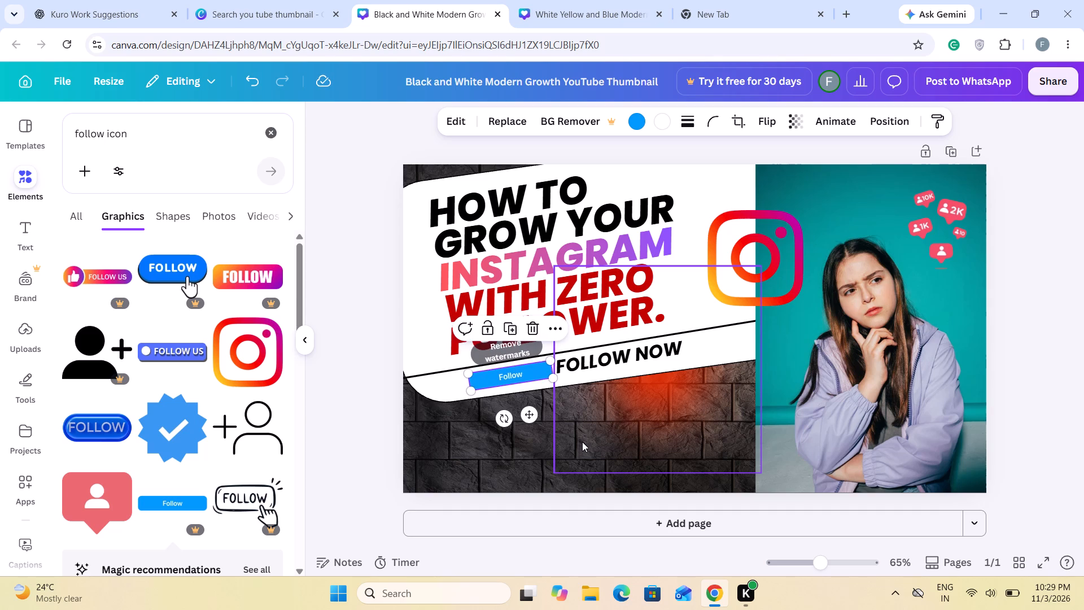
{"action": "left_click", "coordinate": [610, 419]}
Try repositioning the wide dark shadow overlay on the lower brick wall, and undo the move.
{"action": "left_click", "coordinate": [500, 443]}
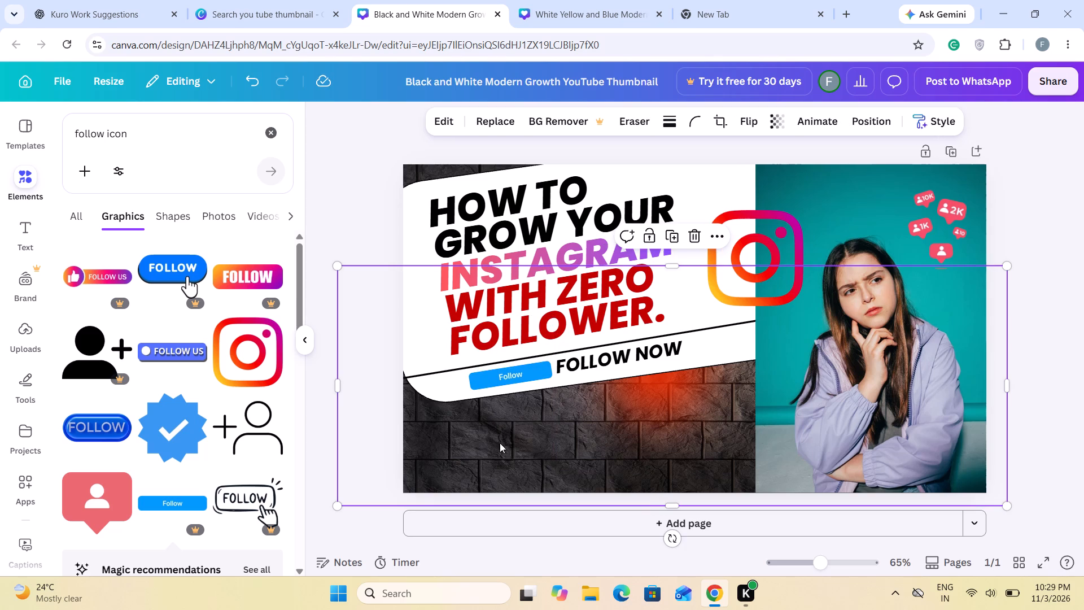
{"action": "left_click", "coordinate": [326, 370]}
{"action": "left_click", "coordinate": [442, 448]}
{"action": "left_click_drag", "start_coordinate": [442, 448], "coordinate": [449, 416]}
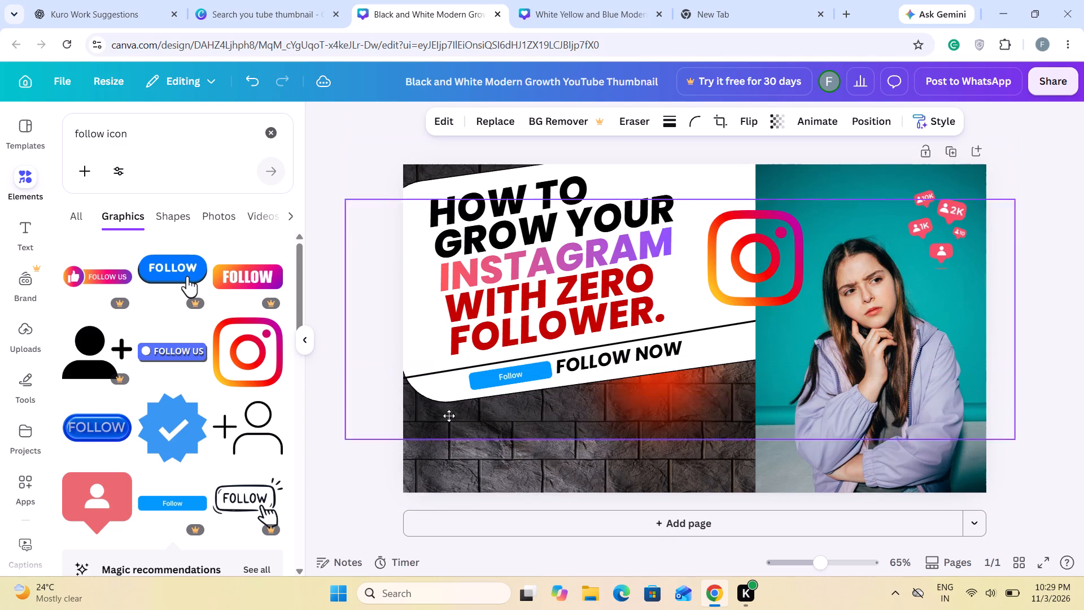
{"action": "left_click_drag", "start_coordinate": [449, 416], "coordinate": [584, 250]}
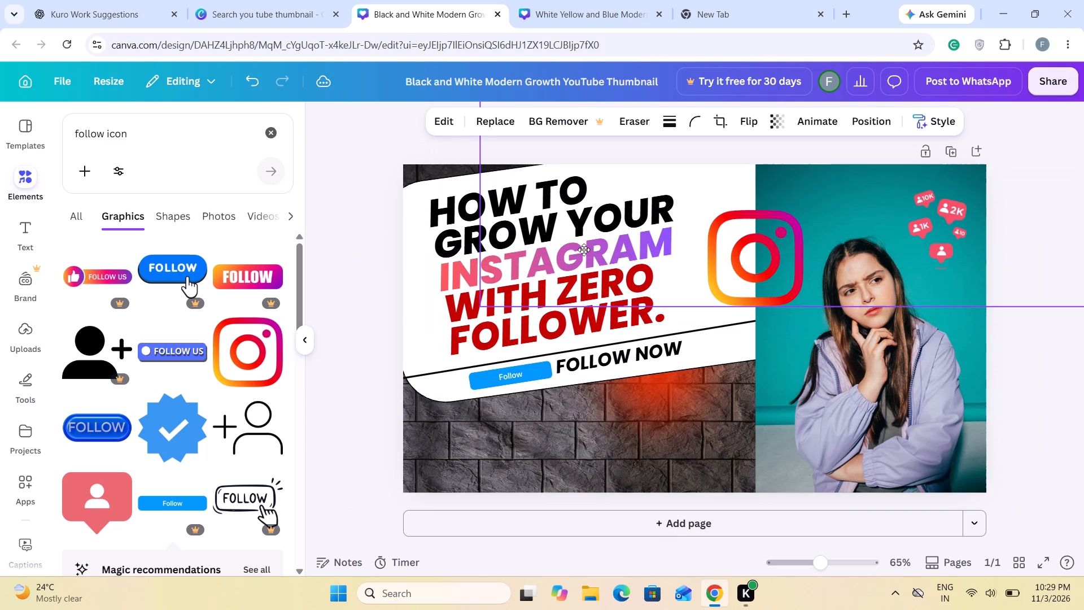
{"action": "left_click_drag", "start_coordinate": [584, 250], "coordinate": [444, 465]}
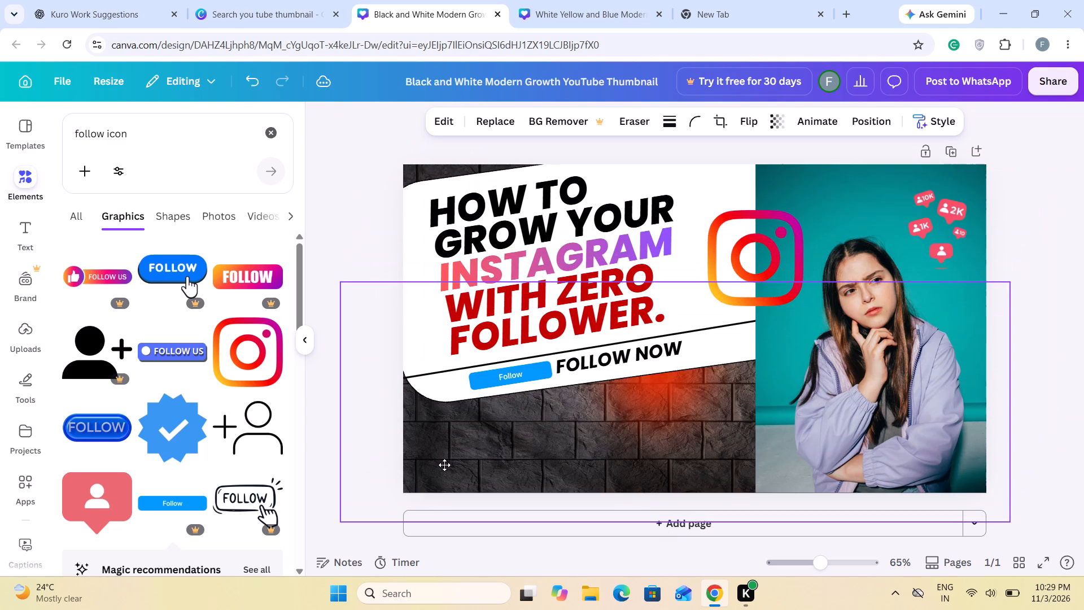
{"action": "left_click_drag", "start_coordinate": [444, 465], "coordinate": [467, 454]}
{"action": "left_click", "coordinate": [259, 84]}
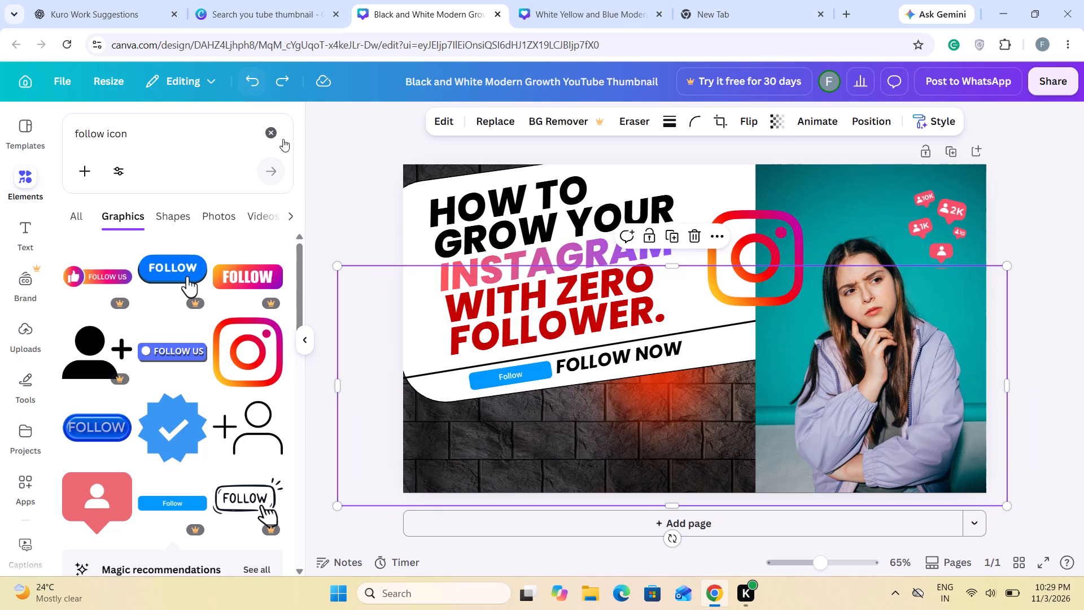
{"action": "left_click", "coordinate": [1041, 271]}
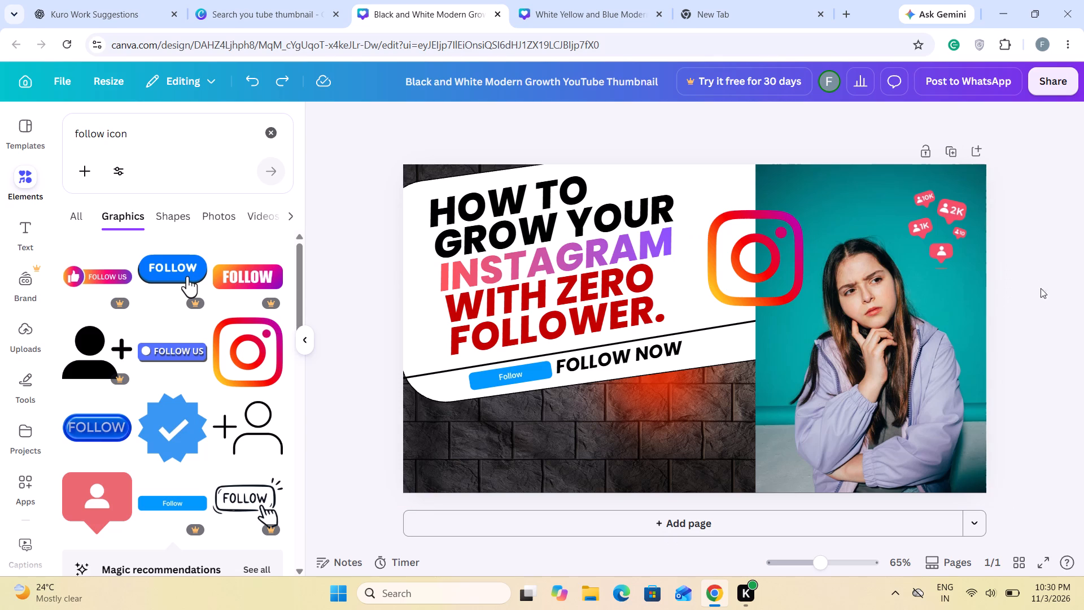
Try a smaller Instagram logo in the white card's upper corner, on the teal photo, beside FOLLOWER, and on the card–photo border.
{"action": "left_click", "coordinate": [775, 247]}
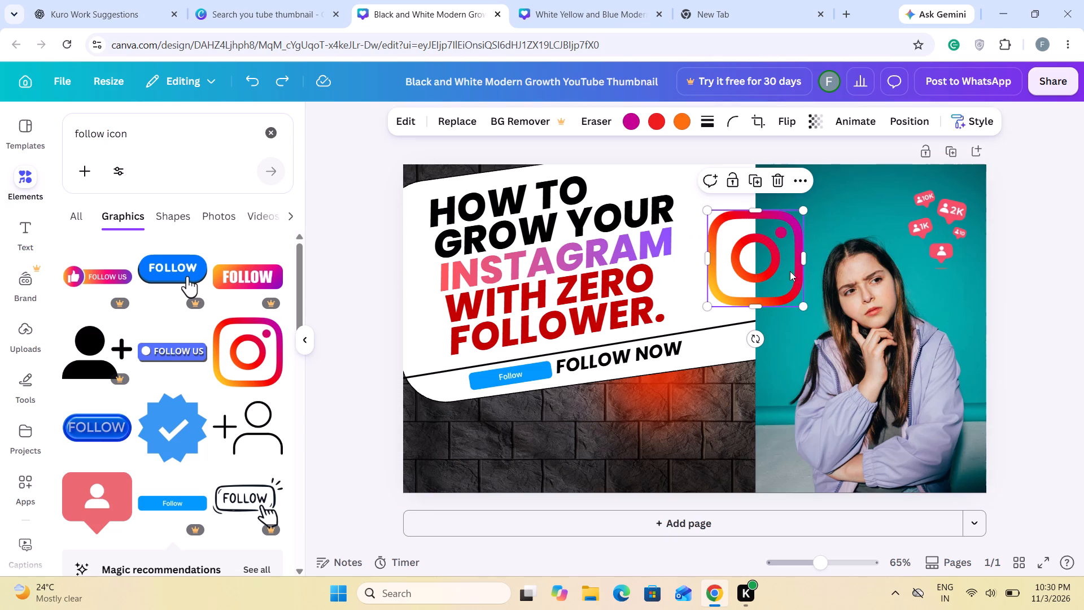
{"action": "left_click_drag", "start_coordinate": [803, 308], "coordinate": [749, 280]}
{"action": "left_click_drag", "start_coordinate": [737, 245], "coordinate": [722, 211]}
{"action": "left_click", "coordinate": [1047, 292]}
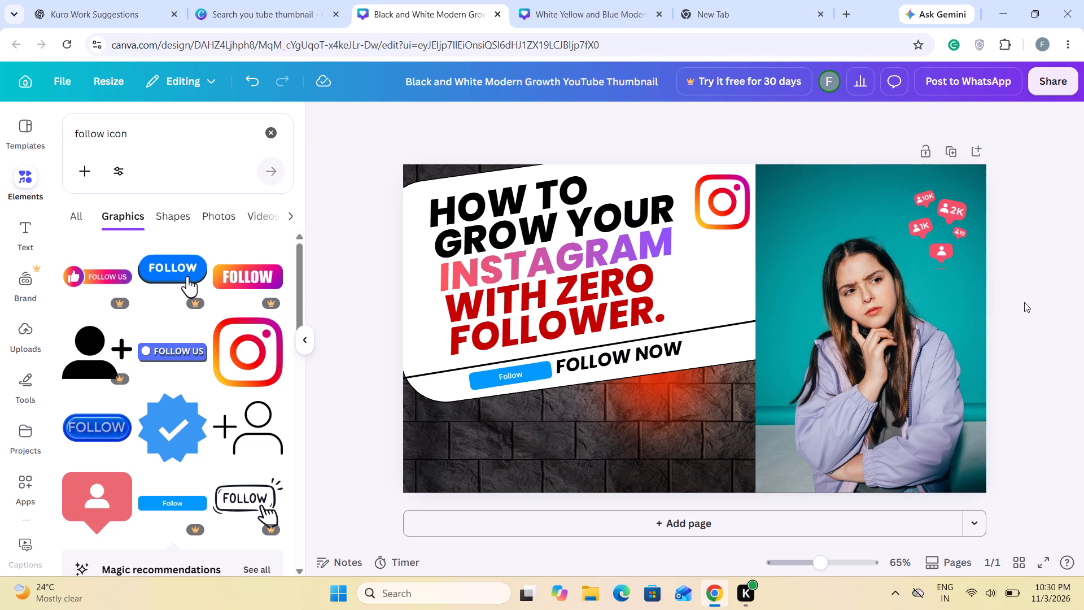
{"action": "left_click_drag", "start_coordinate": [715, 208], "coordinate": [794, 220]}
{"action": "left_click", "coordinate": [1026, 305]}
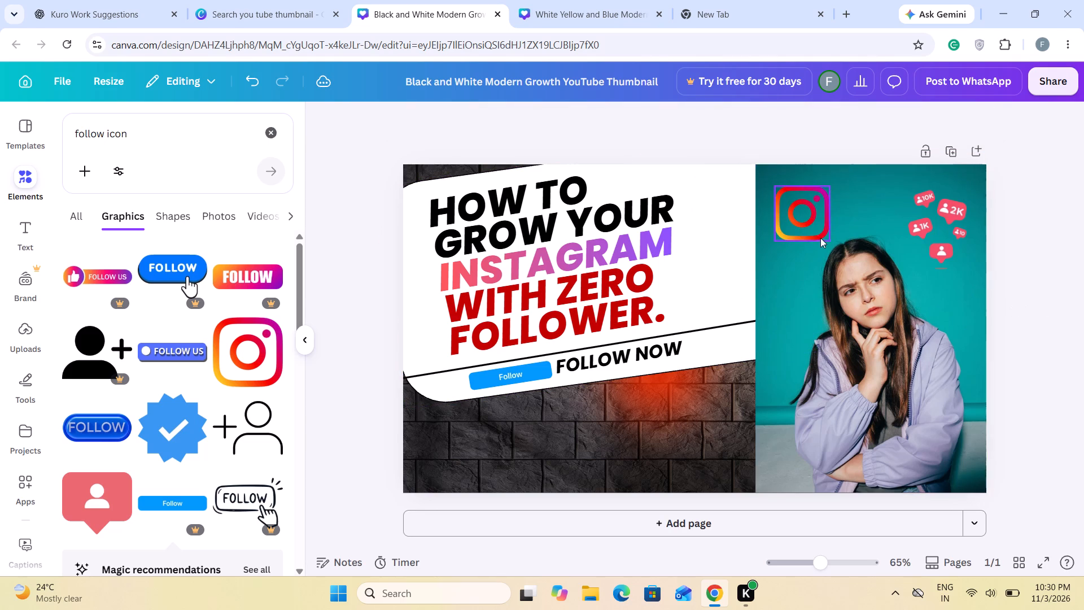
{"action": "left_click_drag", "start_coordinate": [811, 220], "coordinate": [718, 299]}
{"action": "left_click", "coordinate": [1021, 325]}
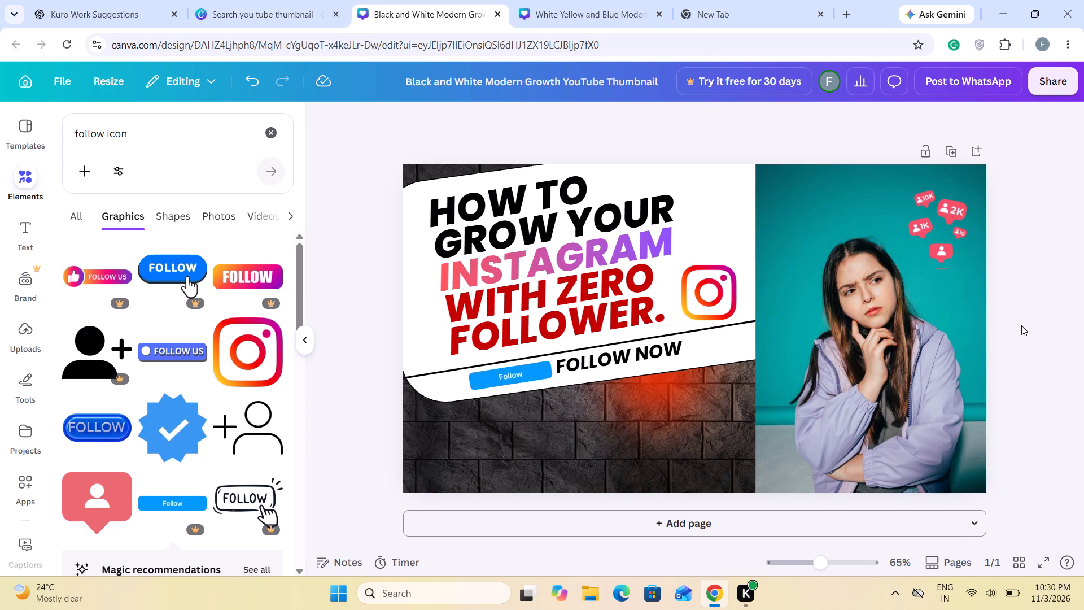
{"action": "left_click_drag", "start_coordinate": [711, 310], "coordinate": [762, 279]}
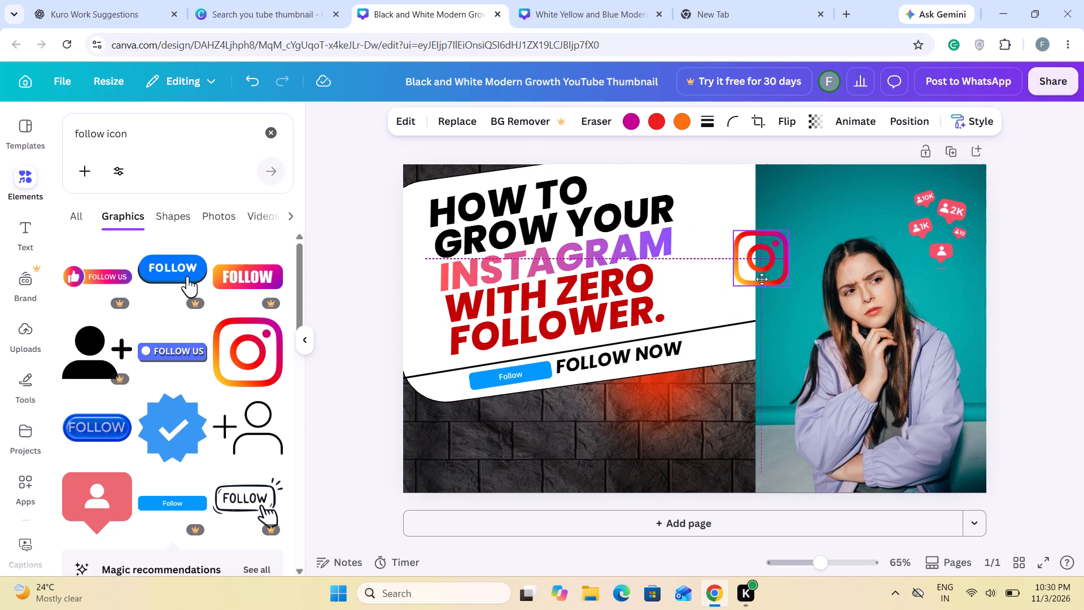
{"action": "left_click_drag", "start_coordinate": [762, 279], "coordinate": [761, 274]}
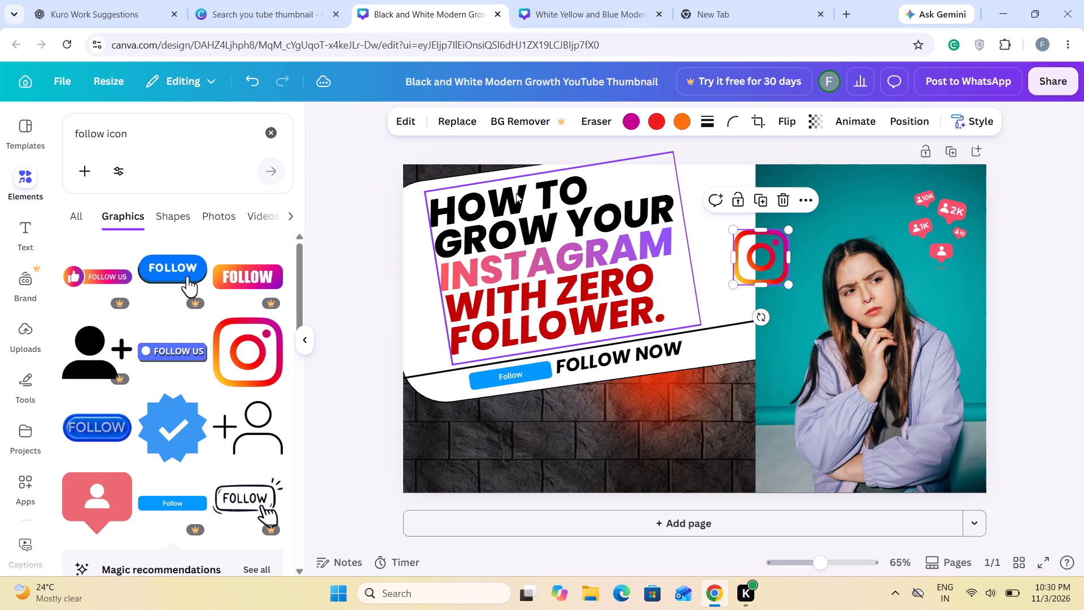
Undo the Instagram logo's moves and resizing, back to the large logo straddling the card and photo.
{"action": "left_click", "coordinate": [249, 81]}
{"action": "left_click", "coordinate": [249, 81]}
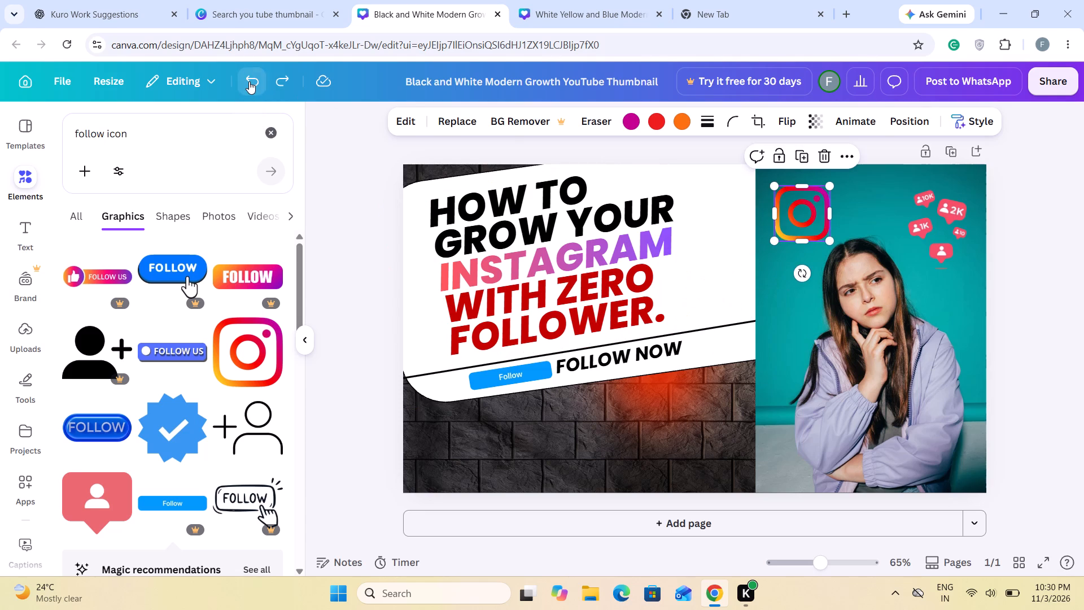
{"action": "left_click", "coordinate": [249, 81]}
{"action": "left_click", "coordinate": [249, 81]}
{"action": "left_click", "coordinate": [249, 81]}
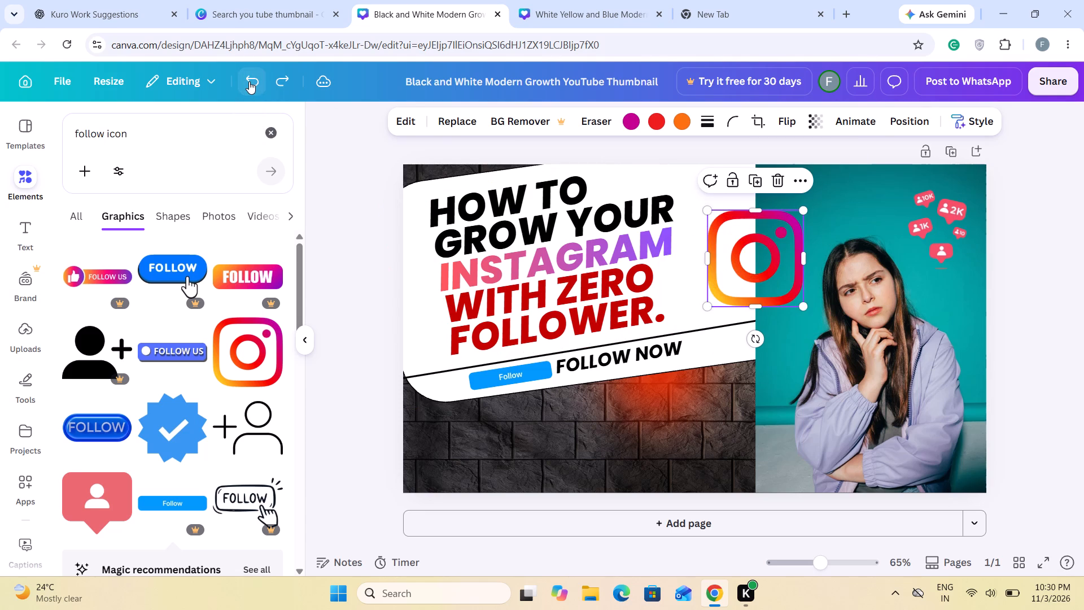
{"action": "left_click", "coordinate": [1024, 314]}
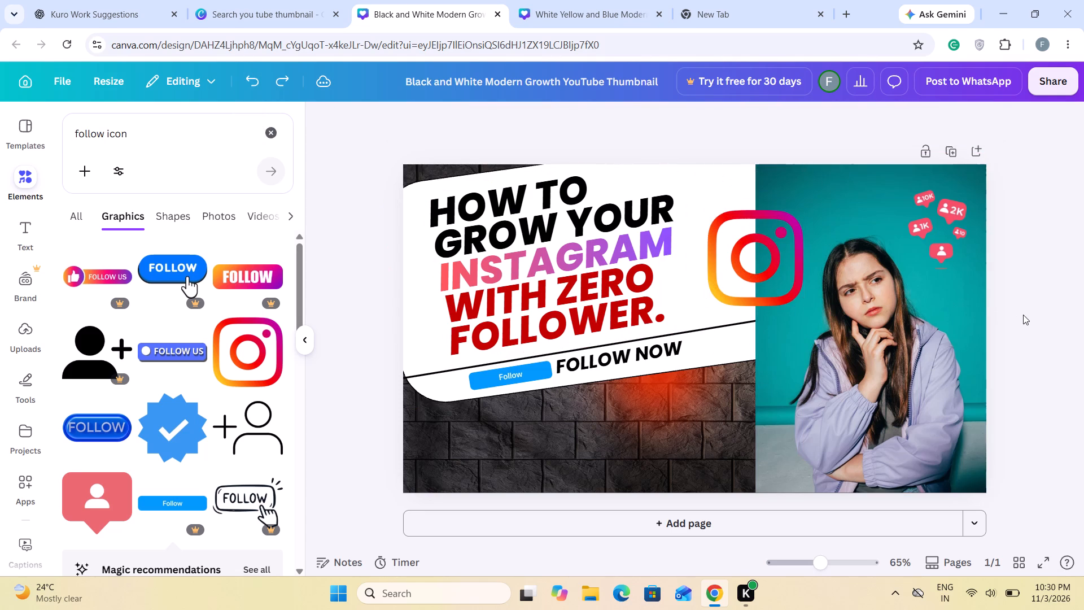
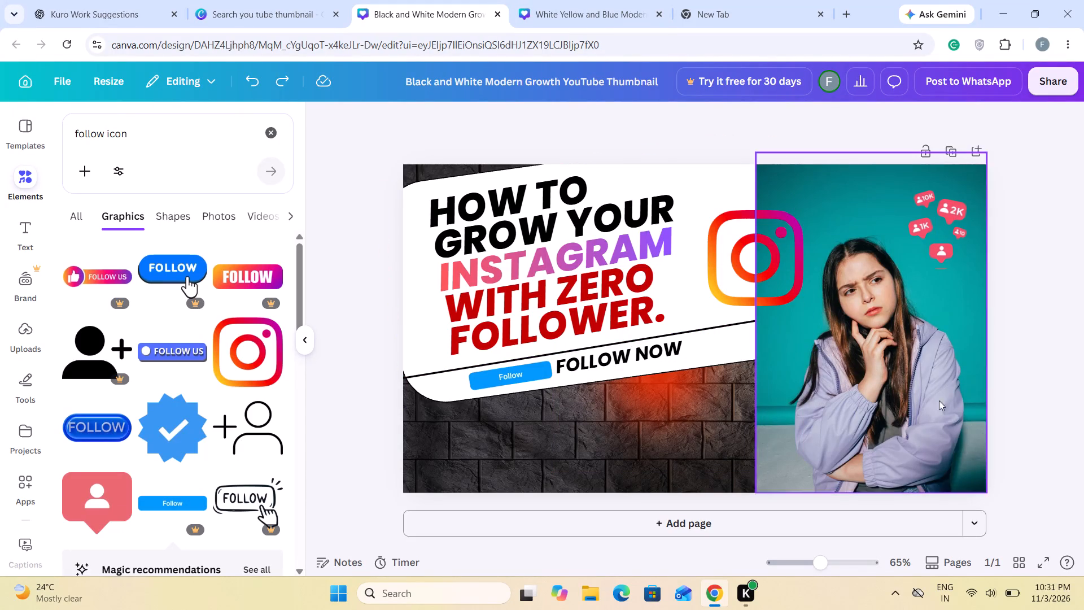
Return to the YouTube thumbnail template results and open the Blue and White Illustrative Marketing YouTube Thumbnail template for editing.
{"action": "left_click", "coordinate": [1057, 340]}
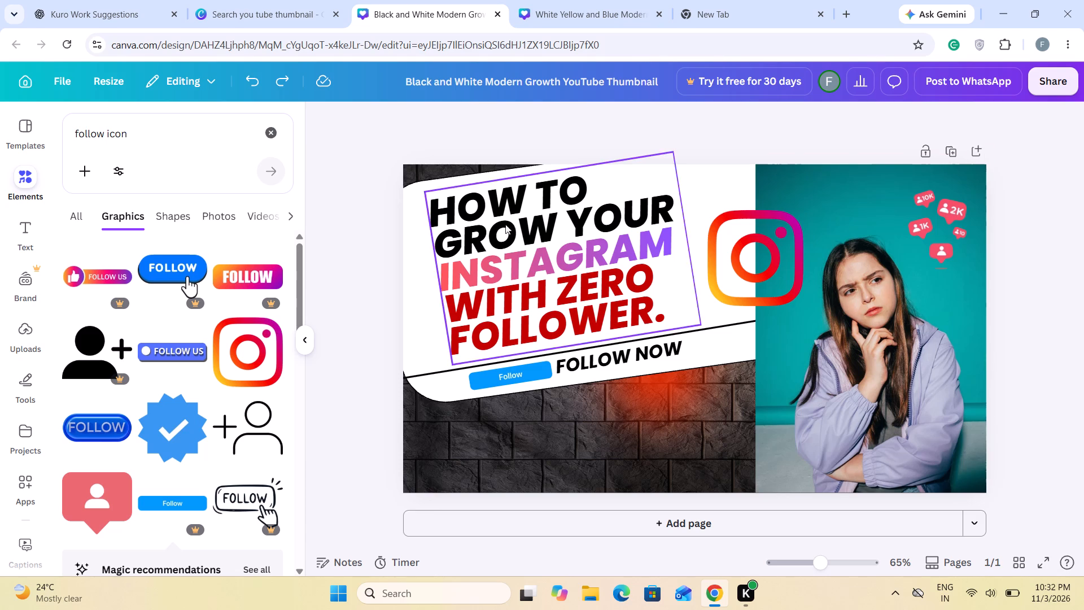
{"action": "left_click", "coordinate": [286, 13]}
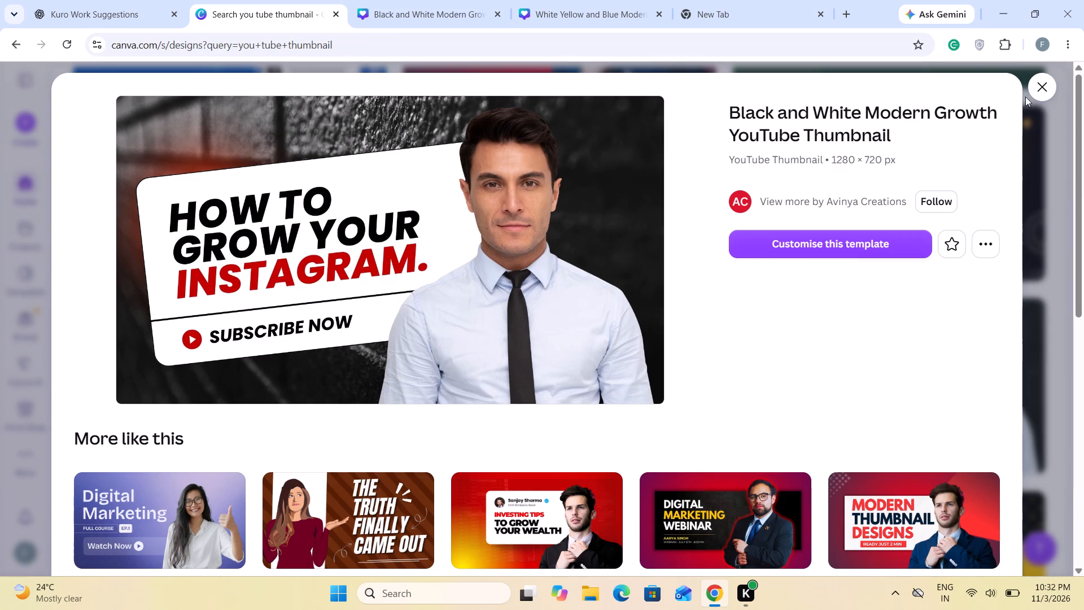
{"action": "left_click", "coordinate": [1038, 91]}
{"action": "scroll", "coordinate": [696, 163], "scroll_direction": "down", "scroll_amount": 2}
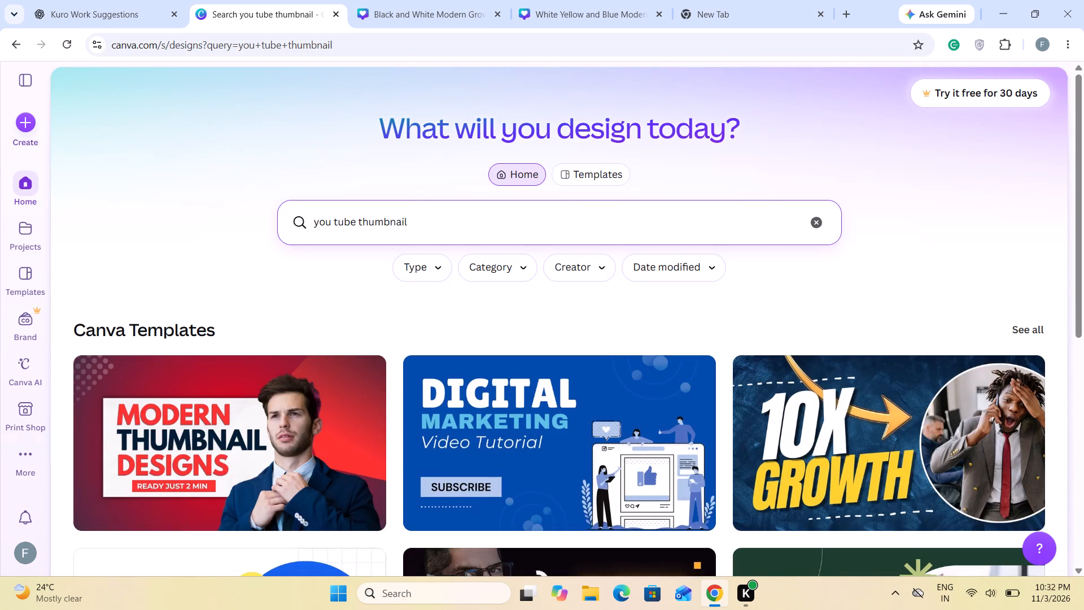
{"action": "scroll", "coordinate": [595, 255], "scroll_direction": "down", "scroll_amount": 3}
{"action": "left_click", "coordinate": [614, 272]}
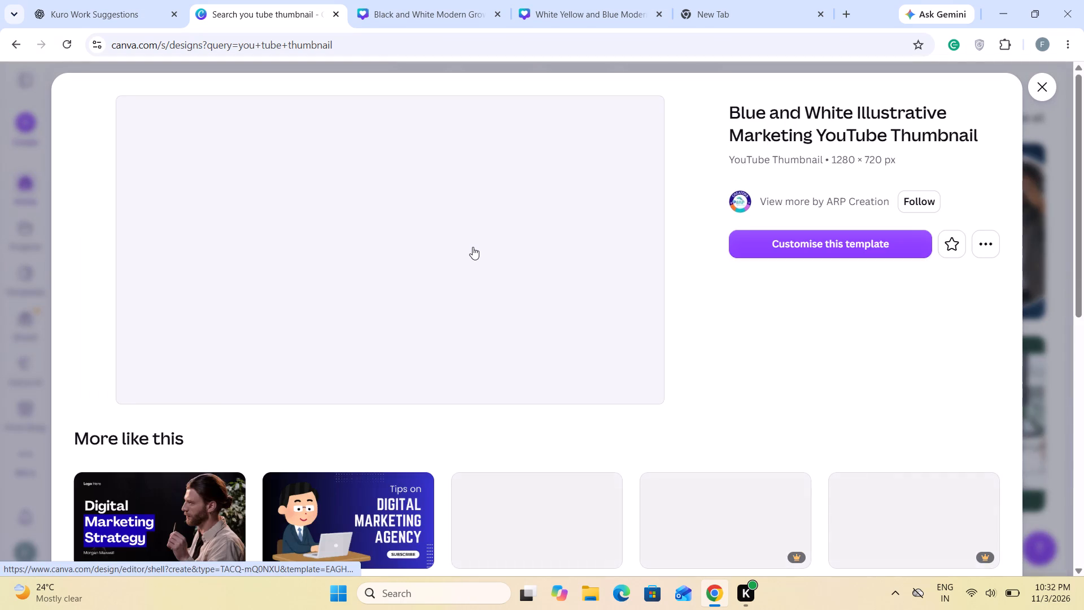
{"action": "left_click", "coordinate": [415, 255]}
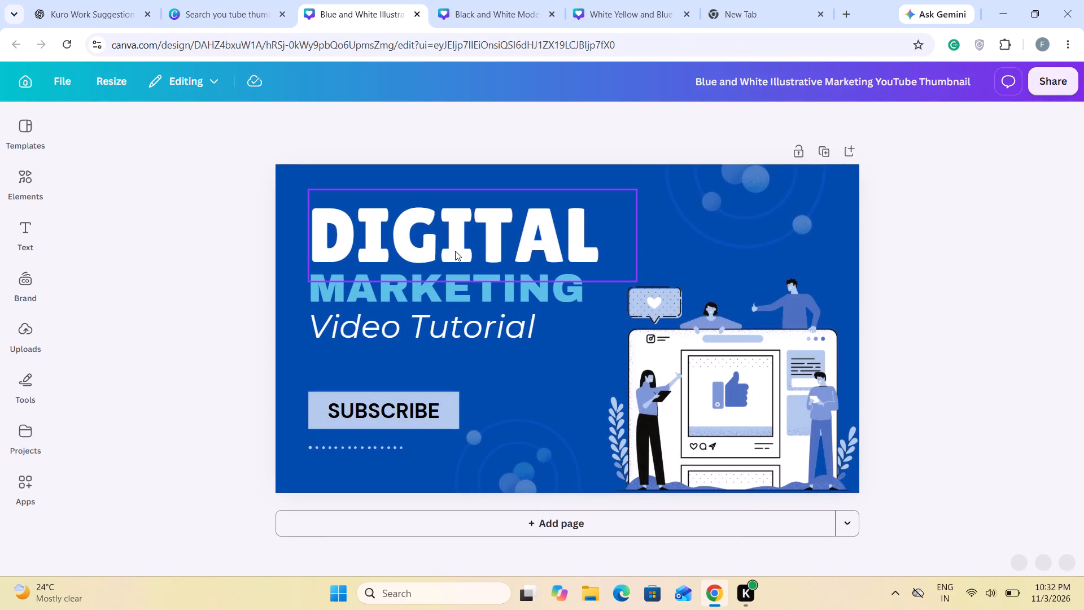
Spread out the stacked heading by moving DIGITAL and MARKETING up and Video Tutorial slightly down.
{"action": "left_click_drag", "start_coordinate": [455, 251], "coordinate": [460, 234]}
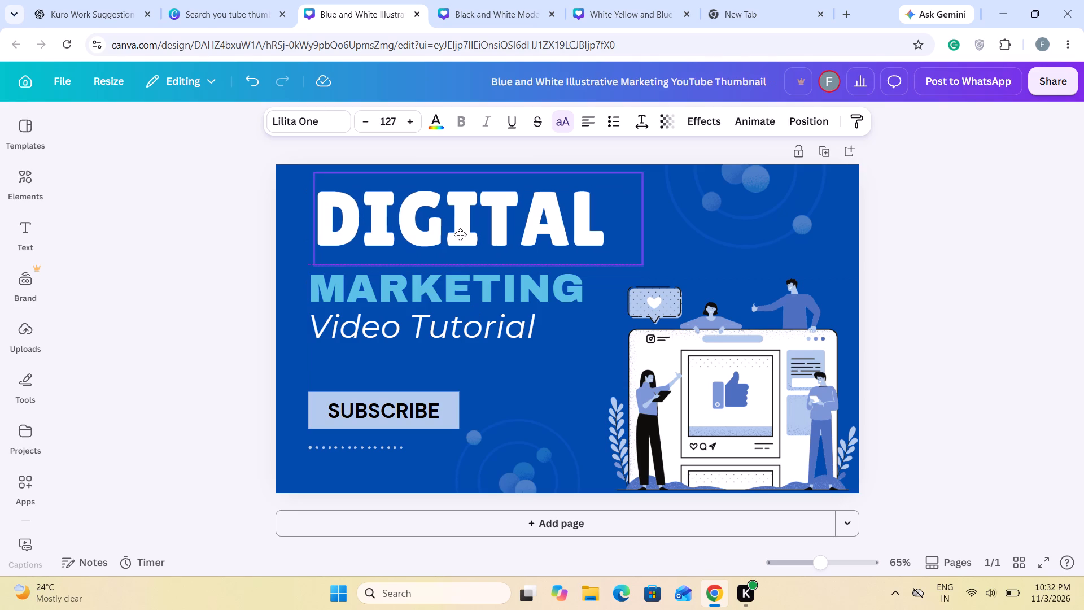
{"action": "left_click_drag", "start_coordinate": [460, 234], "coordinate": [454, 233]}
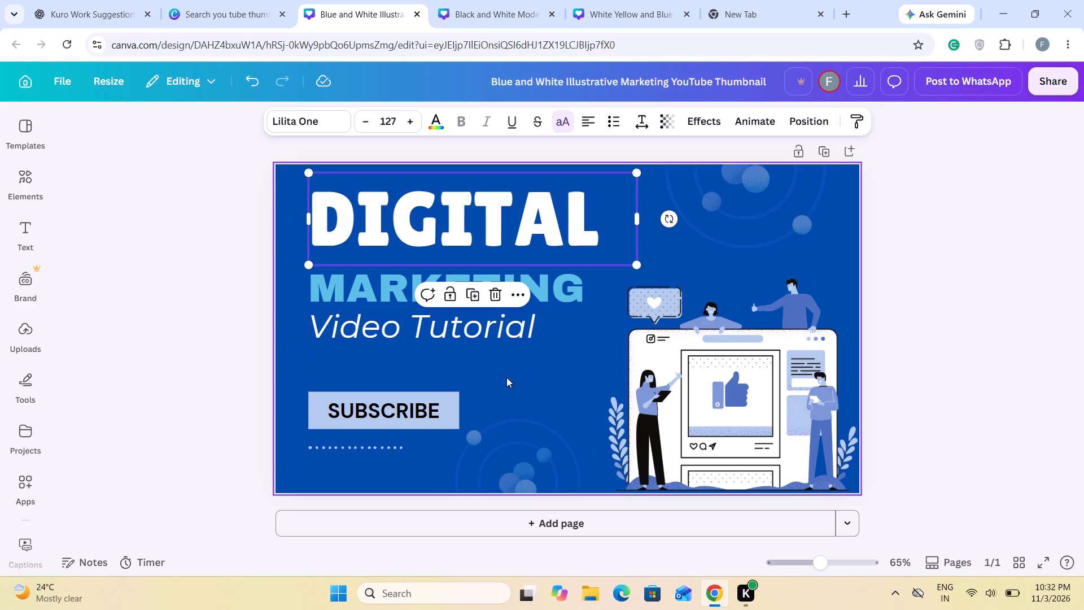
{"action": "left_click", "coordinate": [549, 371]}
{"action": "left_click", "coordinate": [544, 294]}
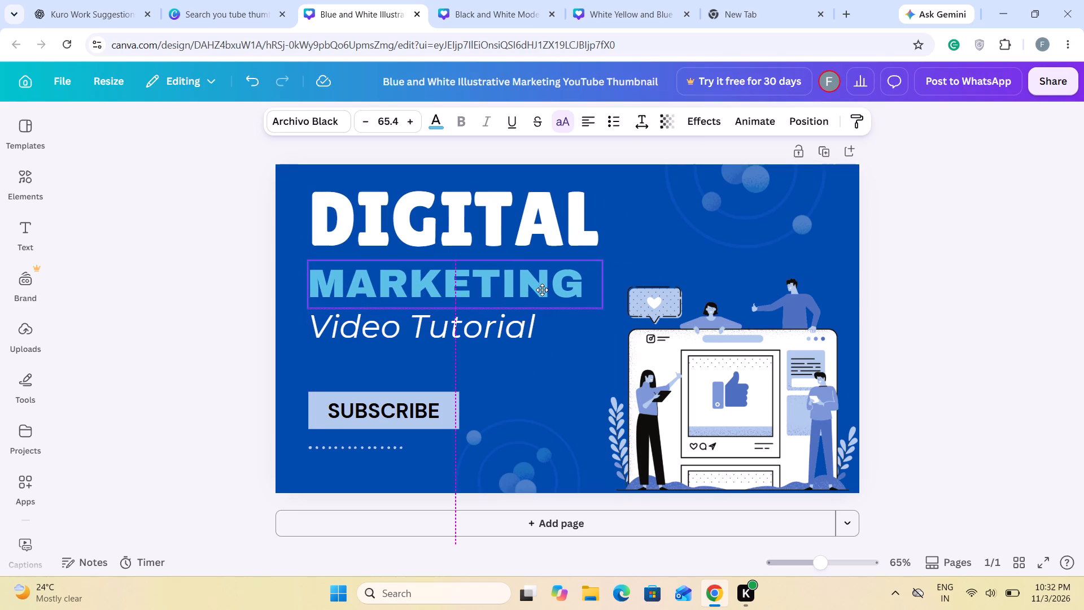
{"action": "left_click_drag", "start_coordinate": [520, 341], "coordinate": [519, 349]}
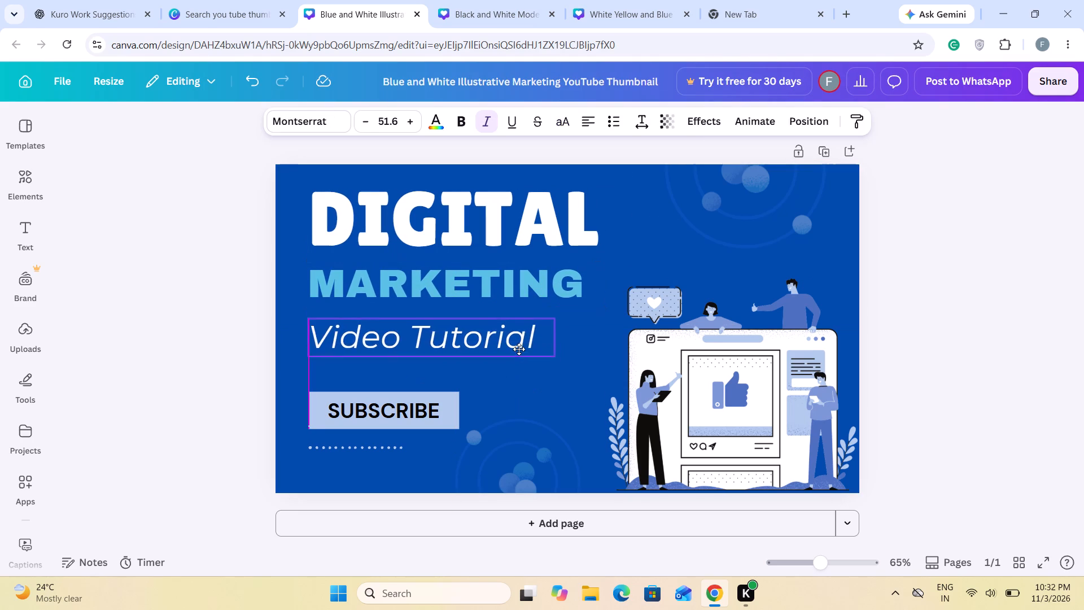
Move the Video Tutorial, MARKETING and DIGITAL texts to the right half of the thumbnail, stacked in that order.
{"action": "left_click_drag", "start_coordinate": [519, 349], "coordinate": [841, 229]}
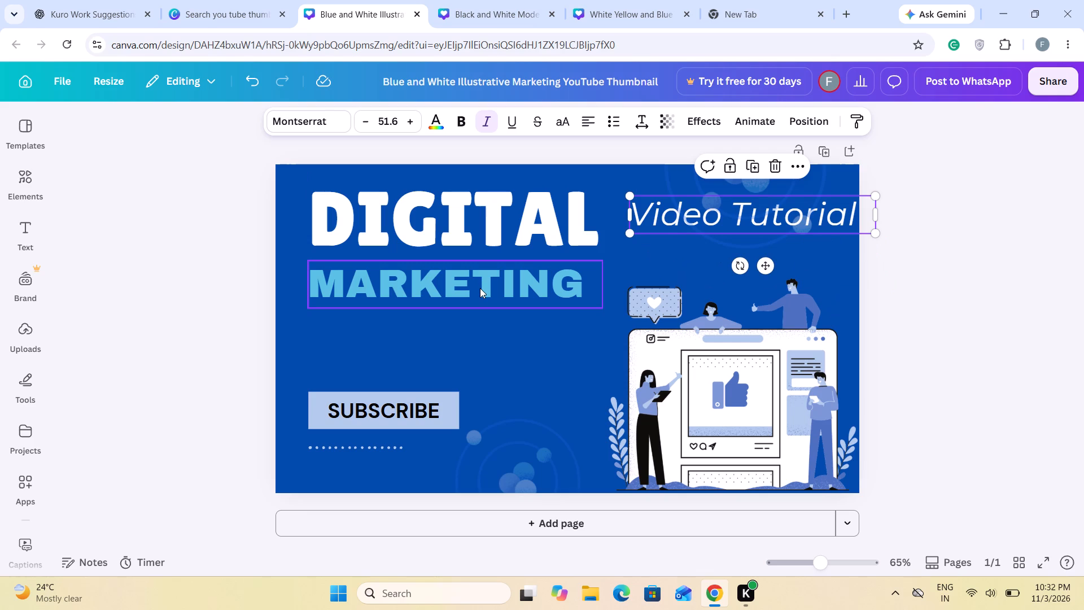
{"action": "left_click_drag", "start_coordinate": [480, 288], "coordinate": [729, 269]}
{"action": "left_click_drag", "start_coordinate": [517, 228], "coordinate": [509, 238]}
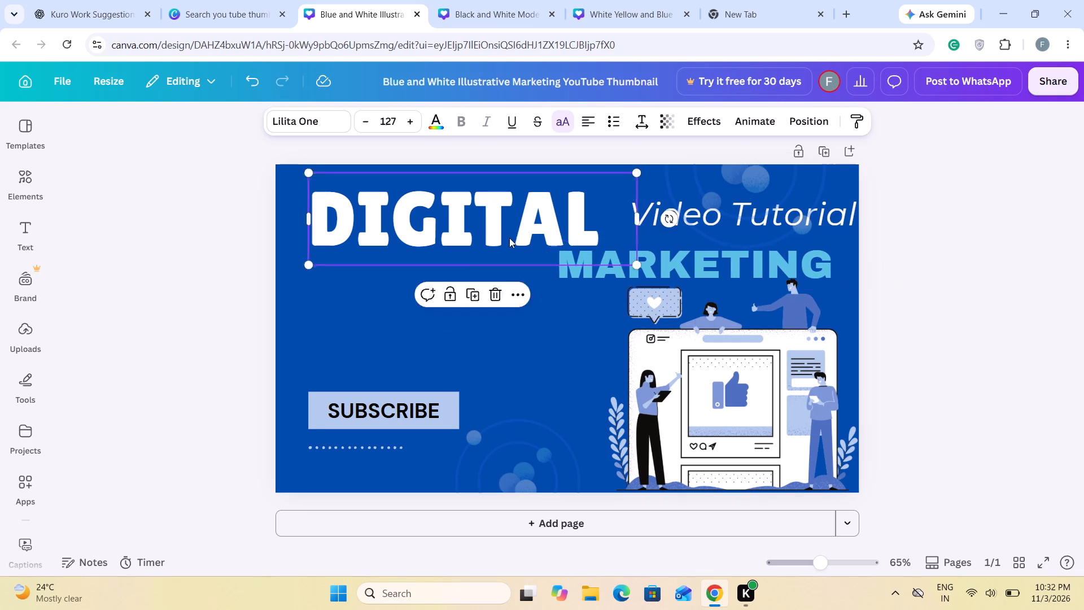
{"action": "left_click_drag", "start_coordinate": [509, 238], "coordinate": [808, 311]}
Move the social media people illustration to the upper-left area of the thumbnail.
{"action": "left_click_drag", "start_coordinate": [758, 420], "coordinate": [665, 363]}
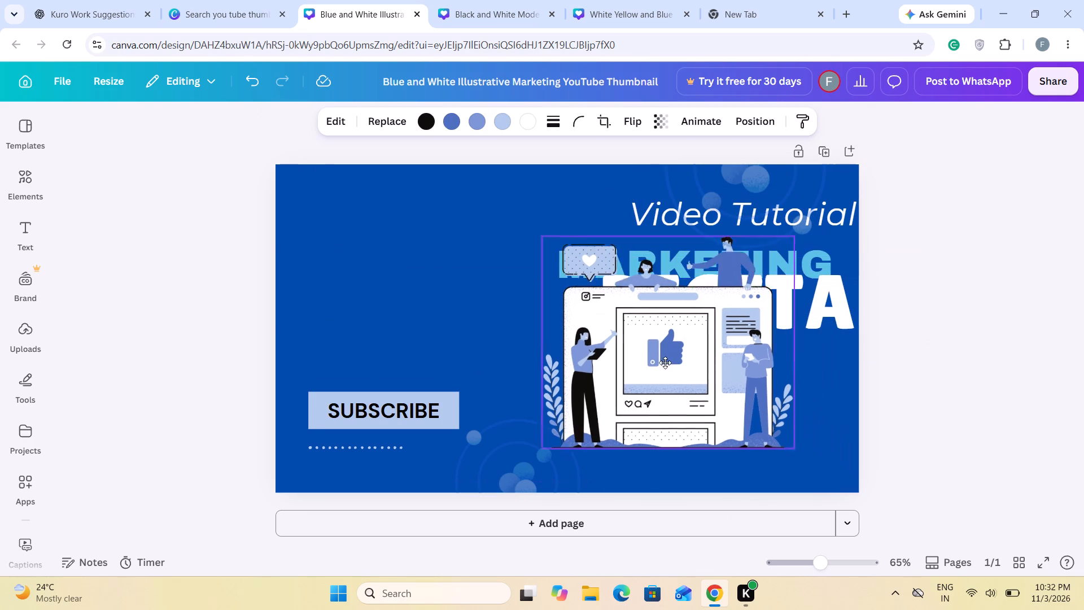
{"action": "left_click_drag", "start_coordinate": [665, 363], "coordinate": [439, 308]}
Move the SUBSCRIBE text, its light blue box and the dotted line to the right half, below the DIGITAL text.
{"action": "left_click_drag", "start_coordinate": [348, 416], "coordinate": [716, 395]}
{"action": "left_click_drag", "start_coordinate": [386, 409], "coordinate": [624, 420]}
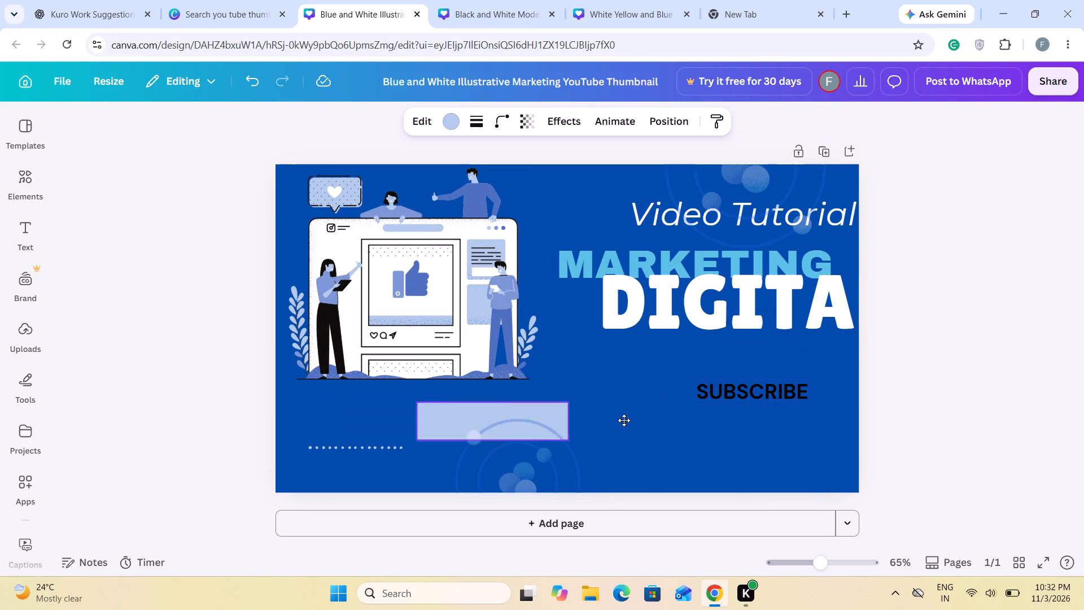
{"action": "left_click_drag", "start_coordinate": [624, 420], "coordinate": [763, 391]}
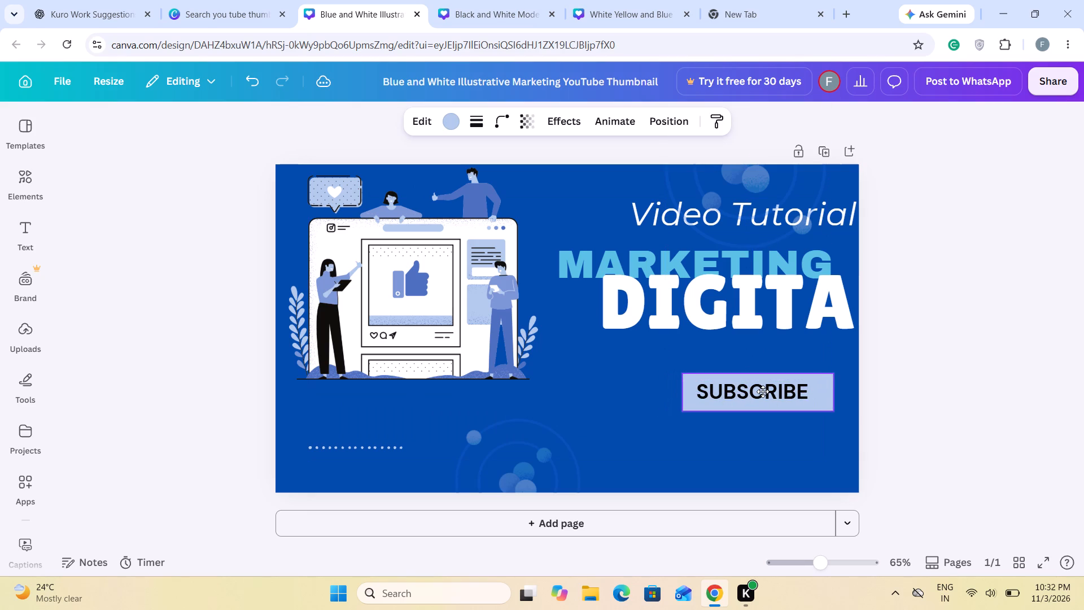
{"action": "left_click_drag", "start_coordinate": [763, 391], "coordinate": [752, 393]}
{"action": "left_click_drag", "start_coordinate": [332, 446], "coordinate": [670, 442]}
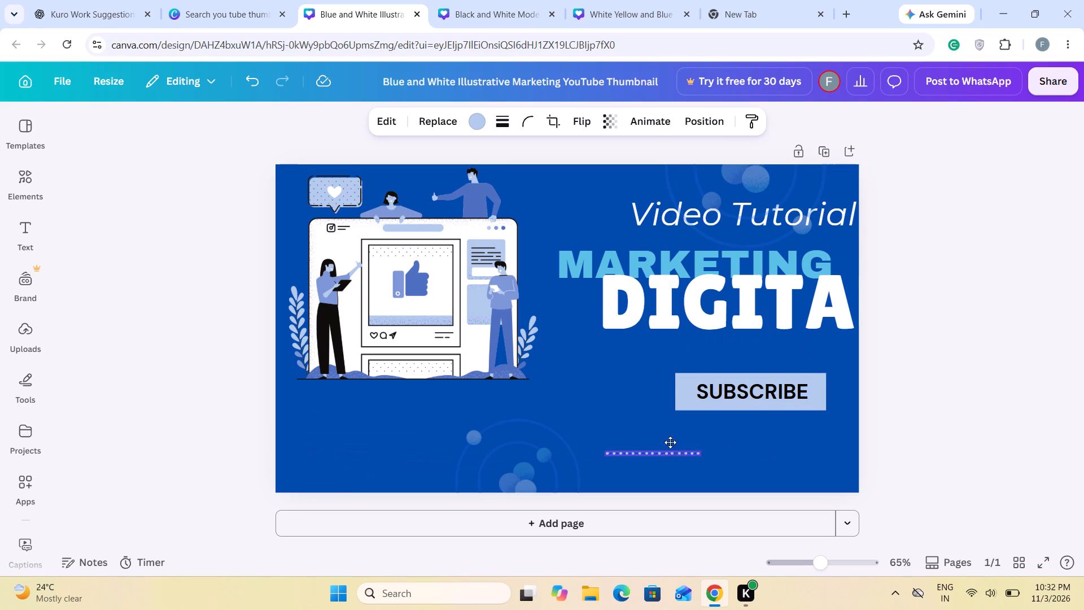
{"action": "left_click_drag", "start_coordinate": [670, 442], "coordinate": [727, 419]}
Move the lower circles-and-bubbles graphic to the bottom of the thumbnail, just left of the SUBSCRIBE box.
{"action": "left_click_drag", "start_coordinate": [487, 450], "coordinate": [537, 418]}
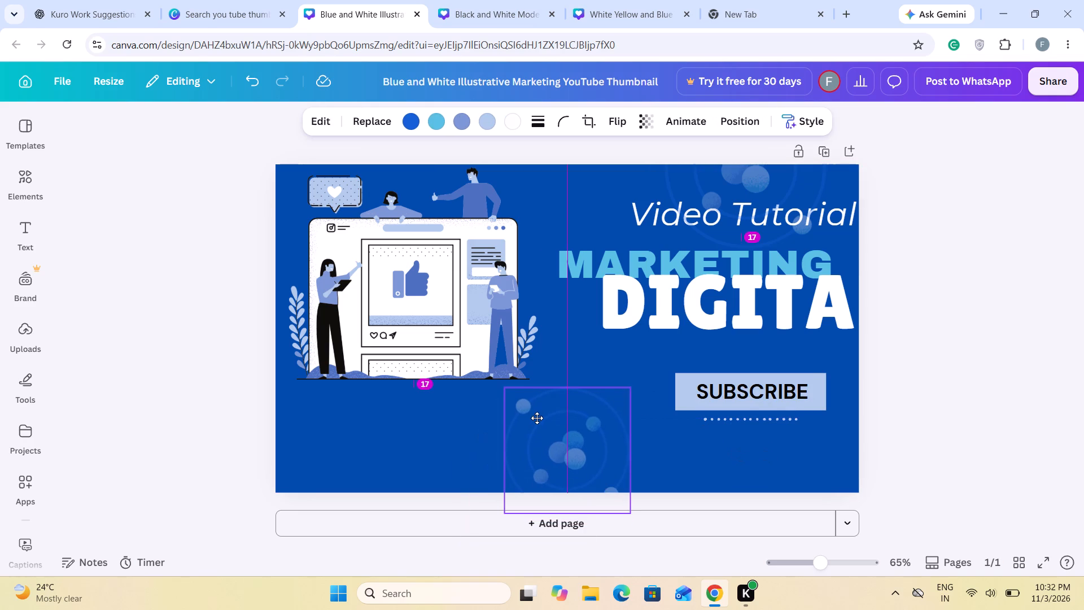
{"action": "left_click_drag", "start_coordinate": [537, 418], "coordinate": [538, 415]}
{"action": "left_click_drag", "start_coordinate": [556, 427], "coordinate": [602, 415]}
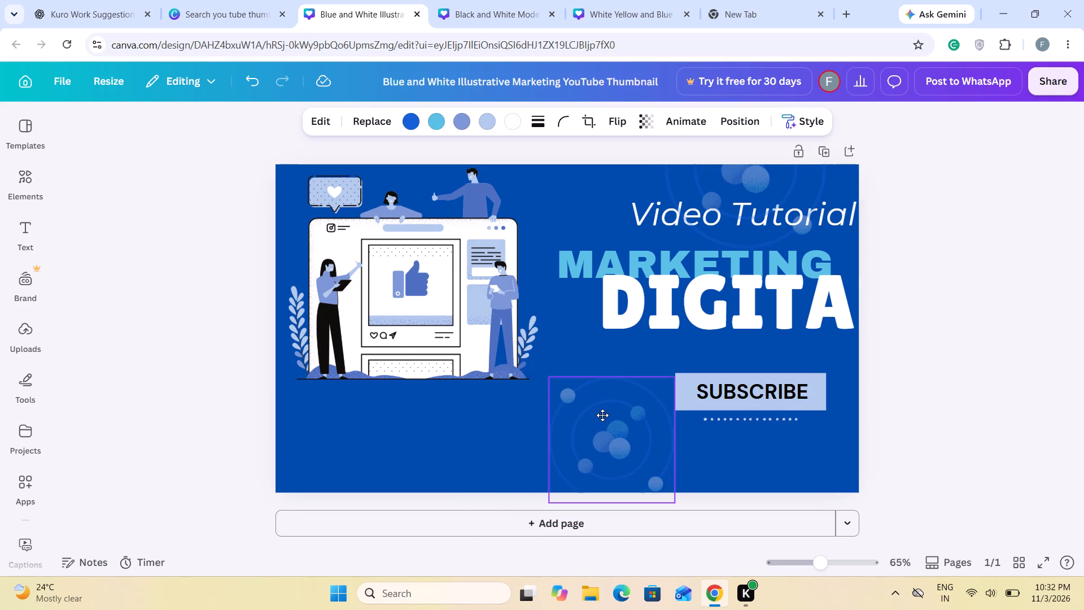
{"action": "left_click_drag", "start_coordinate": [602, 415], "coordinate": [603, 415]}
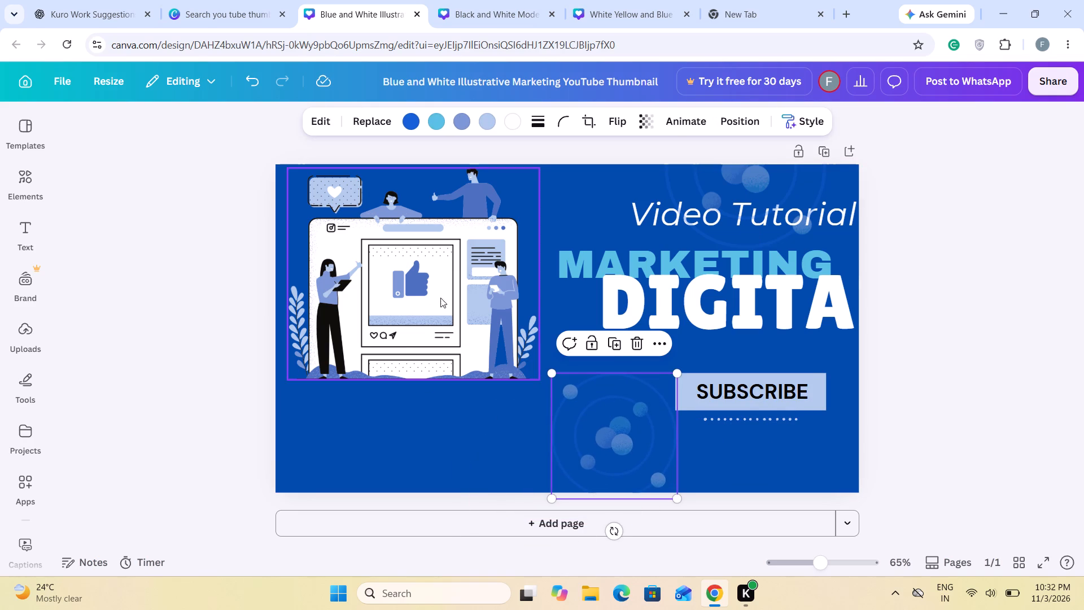
Lower the people illustration to the thumbnail's bottom-left area and place the MARKETING text above it at the top left.
{"action": "left_click_drag", "start_coordinate": [440, 298], "coordinate": [443, 394]}
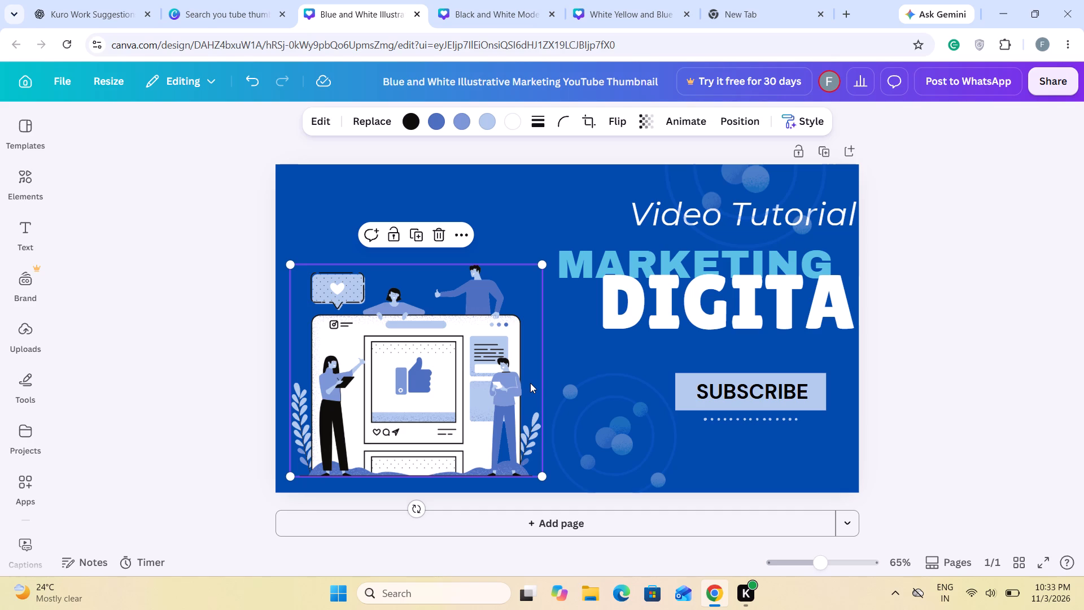
{"action": "left_click_drag", "start_coordinate": [623, 243], "coordinate": [372, 185]}
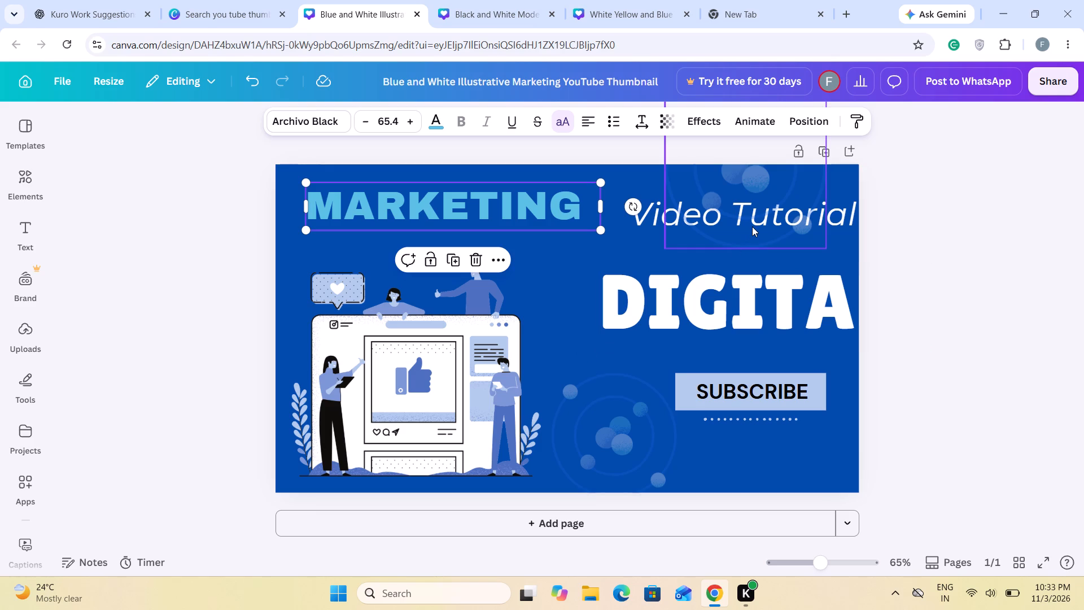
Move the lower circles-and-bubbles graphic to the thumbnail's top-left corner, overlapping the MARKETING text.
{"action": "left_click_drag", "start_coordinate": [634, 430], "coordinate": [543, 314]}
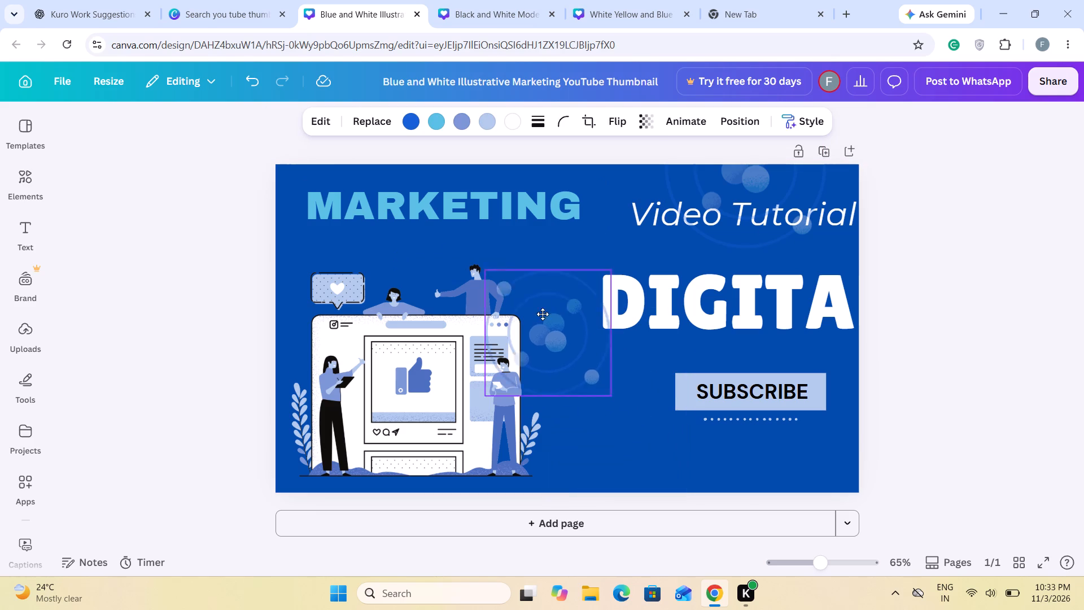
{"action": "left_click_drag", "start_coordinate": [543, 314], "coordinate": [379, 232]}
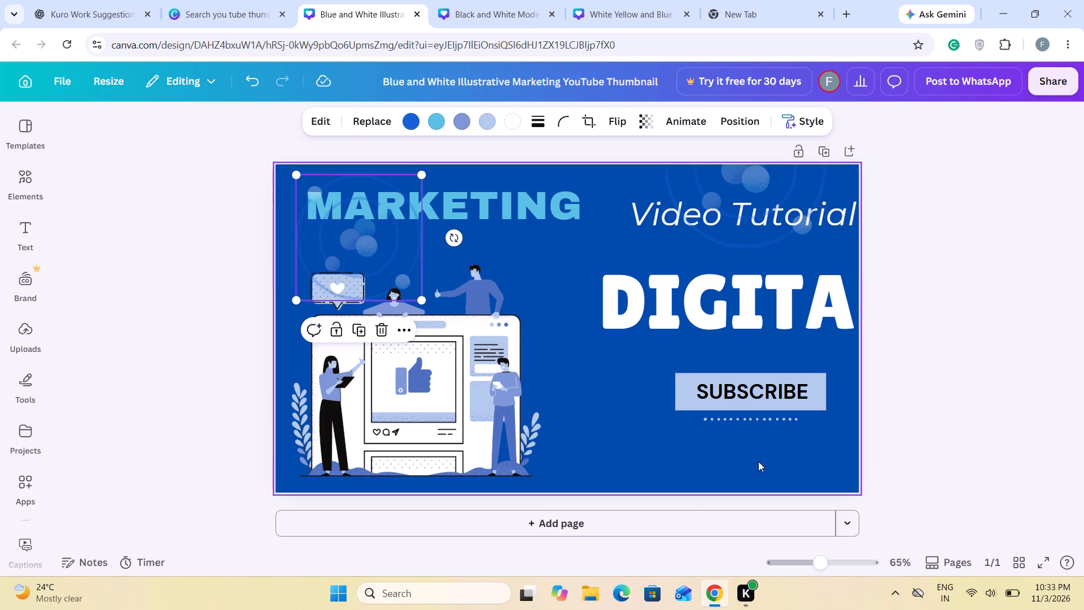
Move the dotted line from under the SUBSCRIBE box to just above the Video Tutorial text.
{"action": "left_click_drag", "start_coordinate": [784, 420], "coordinate": [688, 202]}
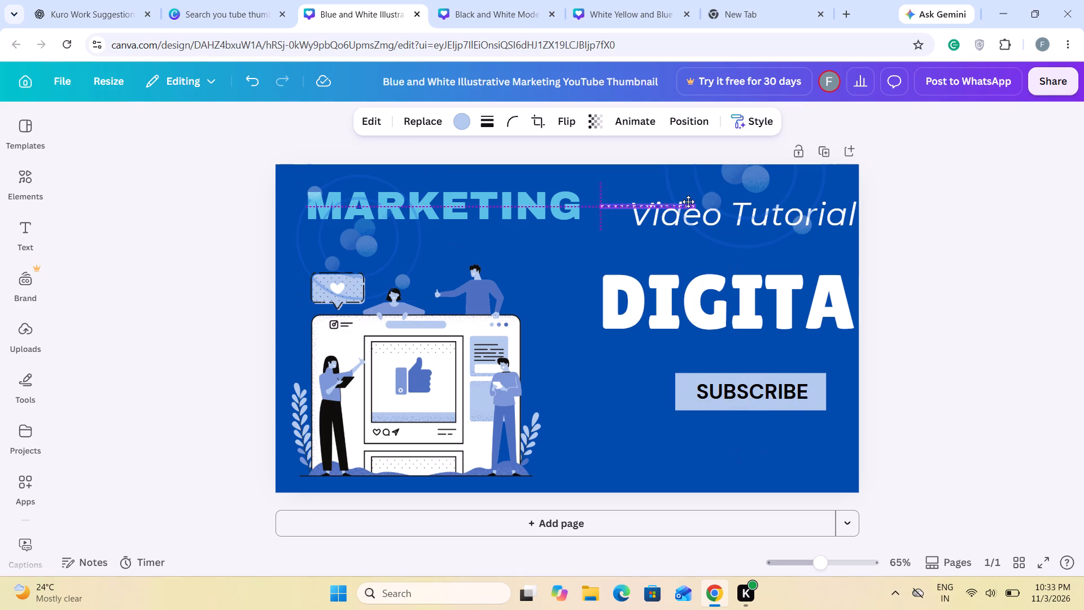
{"action": "left_click_drag", "start_coordinate": [688, 202], "coordinate": [700, 195]}
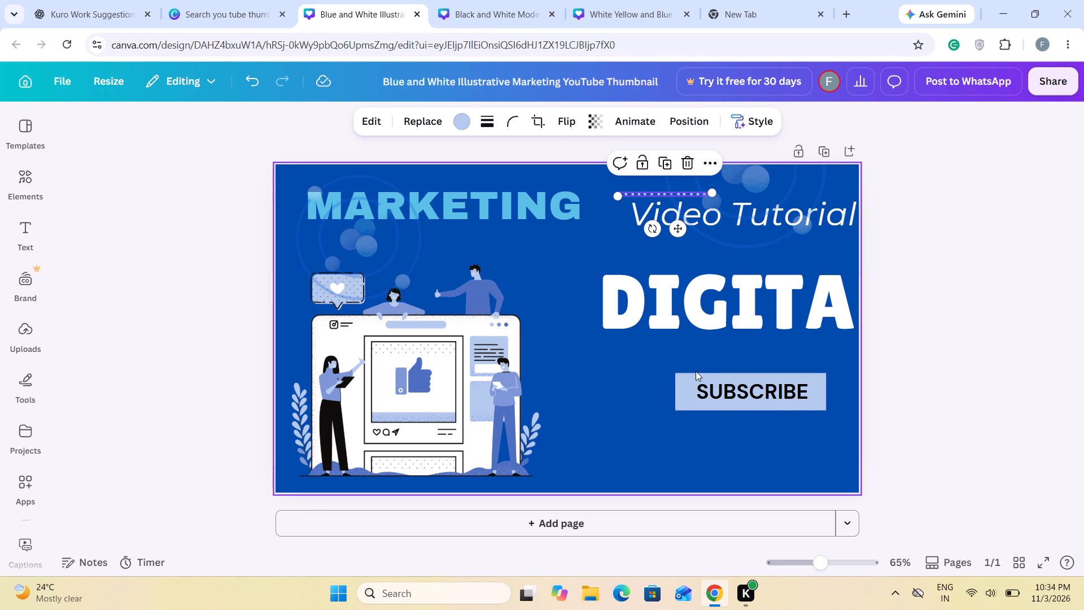
Shift the DIGITAL text left and slightly up so the whole word fits inside the page's right edge.
{"action": "left_click_drag", "start_coordinate": [755, 304], "coordinate": [753, 303]}
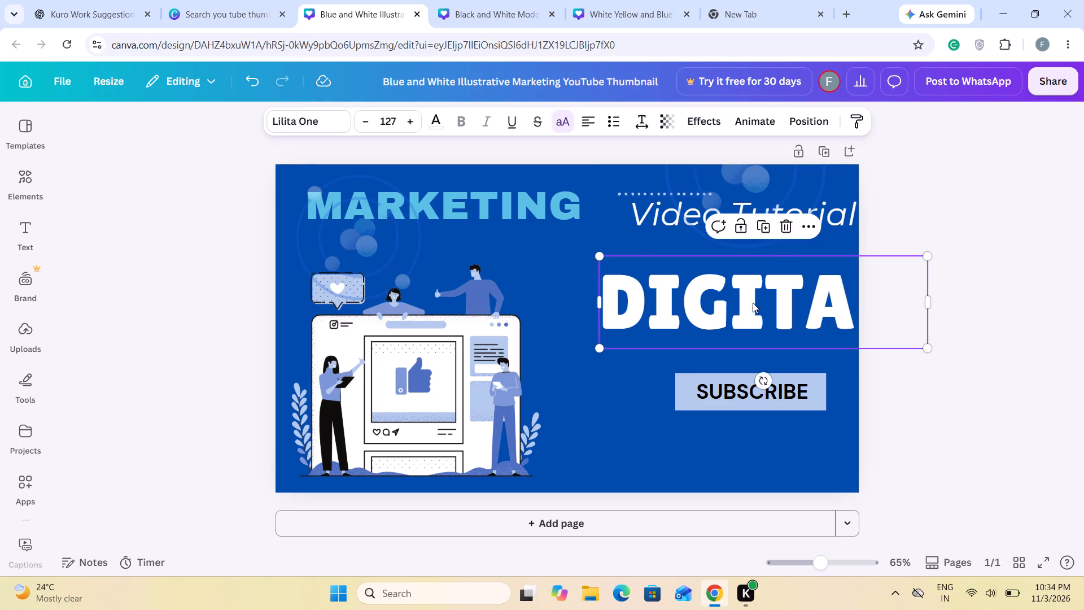
{"action": "left_click_drag", "start_coordinate": [753, 303], "coordinate": [735, 299]}
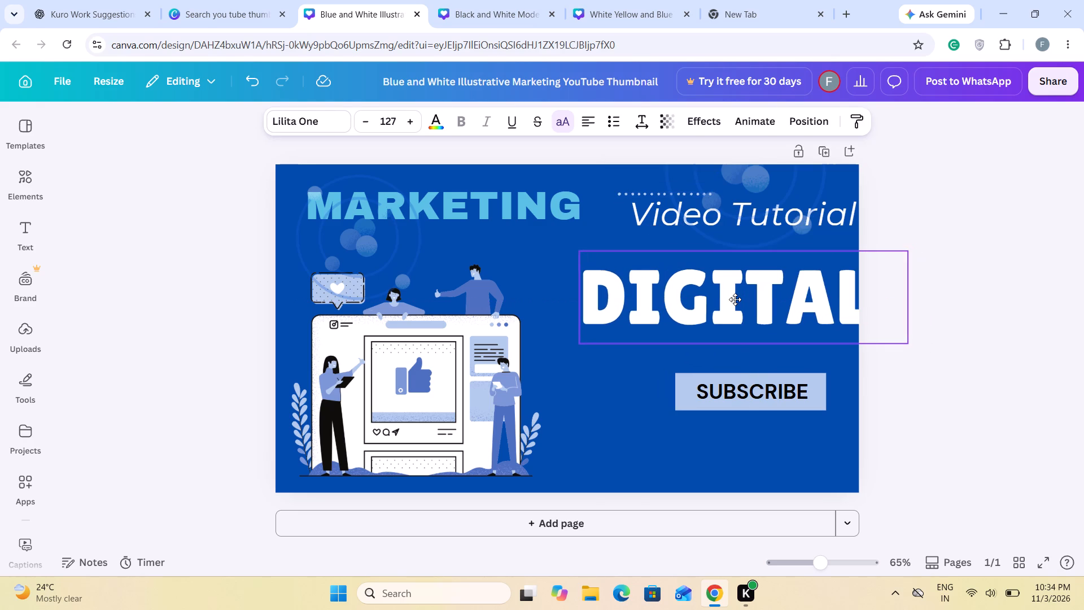
{"action": "left_click_drag", "start_coordinate": [735, 299], "coordinate": [734, 299]}
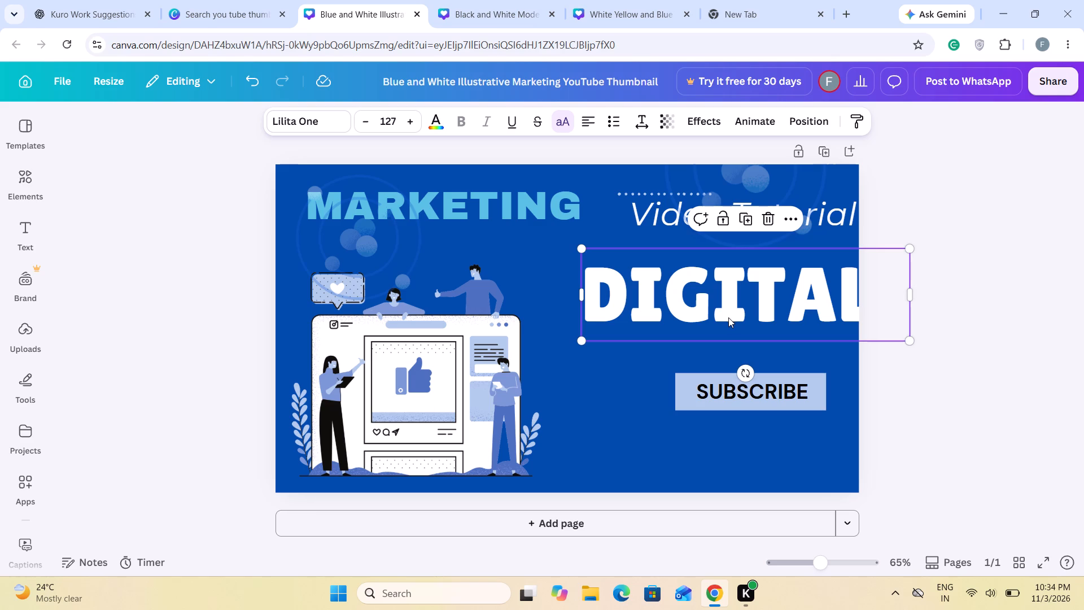
{"action": "left_click_drag", "start_coordinate": [735, 296], "coordinate": [713, 285]}
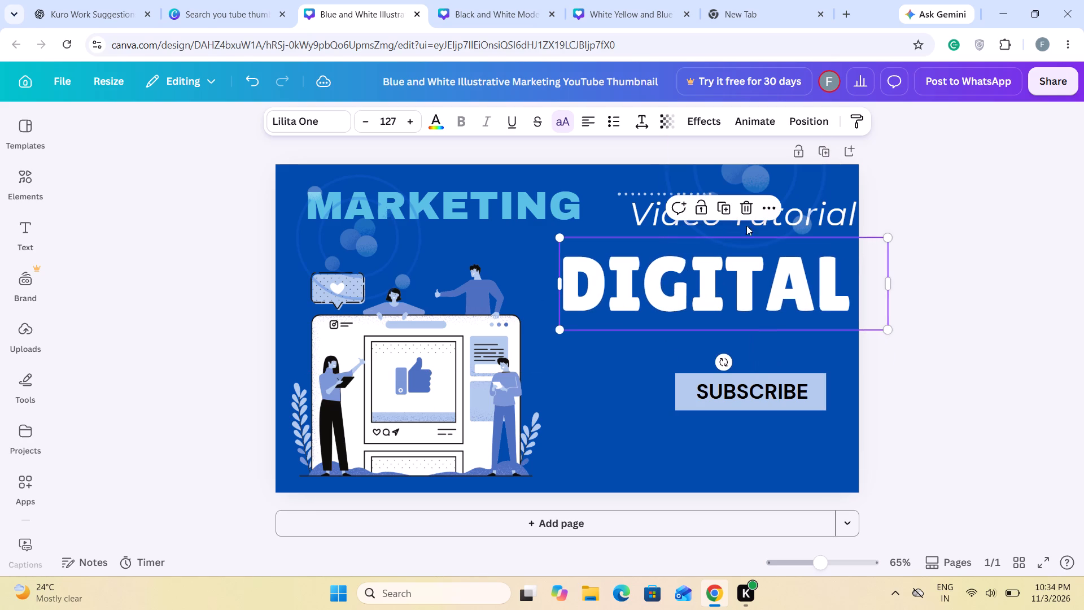
Shrink the people illustration and move it to the bottom-right corner, partly beyond the page edge.
{"action": "left_click_drag", "start_coordinate": [342, 388], "coordinate": [426, 350]}
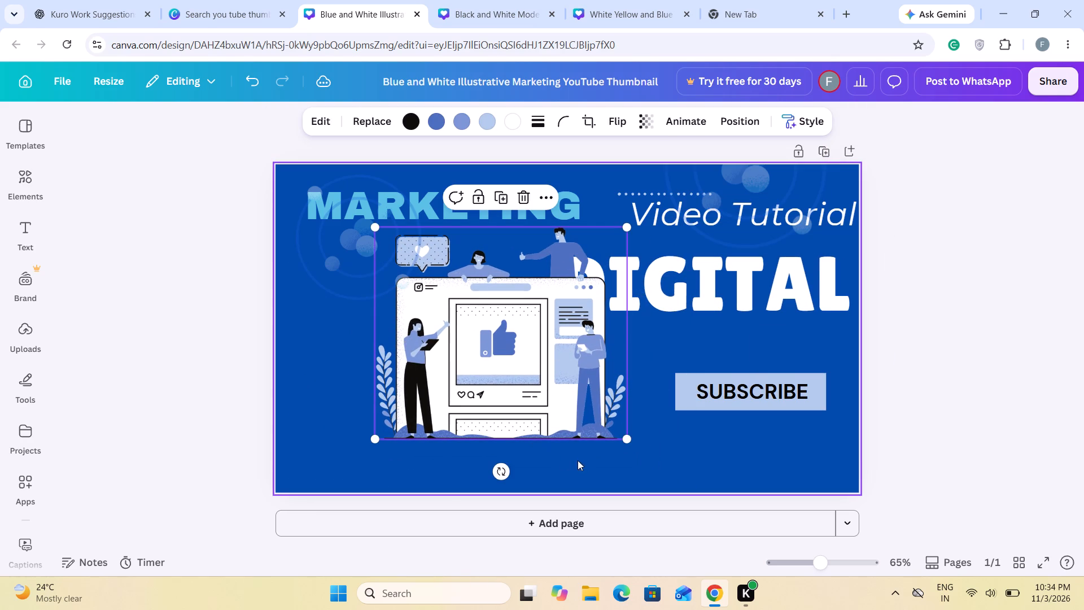
{"action": "left_click_drag", "start_coordinate": [627, 441], "coordinate": [576, 389]}
{"action": "left_click_drag", "start_coordinate": [520, 344], "coordinate": [683, 485]}
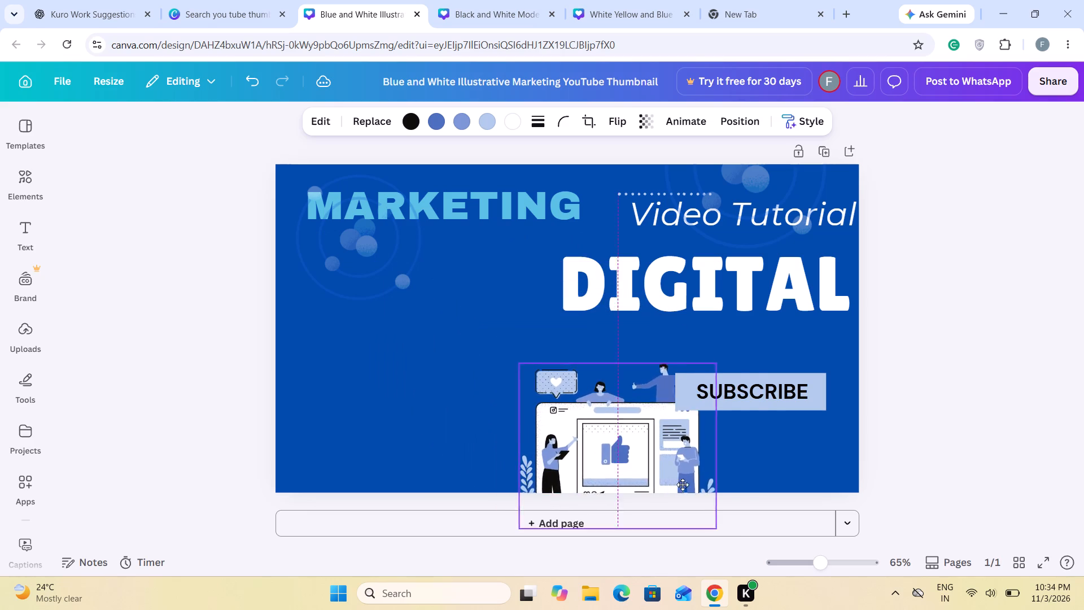
{"action": "left_click_drag", "start_coordinate": [683, 485], "coordinate": [847, 543]}
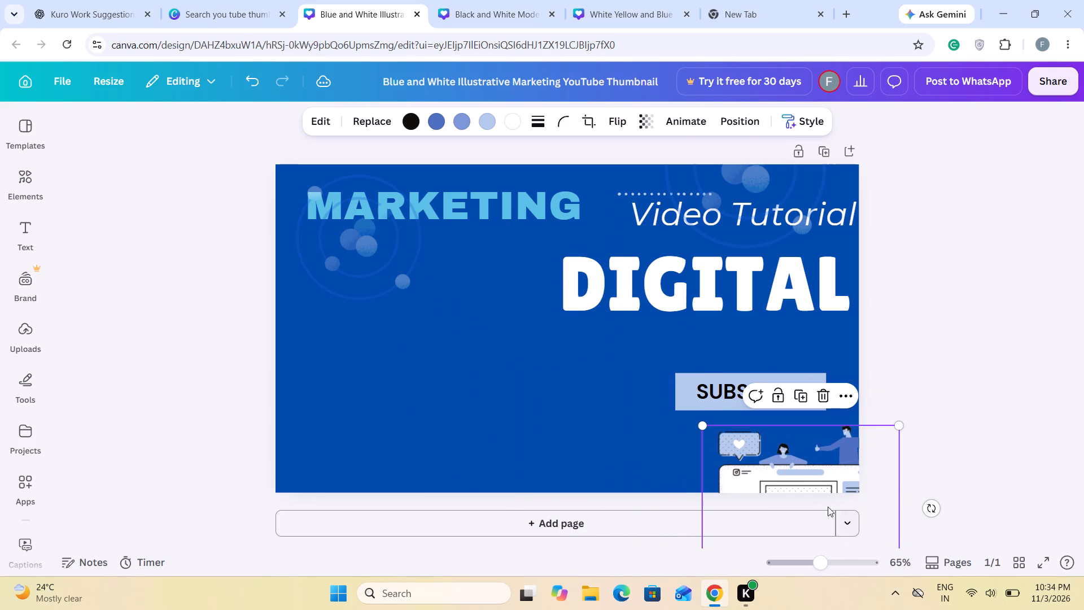
Select the SUBSCRIBE text with its box and move them together to the thumbnail's bottom-left corner.
{"action": "left_click_drag", "start_coordinate": [669, 363], "coordinate": [714, 394]}
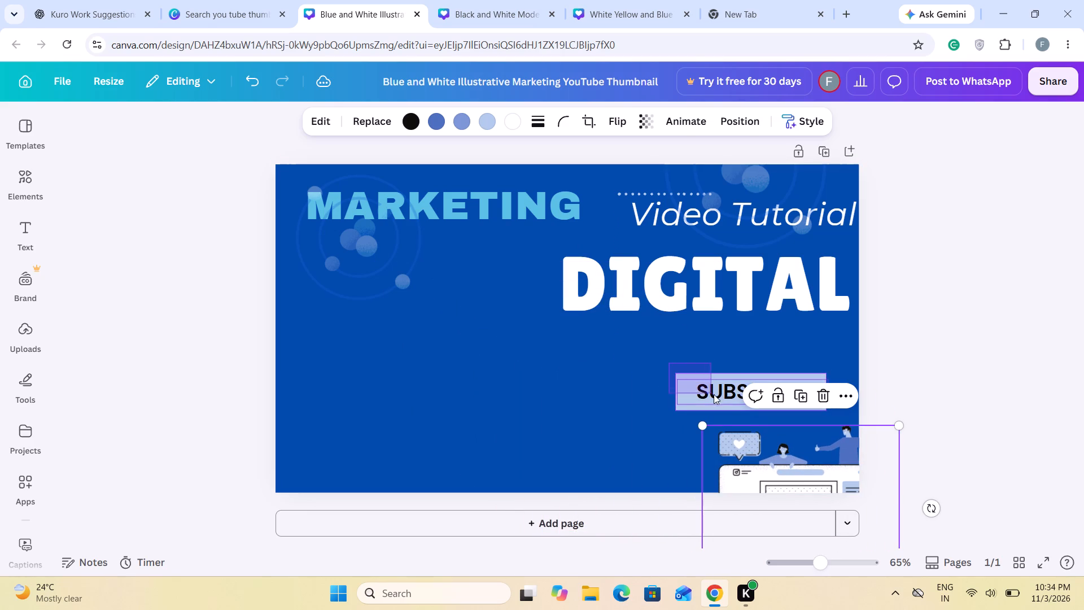
{"action": "left_click_drag", "start_coordinate": [714, 394], "coordinate": [744, 403]}
{"action": "left_click_drag", "start_coordinate": [722, 393], "coordinate": [361, 445]}
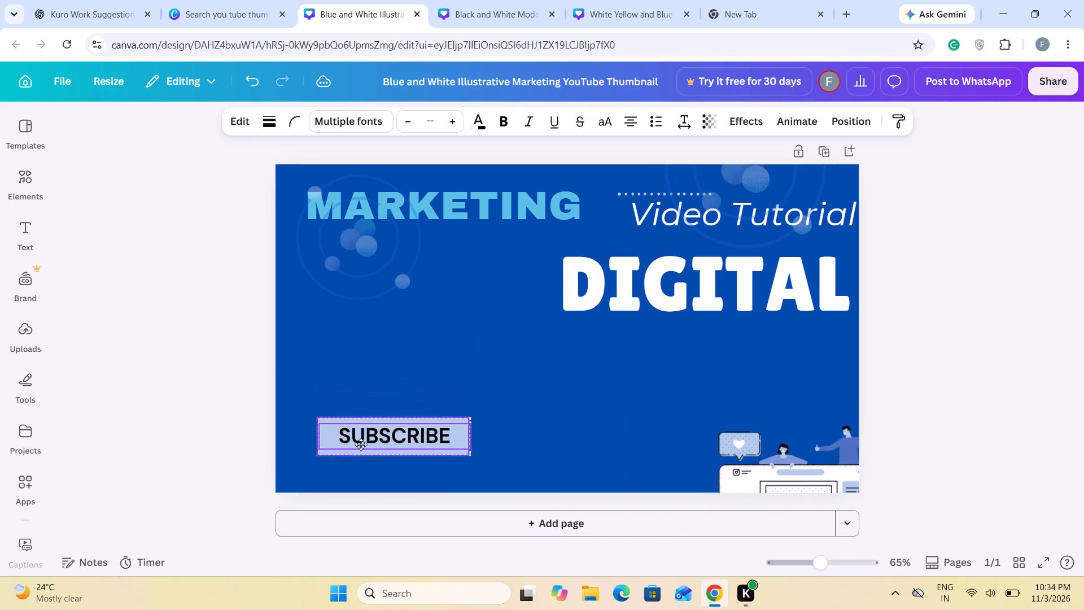
{"action": "left_click_drag", "start_coordinate": [361, 445], "coordinate": [355, 463]}
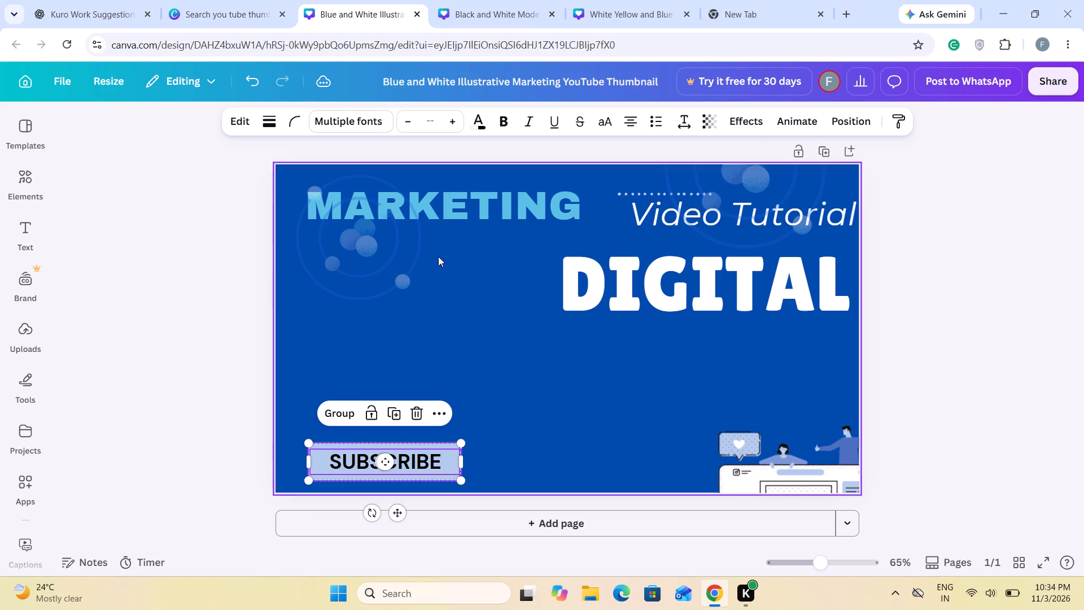
Move the circles-and-bubbles graphic from the MARKETING text to the thumbnail's bottom centre.
{"action": "left_click_drag", "start_coordinate": [370, 256], "coordinate": [601, 468]}
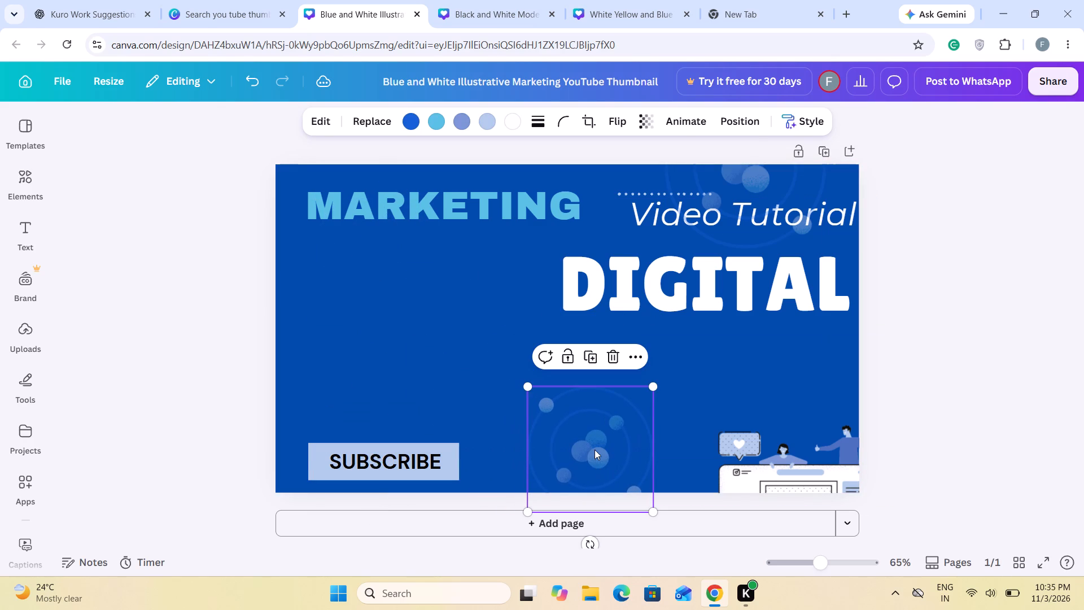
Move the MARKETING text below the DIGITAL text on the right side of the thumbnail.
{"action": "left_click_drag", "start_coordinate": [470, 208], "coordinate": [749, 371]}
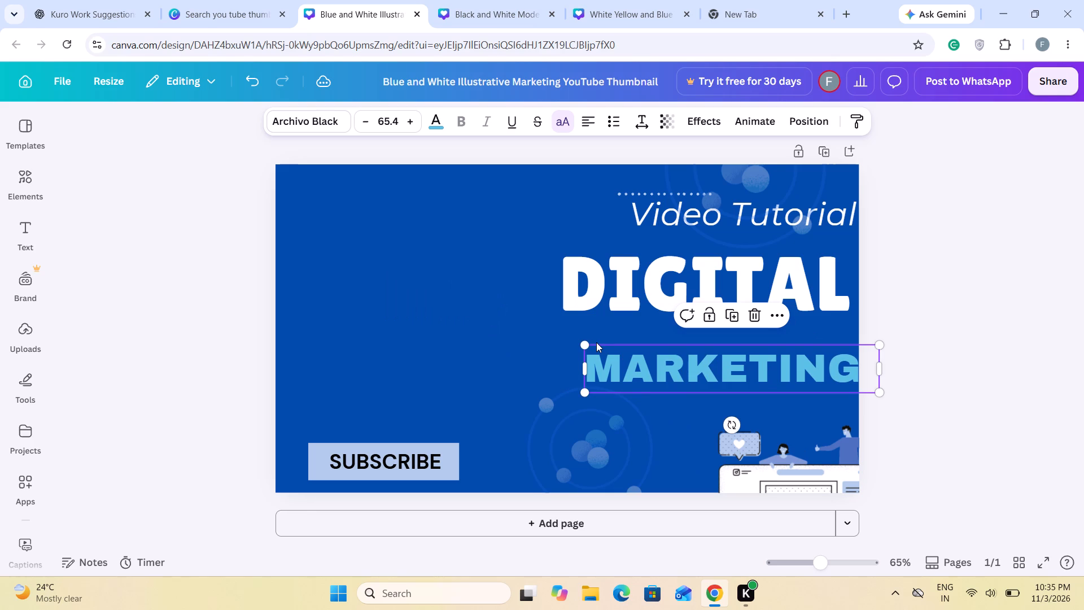
Move the upper circles-and-bubbles graphic into the thumbnail's top-right corner, partly beyond the page edges.
{"action": "left_click_drag", "start_coordinate": [733, 224], "coordinate": [490, 300]}
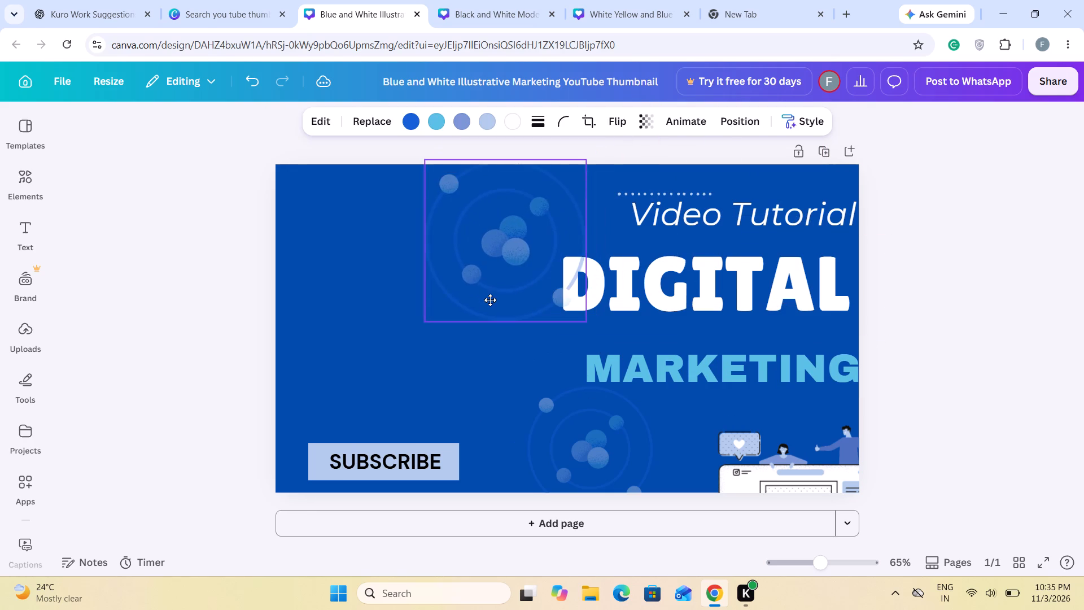
{"action": "left_click_drag", "start_coordinate": [490, 300], "coordinate": [833, 229]}
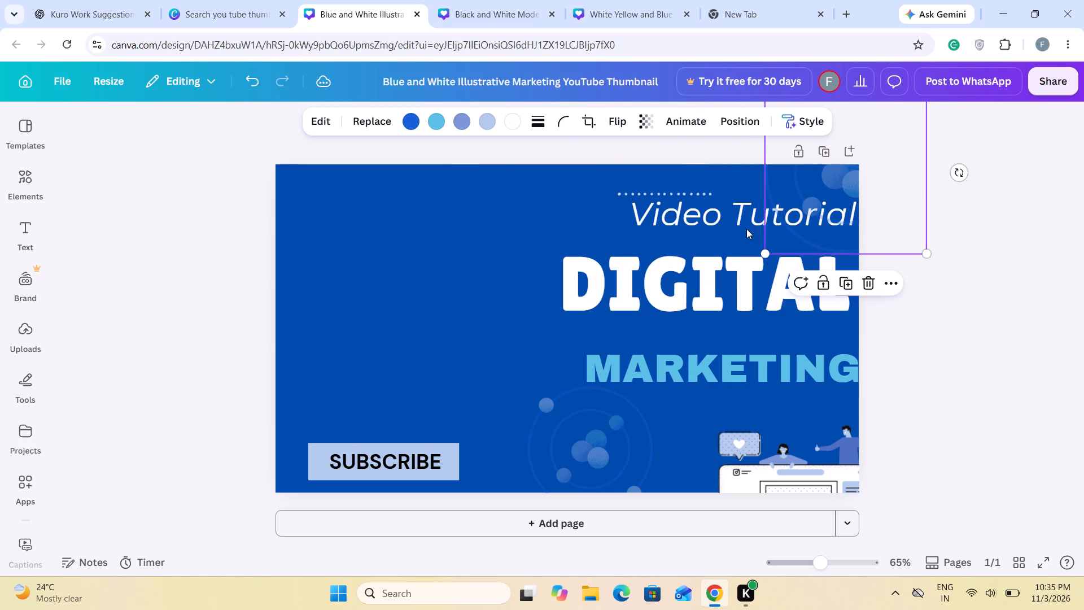
Move the Video Tutorial text above the SUBSCRIBE box and place the dotted line between them.
{"action": "left_click_drag", "start_coordinate": [682, 229], "coordinate": [346, 423]}
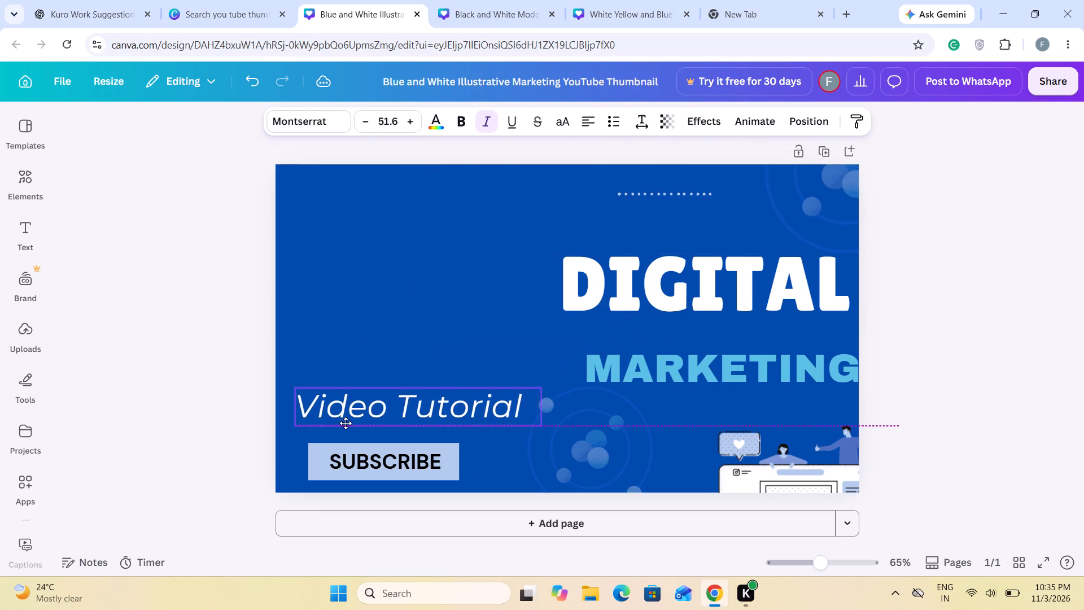
{"action": "left_click_drag", "start_coordinate": [346, 423], "coordinate": [346, 428]}
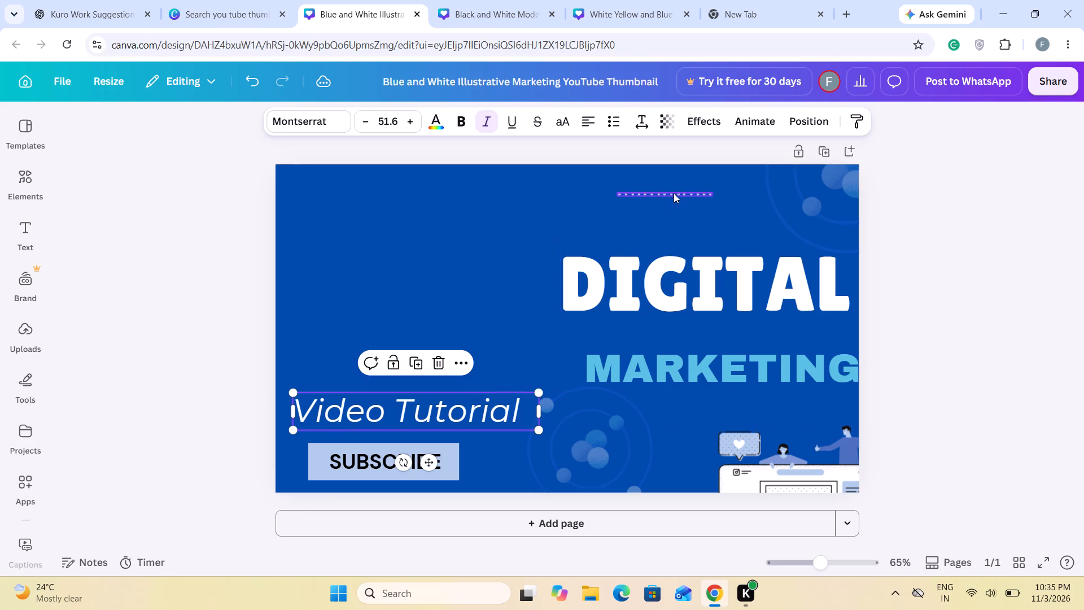
{"action": "left_click_drag", "start_coordinate": [674, 193], "coordinate": [389, 460]}
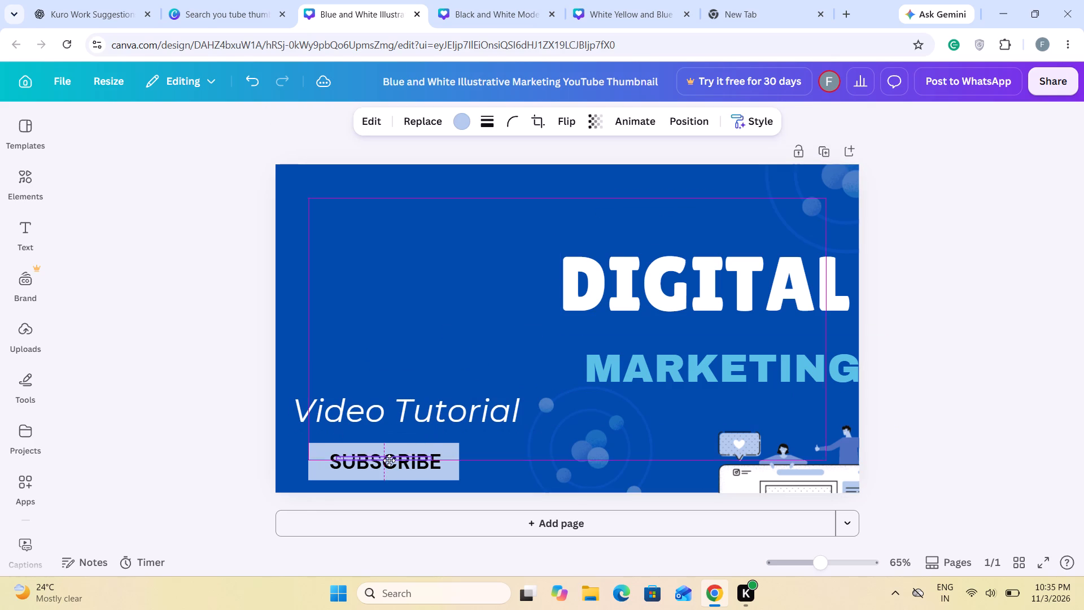
{"action": "left_click_drag", "start_coordinate": [389, 460], "coordinate": [398, 434]}
Move the DIGITAL text to the thumbnail's top-left corner and place the MARKETING text directly beneath it, left-aligned.
{"action": "left_click_drag", "start_coordinate": [706, 283], "coordinate": [705, 282]}
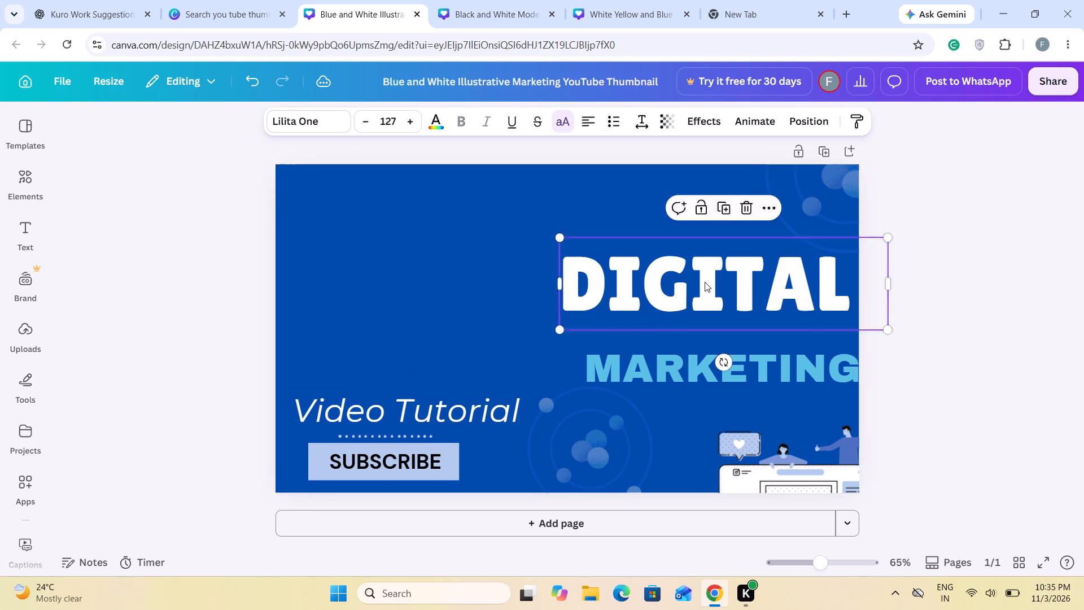
{"action": "left_click_drag", "start_coordinate": [705, 282], "coordinate": [440, 227]}
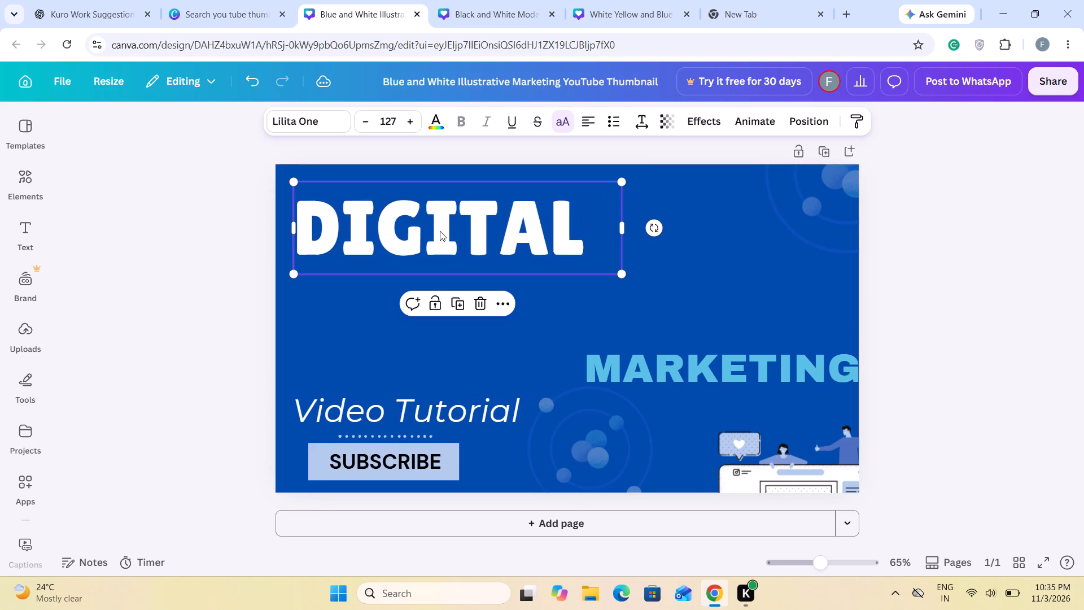
{"action": "left_click_drag", "start_coordinate": [654, 370], "coordinate": [369, 308]}
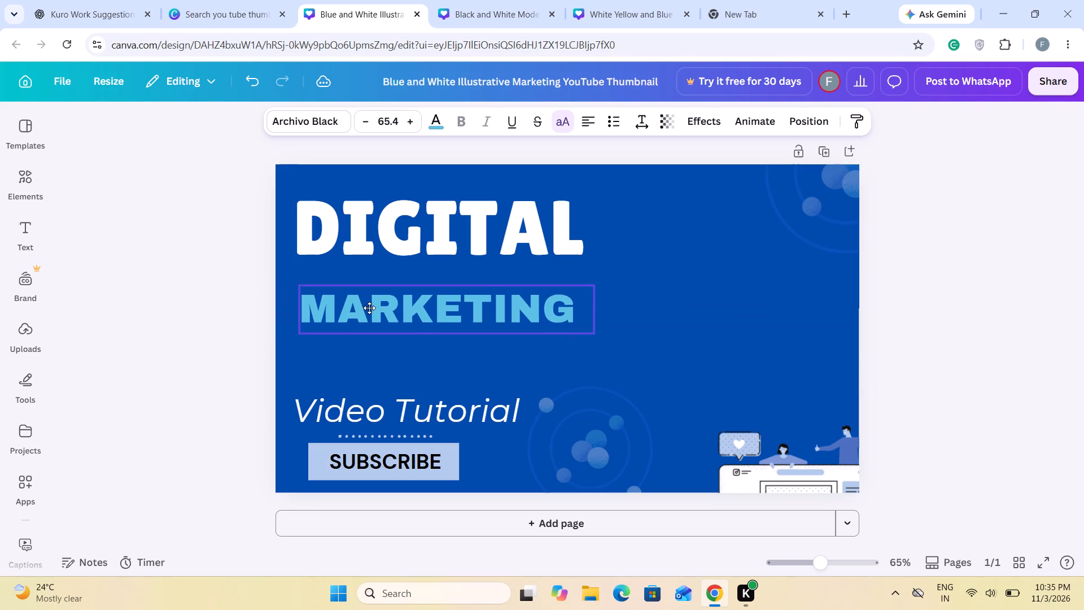
{"action": "left_click_drag", "start_coordinate": [369, 308], "coordinate": [369, 301]}
Move the people illustration fully onto the page's right half, enlarge it, and position it beside the DIGITAL MARKETING text.
{"action": "left_click_drag", "start_coordinate": [789, 481], "coordinate": [759, 377]}
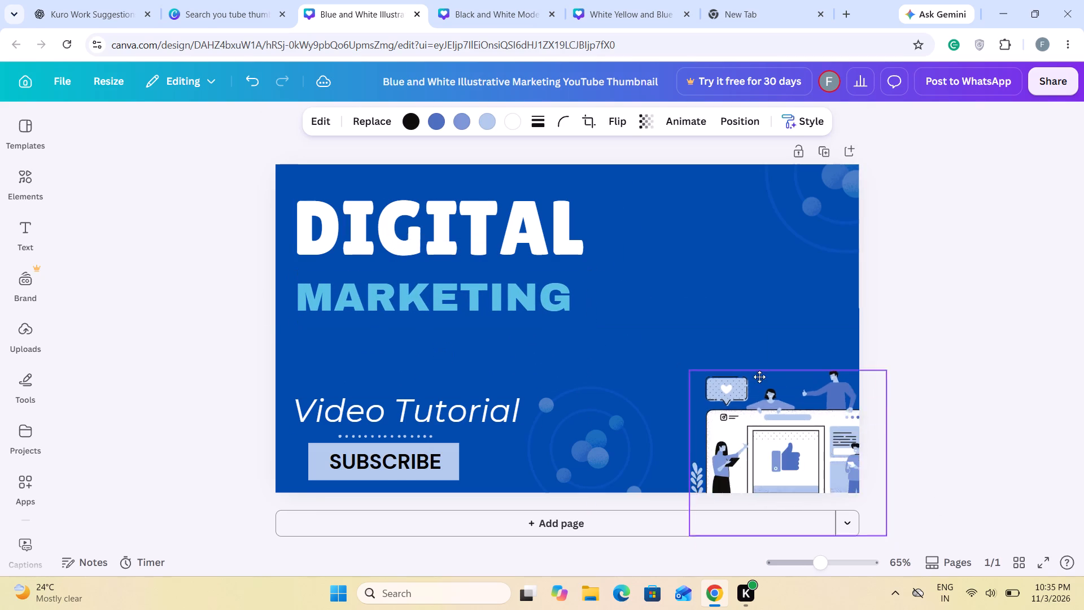
{"action": "left_click_drag", "start_coordinate": [759, 377], "coordinate": [722, 290]}
{"action": "left_click_drag", "start_coordinate": [640, 403], "coordinate": [637, 405]}
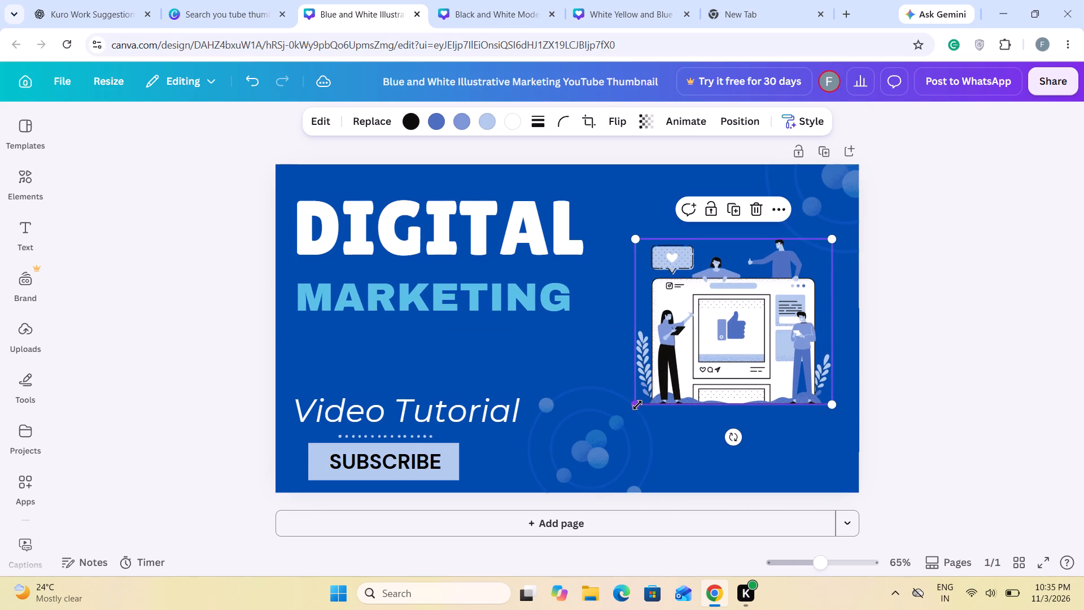
{"action": "left_click_drag", "start_coordinate": [637, 405], "coordinate": [598, 430]}
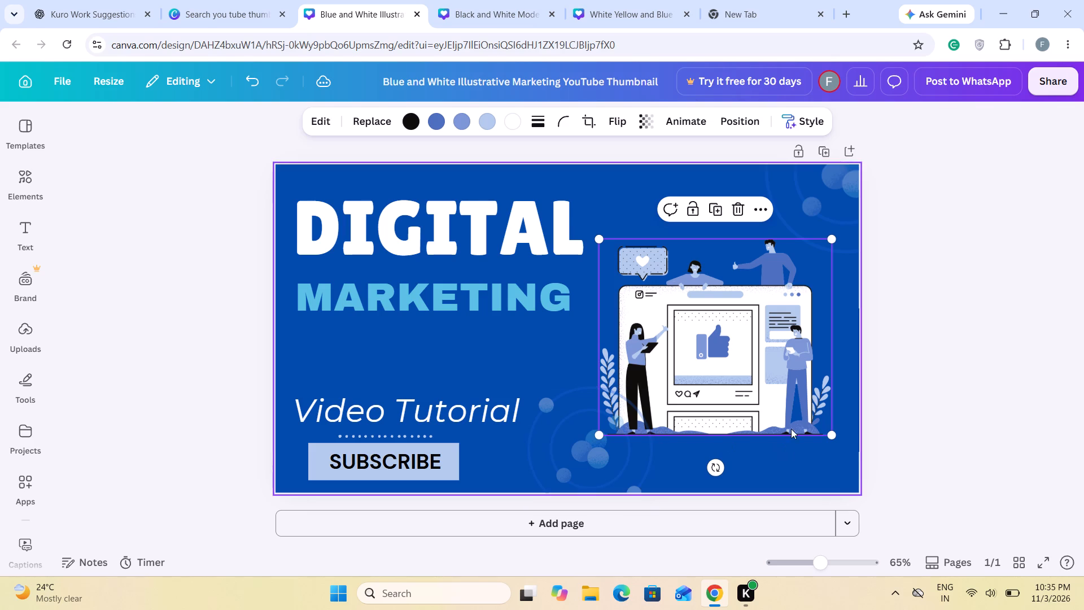
{"action": "left_click_drag", "start_coordinate": [793, 396], "coordinate": [800, 375]}
{"action": "left_click", "coordinate": [1002, 348]}
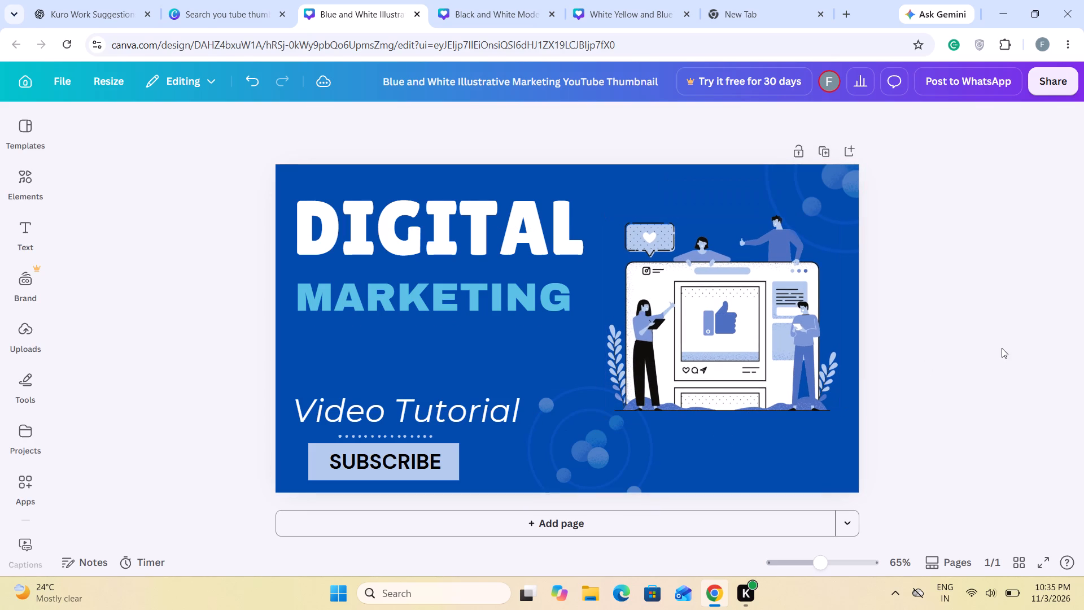